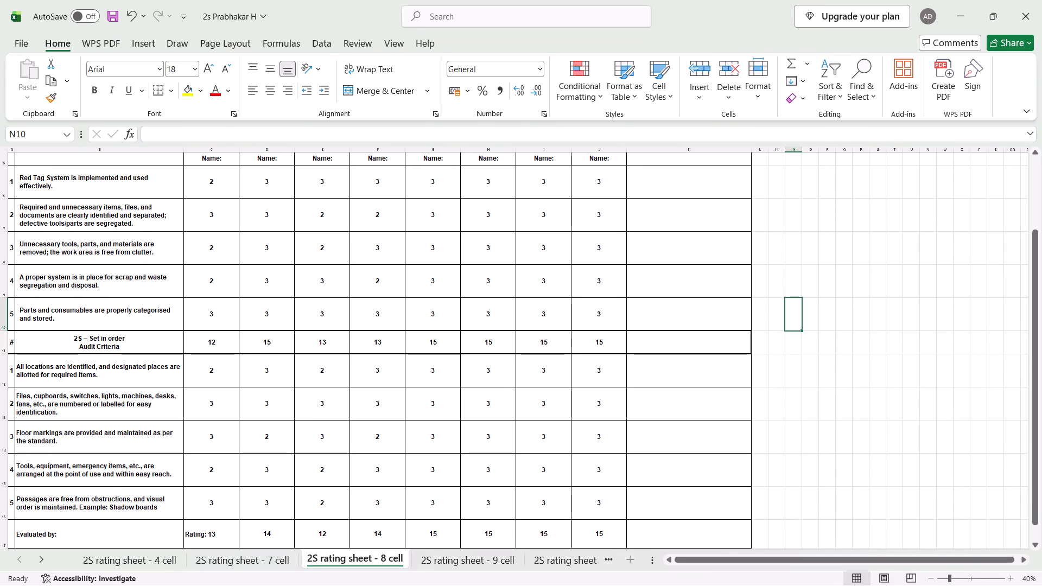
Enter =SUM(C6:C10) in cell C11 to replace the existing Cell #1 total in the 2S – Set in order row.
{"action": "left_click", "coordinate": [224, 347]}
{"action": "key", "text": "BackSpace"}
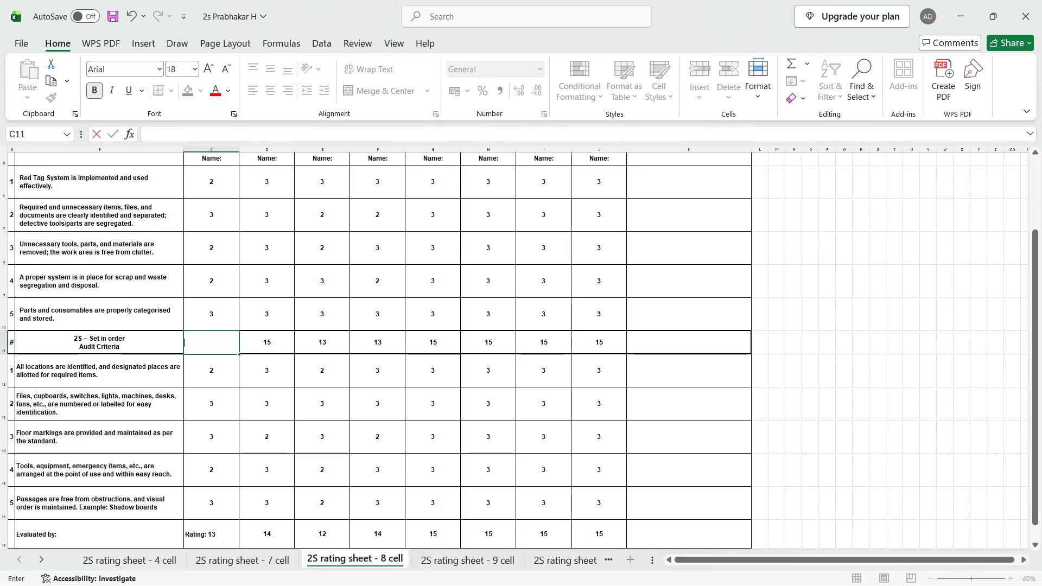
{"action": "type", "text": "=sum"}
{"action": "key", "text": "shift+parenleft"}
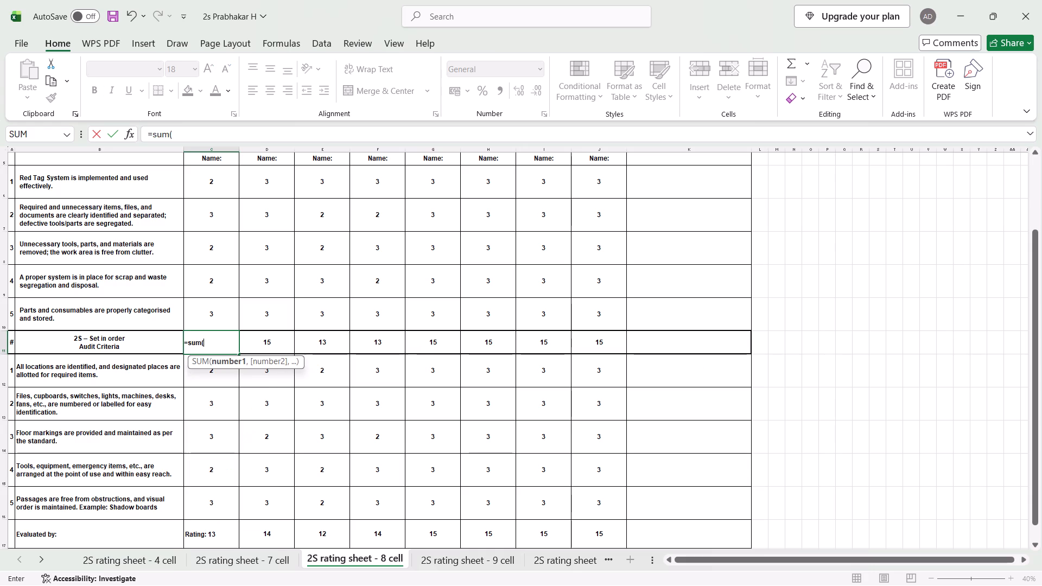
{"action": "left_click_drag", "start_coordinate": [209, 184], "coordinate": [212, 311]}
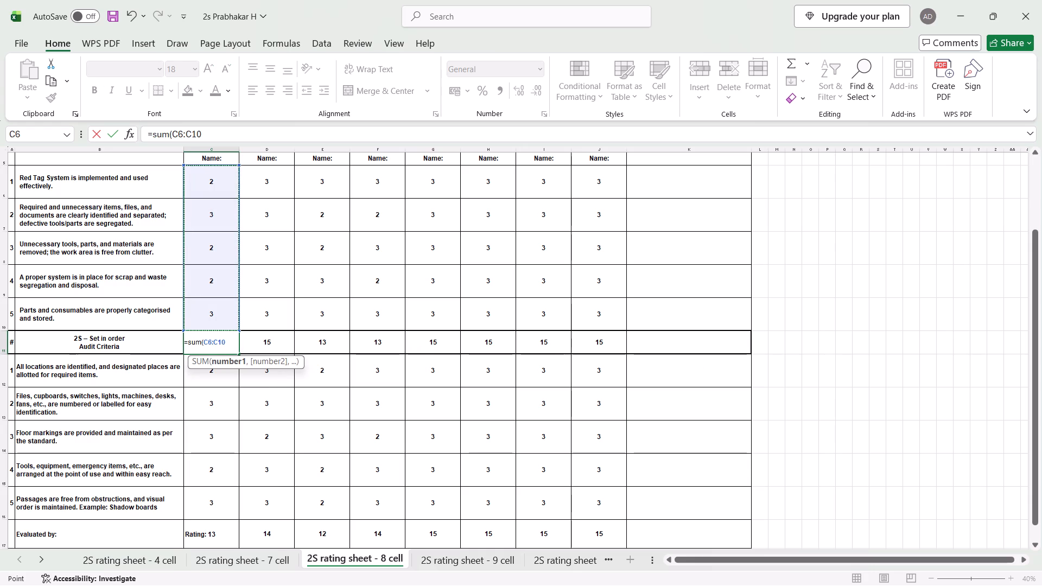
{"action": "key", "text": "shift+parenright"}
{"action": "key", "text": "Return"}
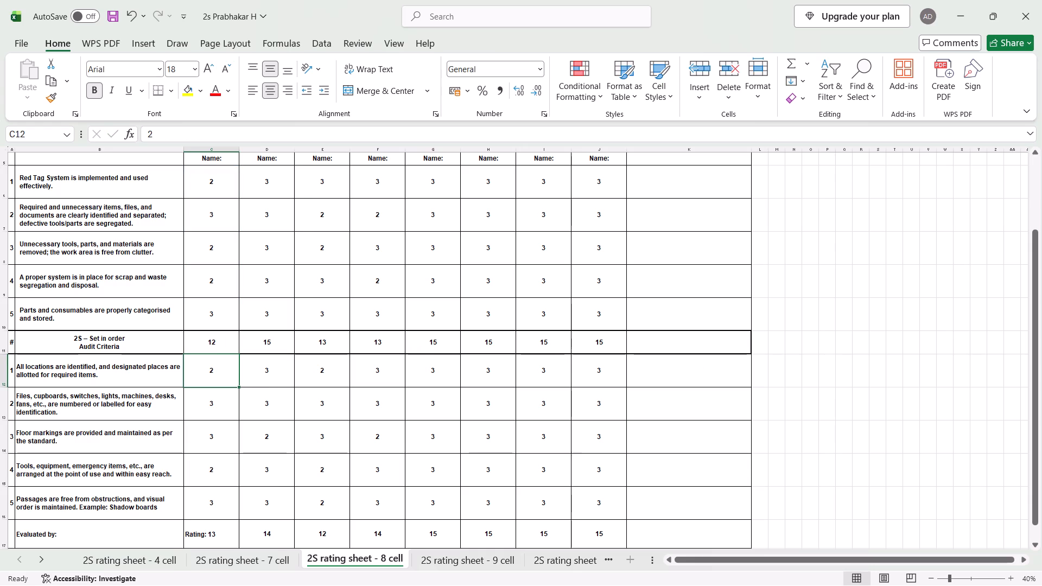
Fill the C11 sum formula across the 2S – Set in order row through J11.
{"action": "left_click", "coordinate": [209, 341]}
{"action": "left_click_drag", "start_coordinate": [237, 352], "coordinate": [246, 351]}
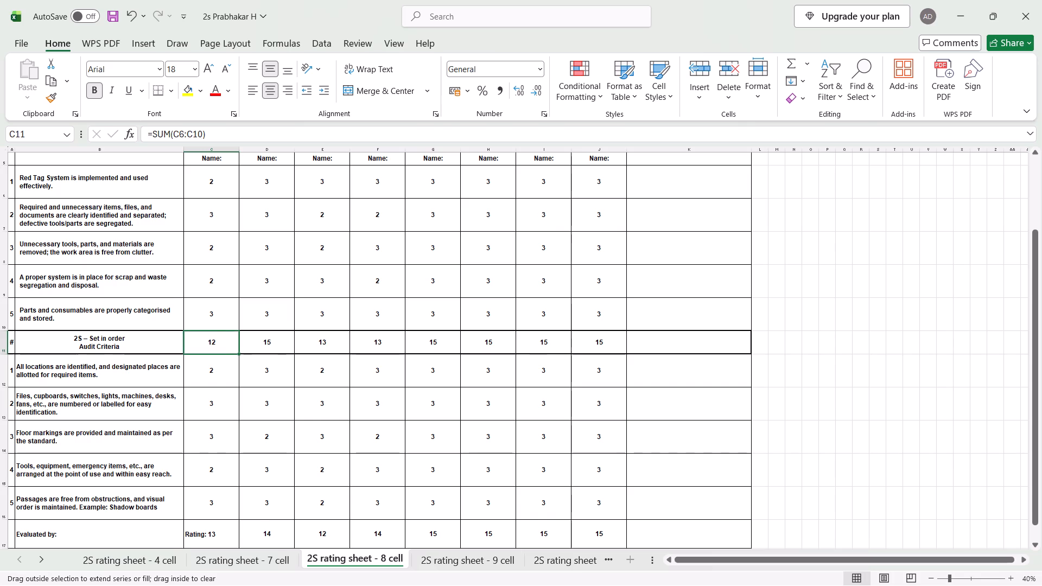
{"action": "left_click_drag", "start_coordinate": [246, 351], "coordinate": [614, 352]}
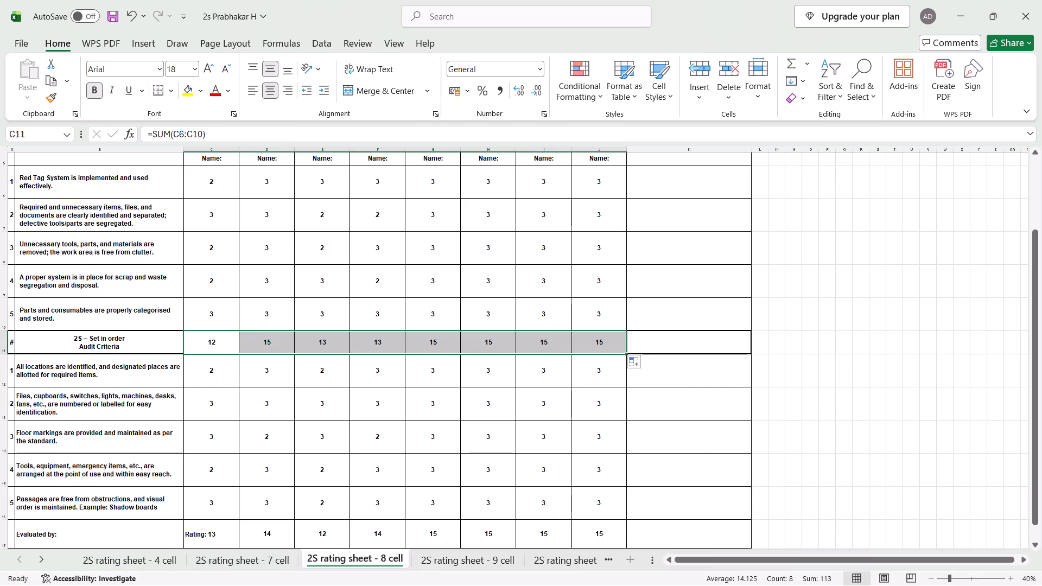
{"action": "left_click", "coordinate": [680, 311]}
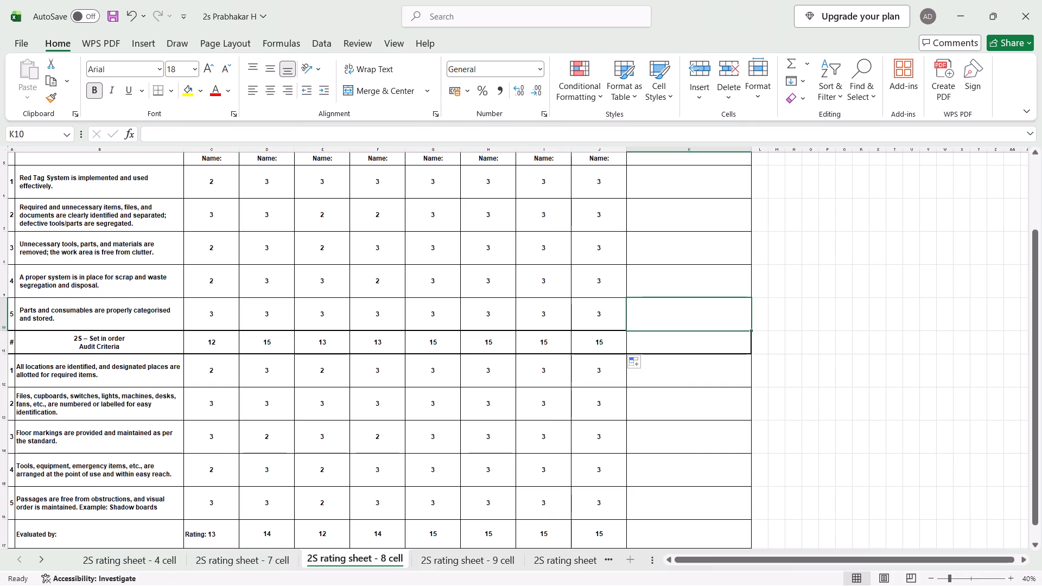
Clear the totals in cells C11 through F11 of the 2S – Set in order row.
{"action": "left_click", "coordinate": [218, 348]}
{"action": "key", "text": "BackSpace"}
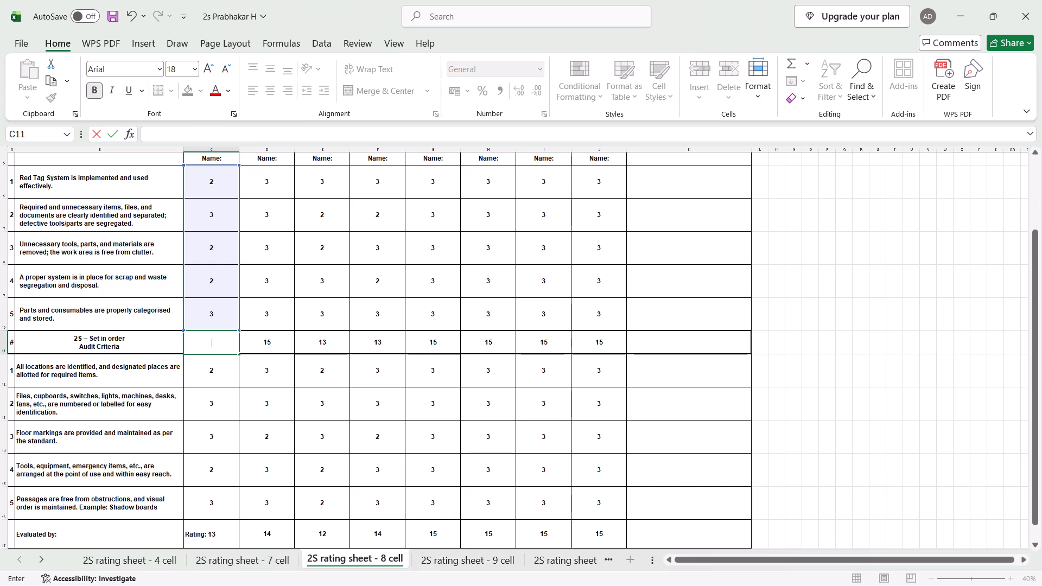
{"action": "left_click", "coordinate": [279, 346]}
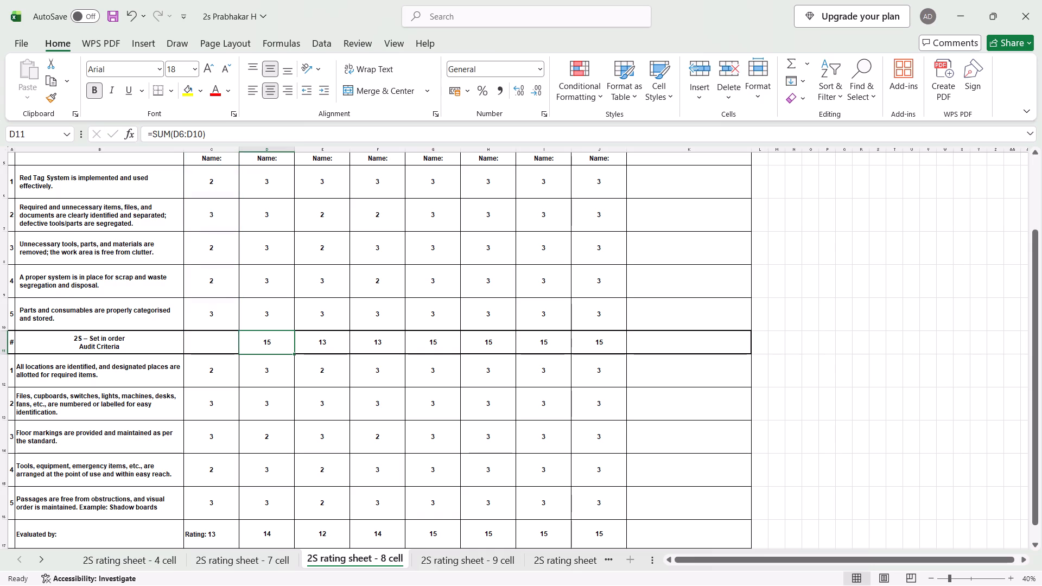
{"action": "key", "text": "Delete"}
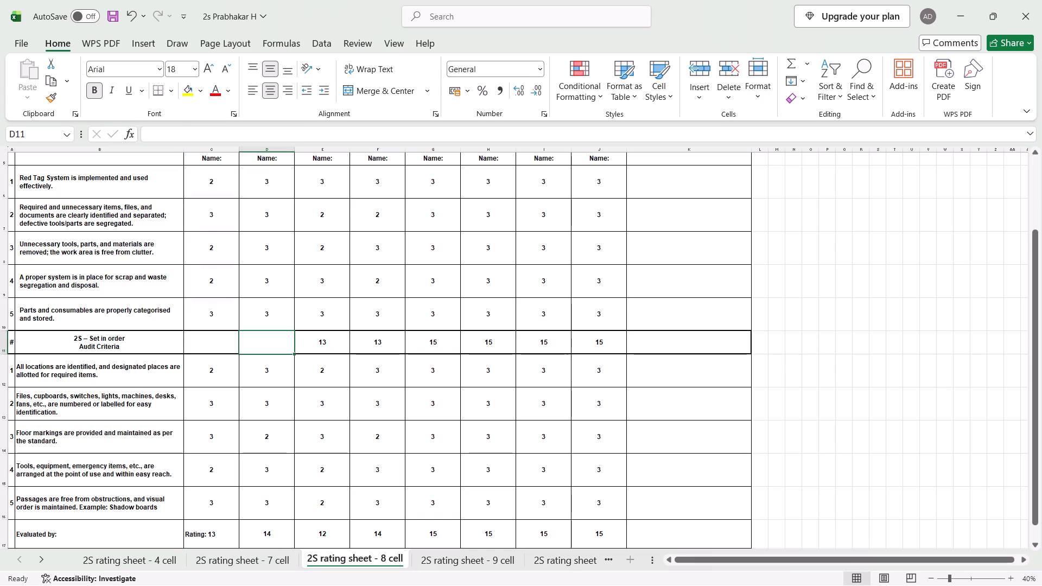
{"action": "left_click", "coordinate": [325, 342]}
{"action": "key", "text": "Delete"}
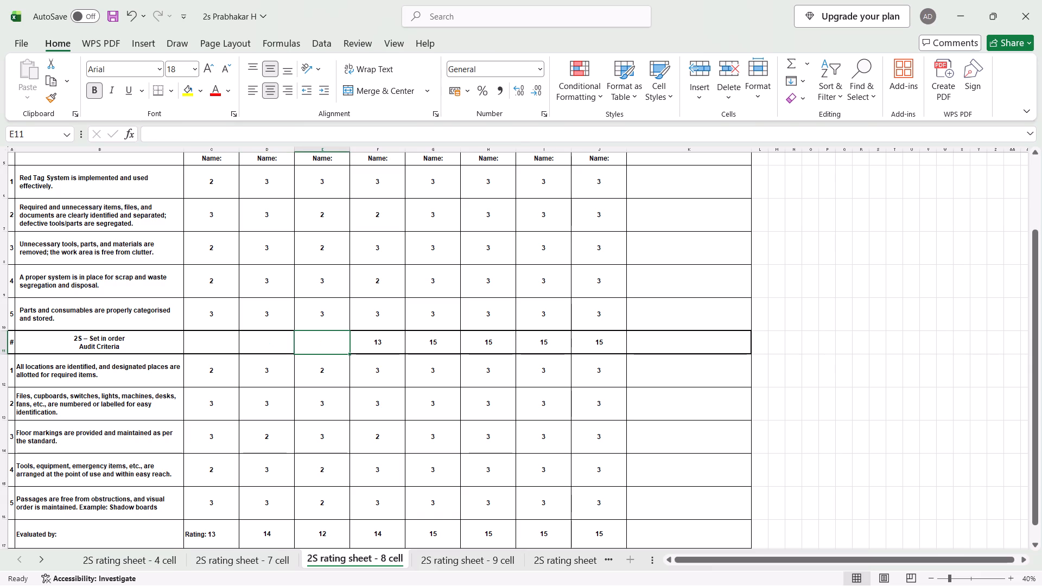
{"action": "left_click", "coordinate": [379, 340]}
{"action": "key", "text": "Delete"}
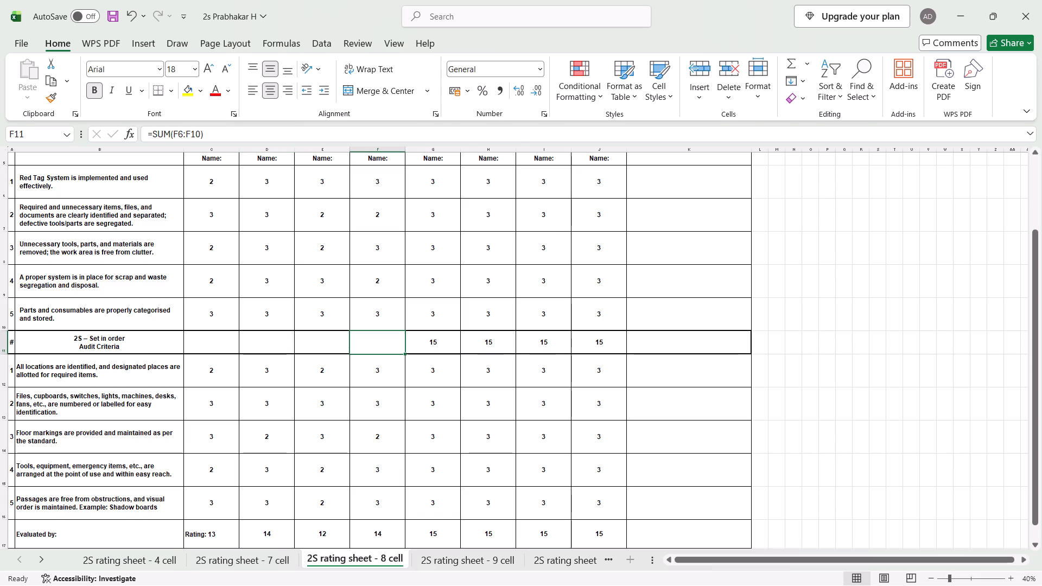
Copy the "Rating:" label from C17 and append it after a wide gap to "Evaluated by:" in B17.
{"action": "scroll", "coordinate": [286, 412], "scroll_direction": "down", "scroll_amount": 1}
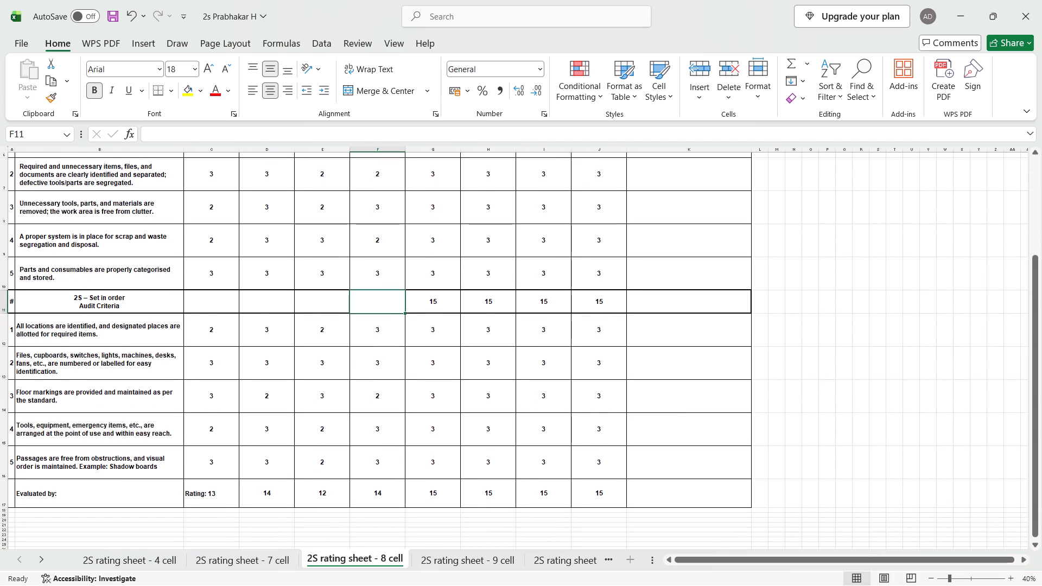
{"action": "left_click", "coordinate": [203, 495]}
{"action": "double_click", "coordinate": [205, 493]}
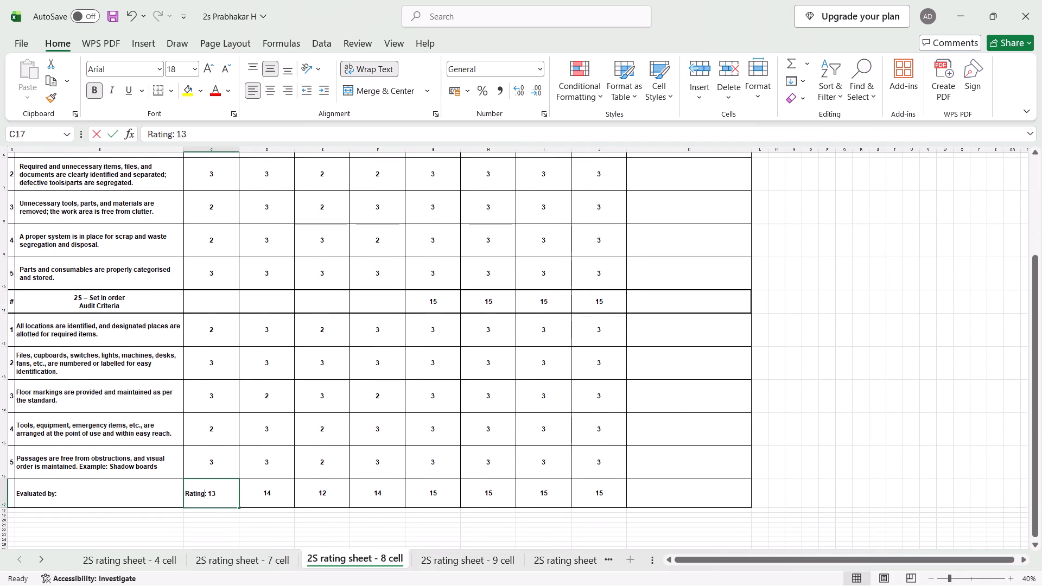
{"action": "left_click_drag", "start_coordinate": [206, 493], "coordinate": [201, 493]}
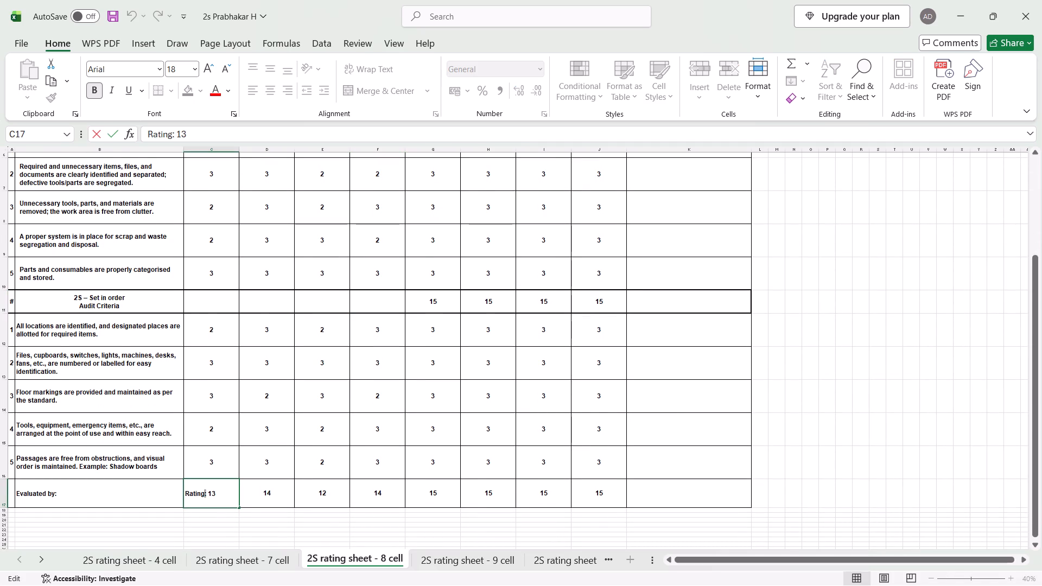
{"action": "left_click_drag", "start_coordinate": [201, 493], "coordinate": [187, 494]}
{"action": "key", "text": "ctrl+c"}
{"action": "left_click", "coordinate": [156, 498]}
{"action": "left_click", "coordinate": [155, 498]}
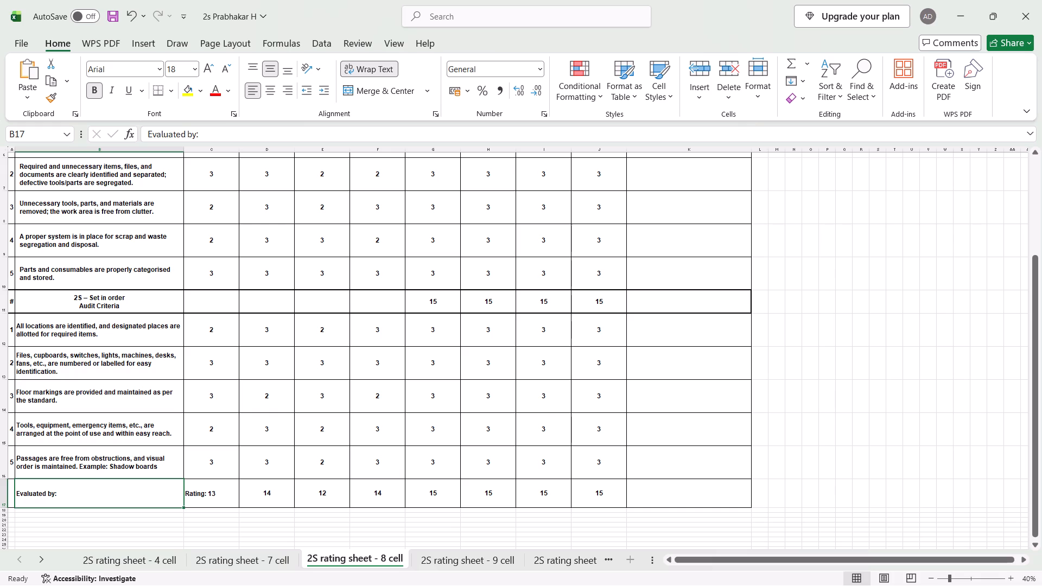
{"action": "left_click", "coordinate": [259, 133]}
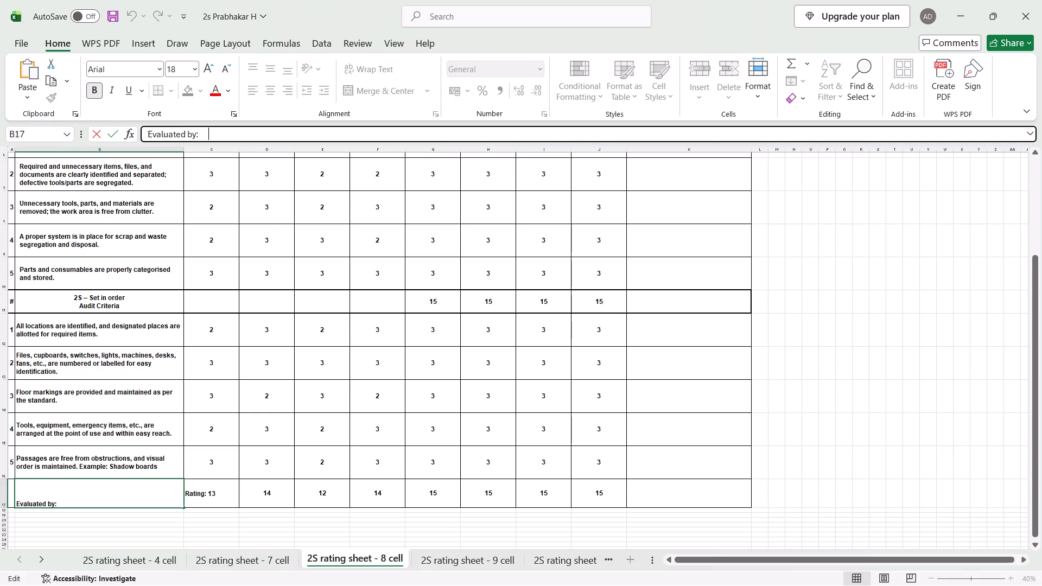
{"action": "key", "text": "space"}
{"action": "key", "text": "space"}
{"action": "key", "text": "space"}
{"action": "key", "text": "space"}
{"action": "key", "text": "space"}
{"action": "key", "text": "space"}
{"action": "key", "text": "space"}
{"action": "key", "text": "space"}
{"action": "key", "text": "space"}
{"action": "key", "text": "space"}
{"action": "key", "text": "space"}
{"action": "key", "text": "space"}
{"action": "key", "text": "space"}
{"action": "key", "text": "space"}
{"action": "key", "text": "space"}
{"action": "key", "text": "space"}
{"action": "key", "text": "space"}
{"action": "key", "text": "space"}
{"action": "key", "text": "space"}
{"action": "key", "text": "space"}
{"action": "key", "text": "space"}
{"action": "key", "text": "space"}
{"action": "key", "text": "space"}
{"action": "key", "text": "ctrl+v"}
Widen the gap before "Rating:" in B17 with ten more spaces.
{"action": "left_click", "coordinate": [260, 129]}
{"action": "key", "text": "space"}
{"action": "key", "text": "space"}
{"action": "key", "text": "space"}
{"action": "key", "text": "space"}
{"action": "key", "text": "space"}
{"action": "key", "text": "space"}
{"action": "key", "text": "space"}
{"action": "key", "text": "space"}
{"action": "key", "text": "space"}
{"action": "key", "text": "space"}
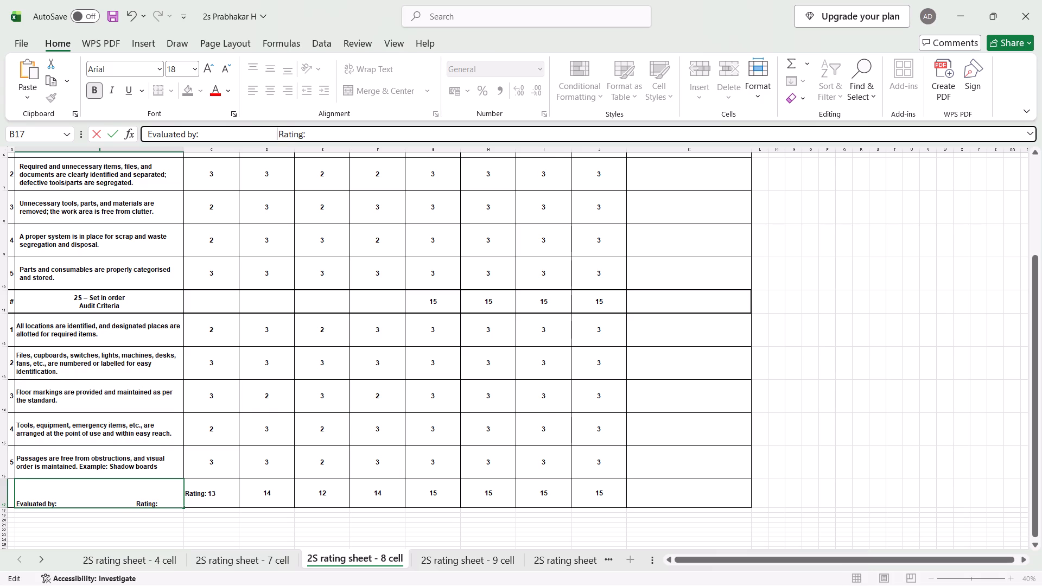
Remove the "Rating:" label and its score from C17, leaving the cell empty.
{"action": "left_click", "coordinate": [204, 494]}
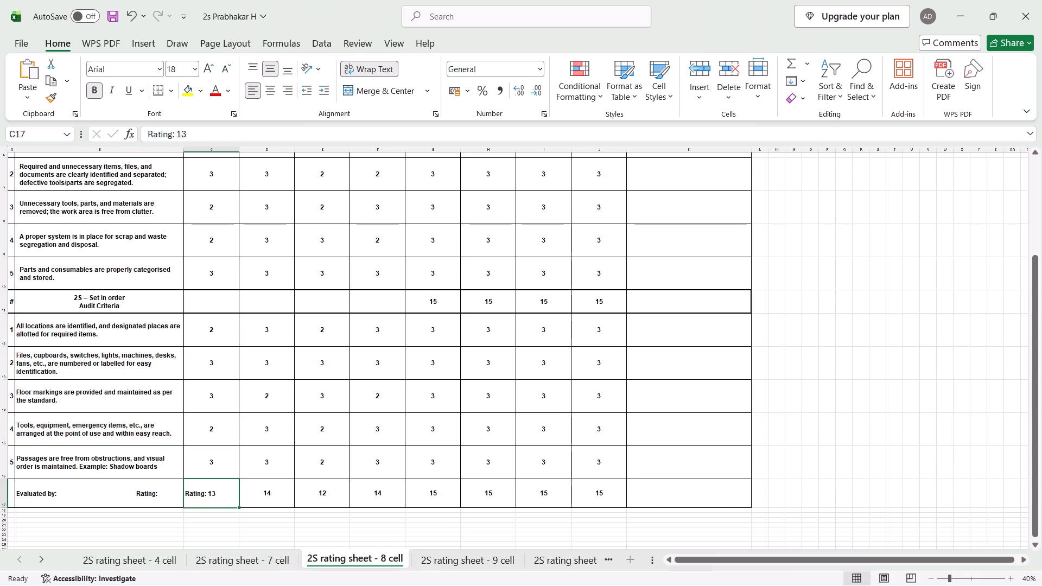
{"action": "left_click", "coordinate": [175, 136]}
{"action": "key", "text": "BackSpace"}
{"action": "key", "text": "BackSpace"}
{"action": "key", "text": "BackSpace"}
{"action": "key", "text": "BackSpace"}
{"action": "key", "text": "BackSpace"}
{"action": "key", "text": "BackSpace"}
{"action": "key", "text": "BackSpace"}
{"action": "key", "text": "BackSpace"}
{"action": "key", "text": "BackSpace"}
{"action": "key", "text": "BackSpace"}
{"action": "key", "text": "BackSpace"}
{"action": "key", "text": "BackSpace"}
{"action": "key", "text": "BackSpace"}
{"action": "key", "text": "BackSpace"}
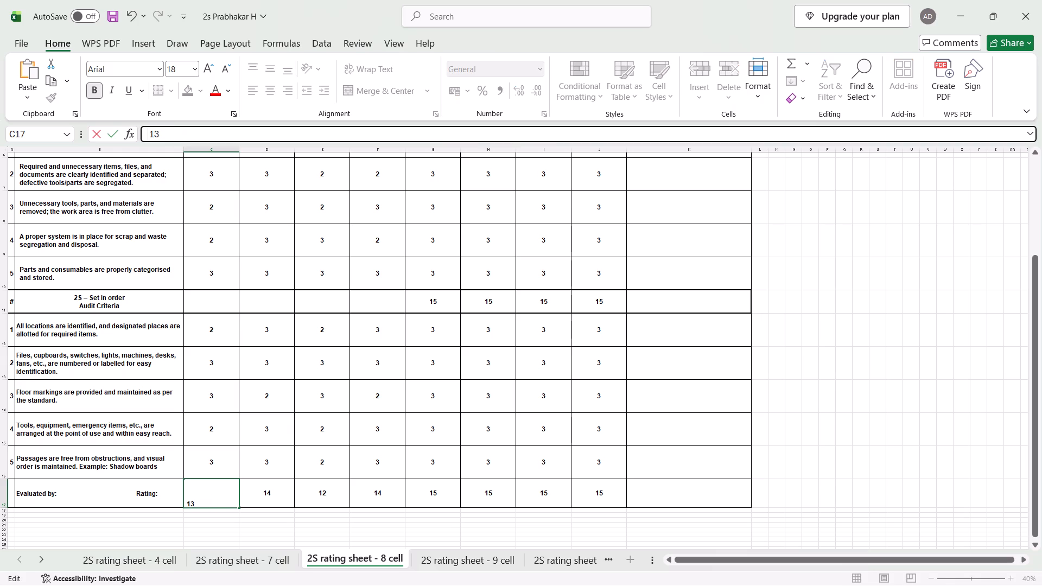
{"action": "left_click", "coordinate": [206, 497]}
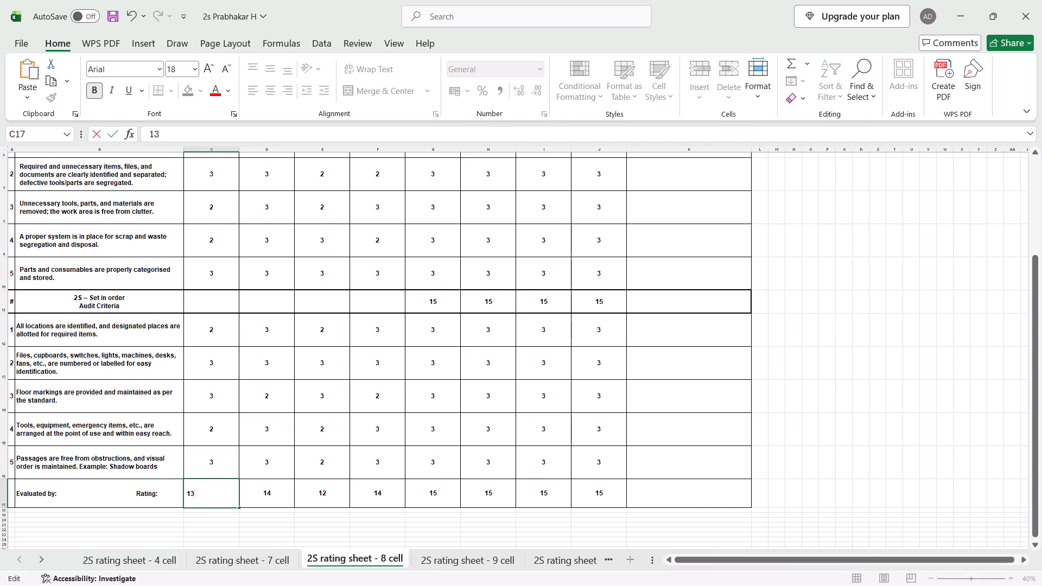
{"action": "key", "text": "BackSpace"}
{"action": "key", "text": "BackSpace"}
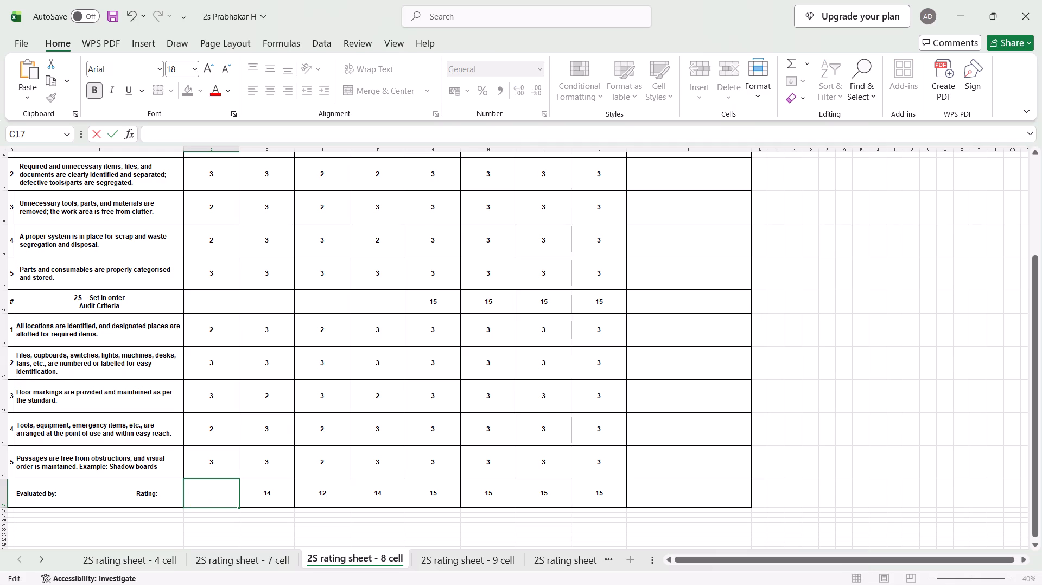
Clear the remaining totals in cells G11 through J11 of the 2S – Set in order row.
{"action": "left_click", "coordinate": [441, 306]}
{"action": "key", "text": "Delete"}
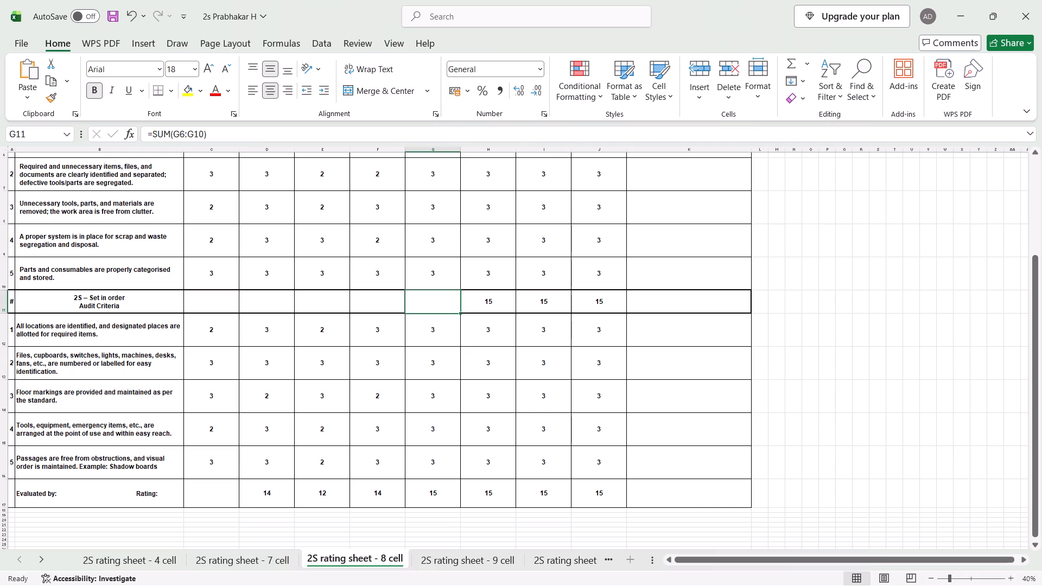
{"action": "left_click", "coordinate": [504, 302]}
{"action": "key", "text": "Delete"}
{"action": "left_click", "coordinate": [537, 303]}
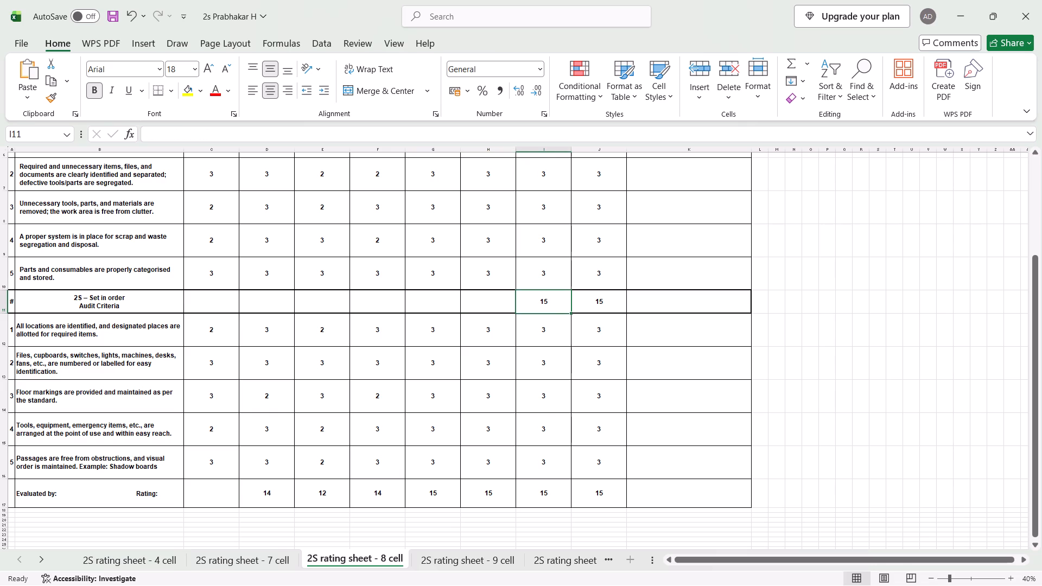
{"action": "key", "text": "Delete"}
{"action": "left_click", "coordinate": [601, 305]}
{"action": "key", "text": "Delete"}
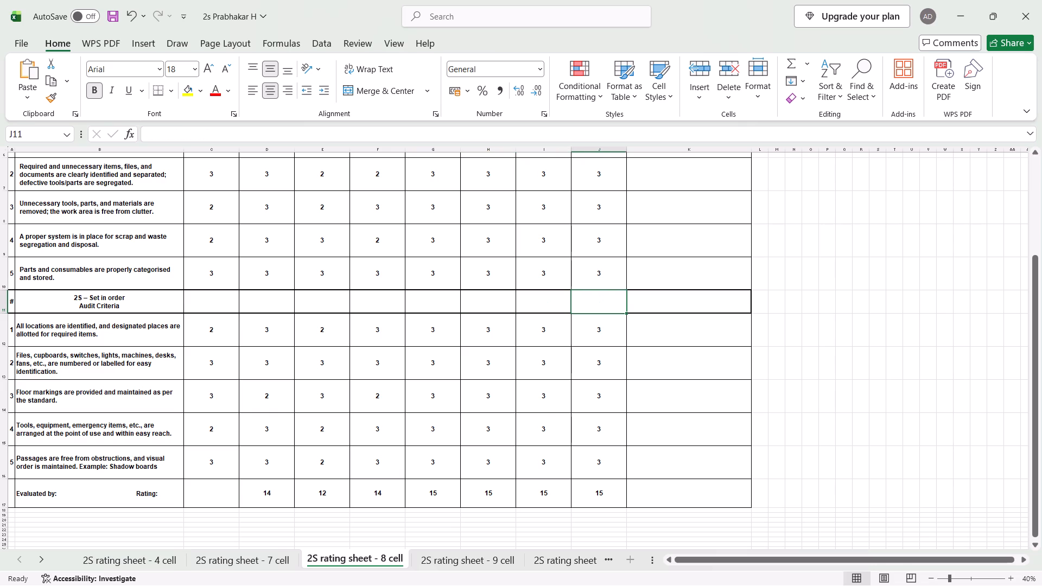
Begin the Cell # 1 rating formula in C17 of the 8-cell sheet by entering =sum.
{"action": "left_click", "coordinate": [207, 496]}
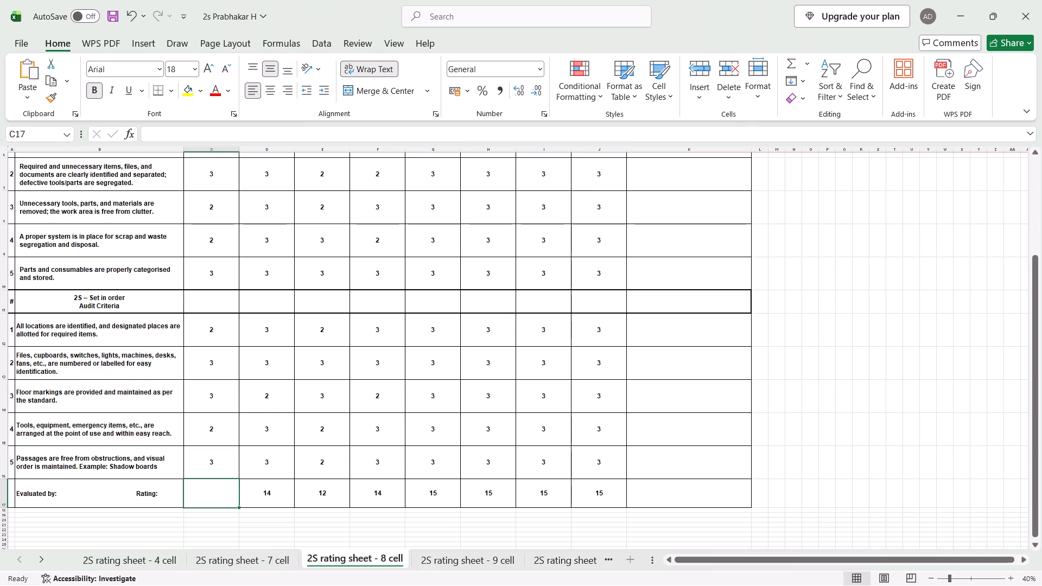
{"action": "type", "text": "=sum"}
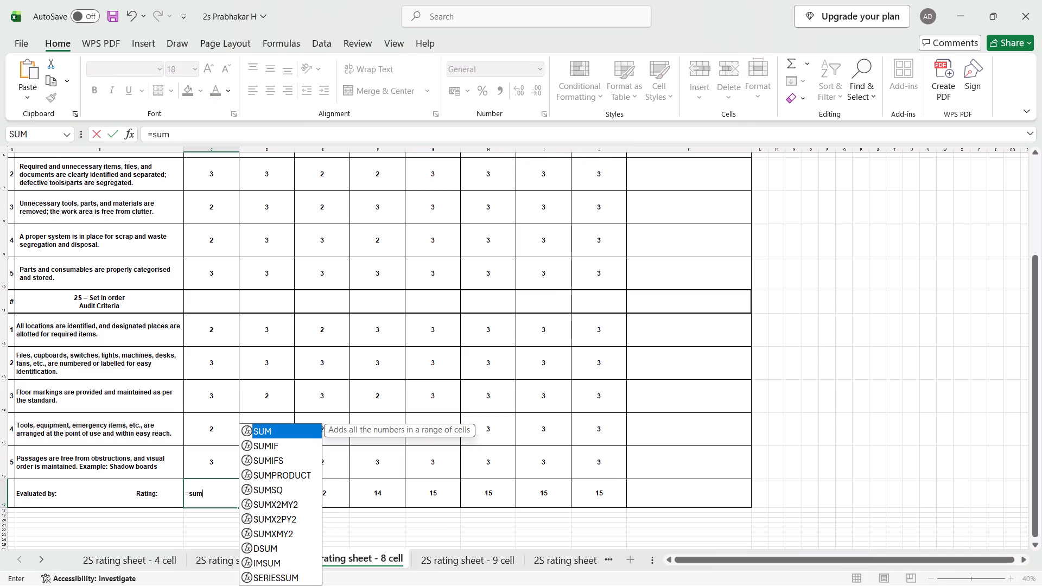
{"action": "scroll", "coordinate": [216, 174], "scroll_direction": "up", "scroll_amount": 1}
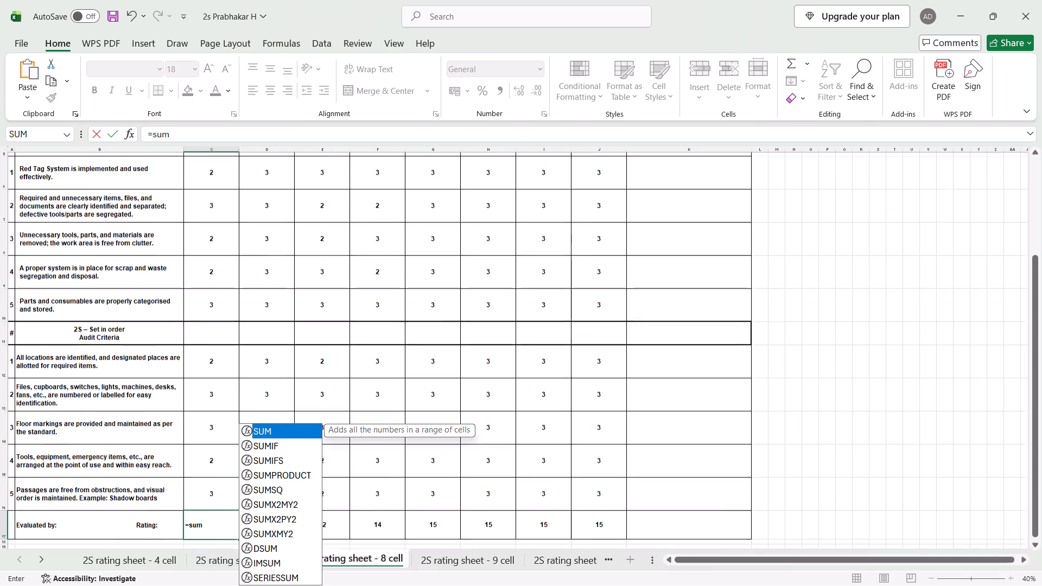
{"action": "scroll", "coordinate": [216, 174], "scroll_direction": "up", "scroll_amount": 1}
{"action": "left_click", "coordinate": [204, 192], "text": "ctrl"}
{"action": "left_click_drag", "start_coordinate": [208, 221], "coordinate": [218, 251], "text": "ctrl"}
{"action": "left_click", "coordinate": [218, 251], "text": "ctrl"}
{"action": "left_click", "coordinate": [217, 277], "text": "ctrl"}
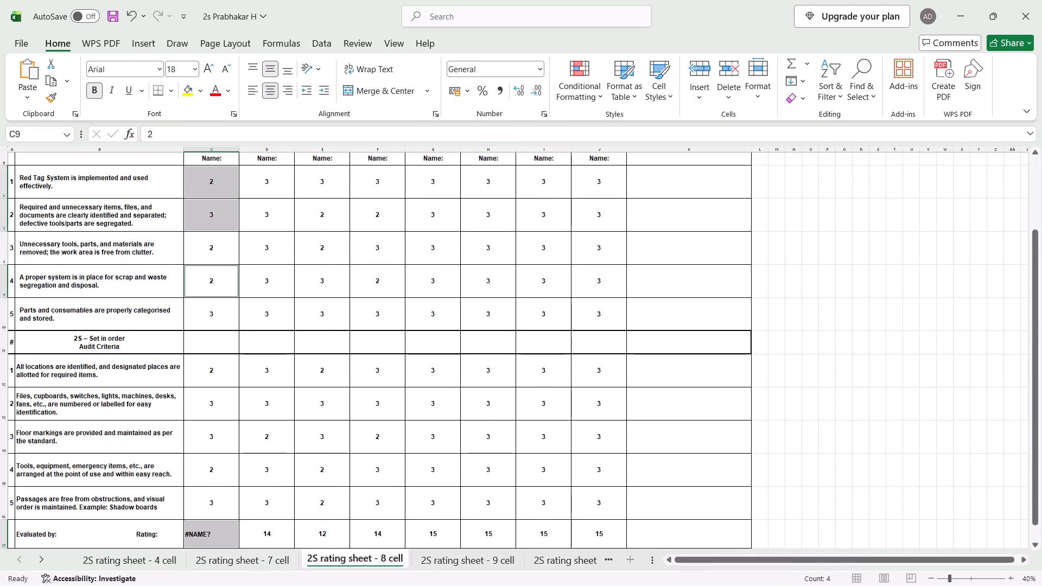
{"action": "scroll", "coordinate": [217, 277], "scroll_direction": "down", "scroll_amount": 2}
{"action": "left_click", "coordinate": [208, 416]}
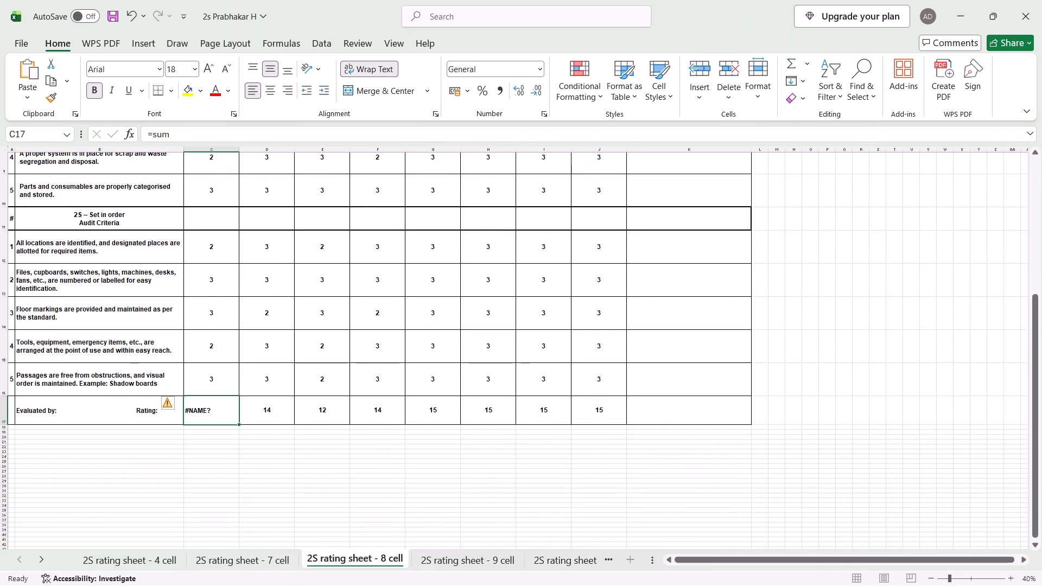
{"action": "scroll", "coordinate": [208, 416], "scroll_direction": "up", "scroll_amount": 2}
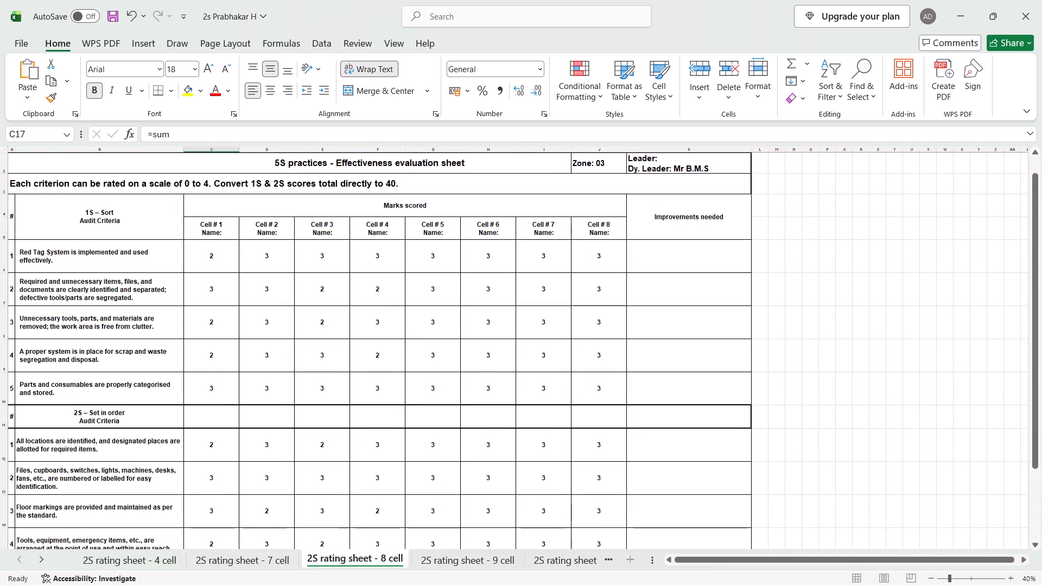
{"action": "scroll", "coordinate": [210, 504], "scroll_direction": "down", "scroll_amount": 2}
{"action": "left_click", "coordinate": [224, 446]}
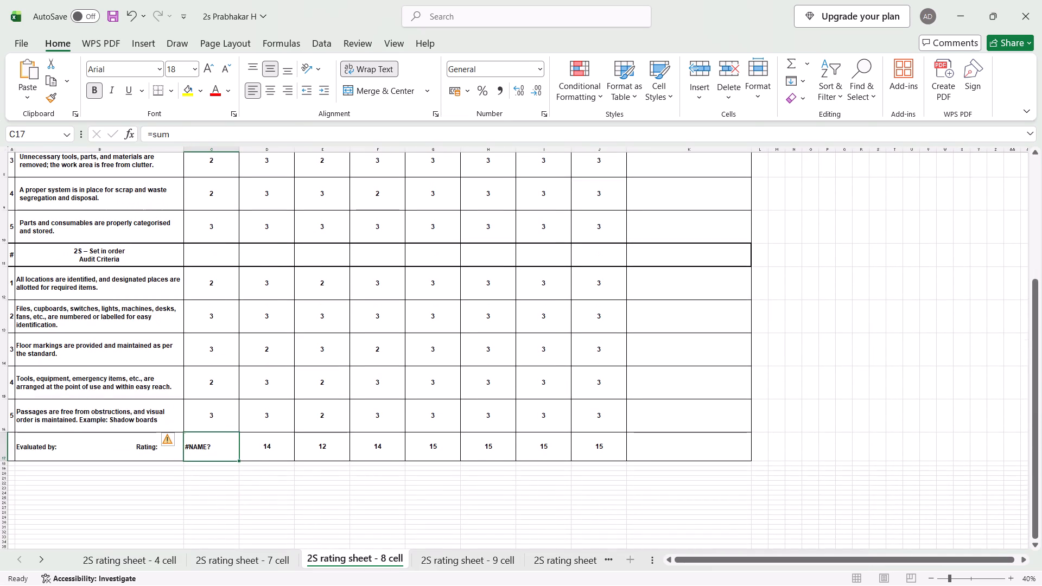
Open the SUM argument list in C17 and add the 1S – Sort marks C6, C7, C8, C9 and C10, separated by commas.
{"action": "left_click", "coordinate": [189, 138]}
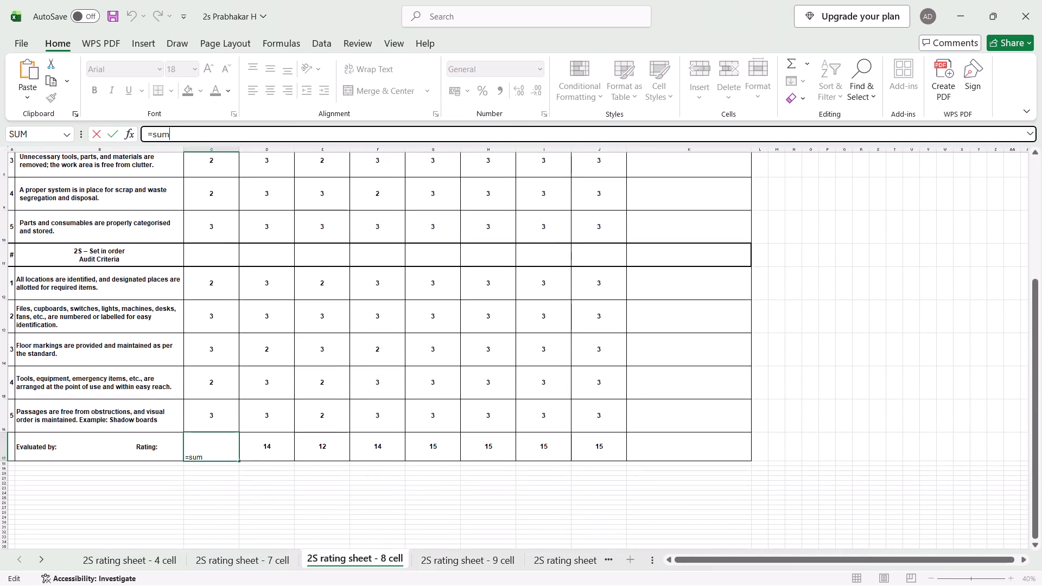
{"action": "key", "text": "shift+parenleft"}
{"action": "scroll", "coordinate": [207, 309], "scroll_direction": "up", "scroll_amount": 3}
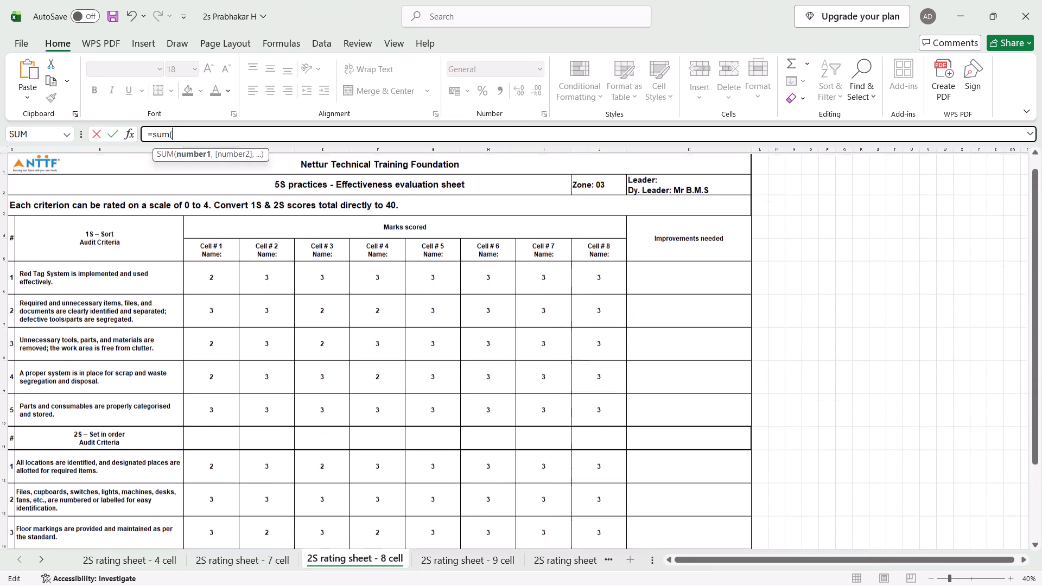
{"action": "left_click", "coordinate": [213, 278], "text": "ctrl"}
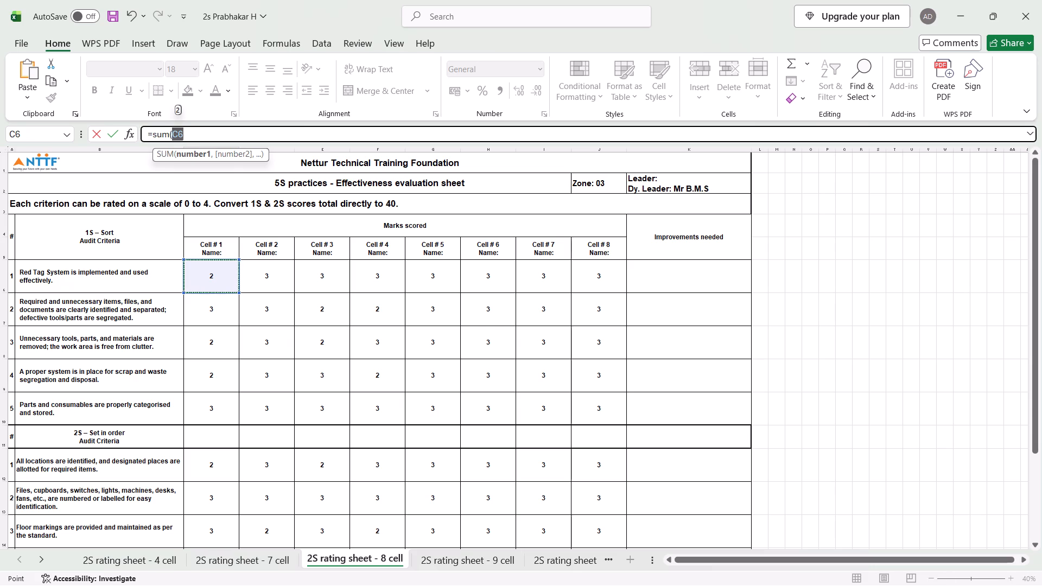
{"action": "key", "text": "comma"}
{"action": "left_click", "coordinate": [216, 315]}
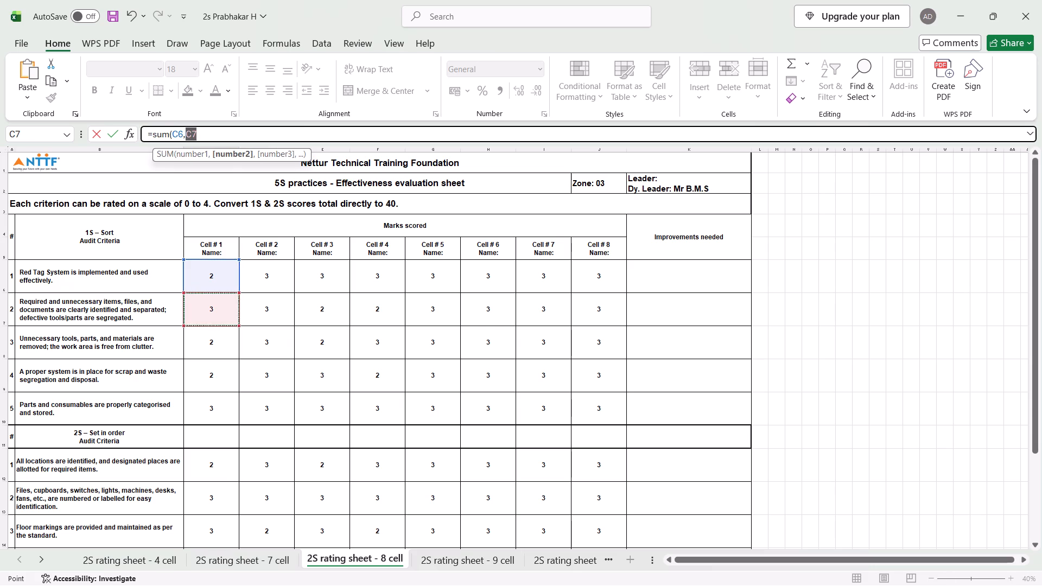
{"action": "key", "text": "comma"}
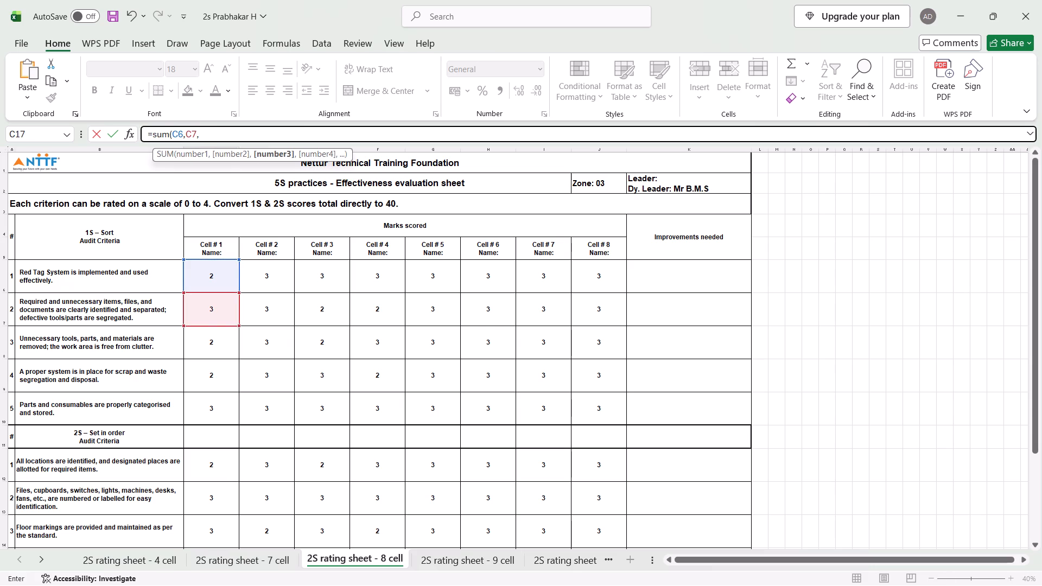
{"action": "left_click", "coordinate": [208, 347]}
{"action": "key", "text": "comma"}
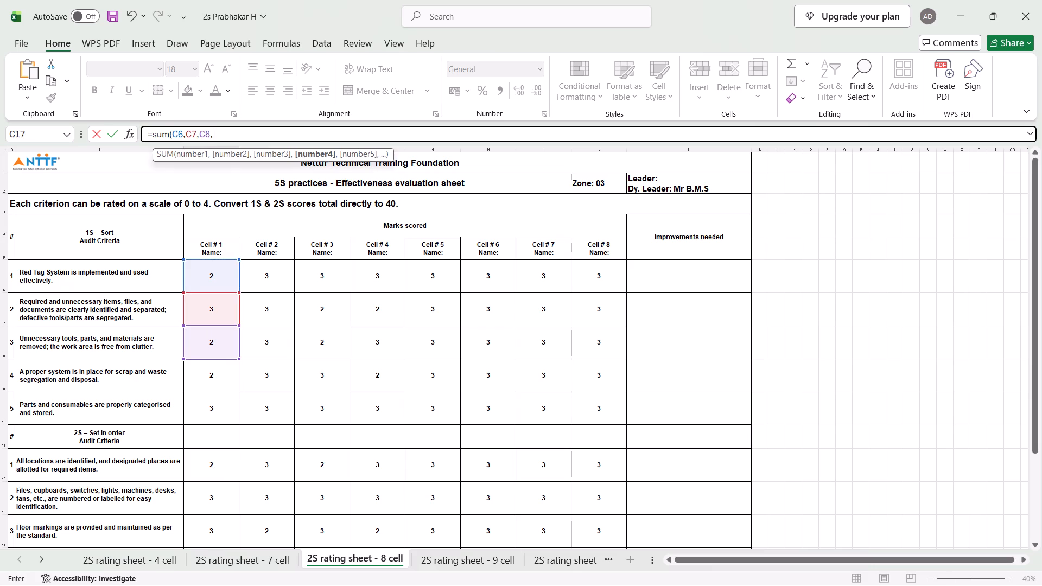
{"action": "left_click", "coordinate": [201, 384]}
{"action": "key", "text": "comma"}
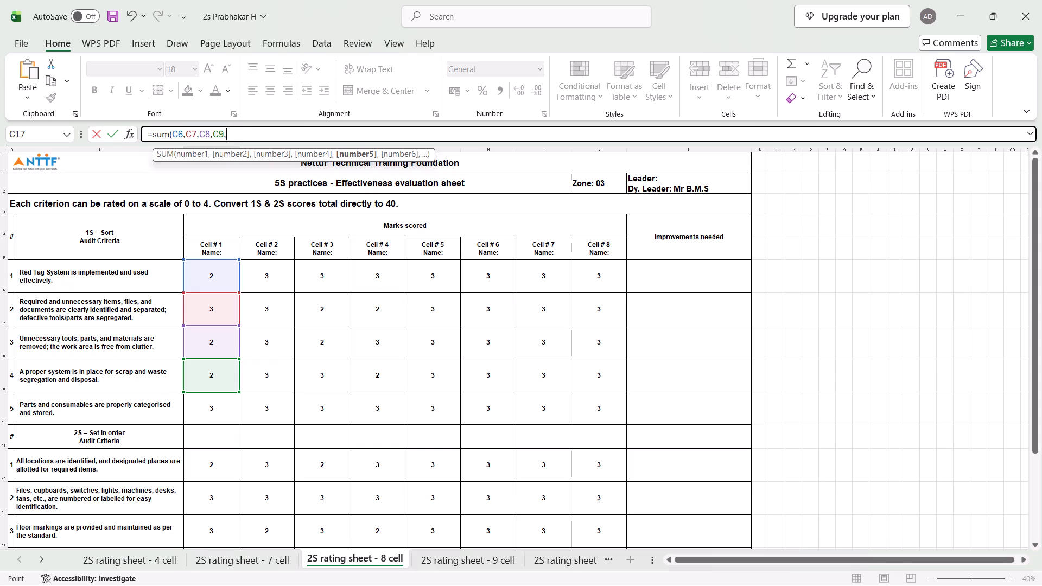
{"action": "left_click", "coordinate": [206, 406]}
{"action": "key", "text": "comma"}
Add the 2S – Set in order marks C12, C13, C14, C15 and C16 to C17's SUM formula and complete it.
{"action": "scroll", "coordinate": [206, 406], "scroll_direction": "down", "scroll_amount": 1}
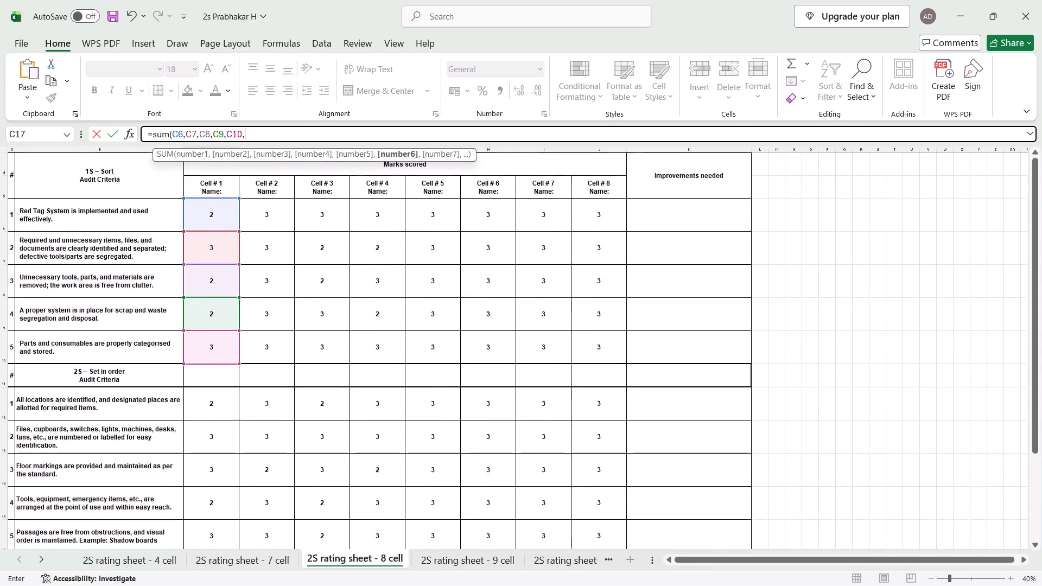
{"action": "left_click", "coordinate": [204, 415]}
{"action": "key", "text": "comma"}
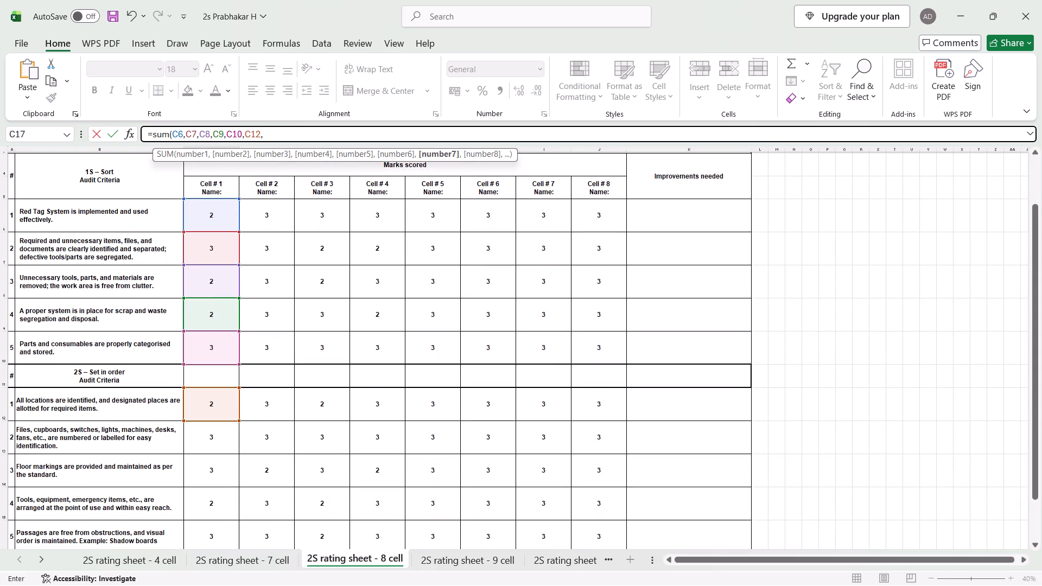
{"action": "left_click", "coordinate": [204, 435]}
{"action": "key", "text": "comma"}
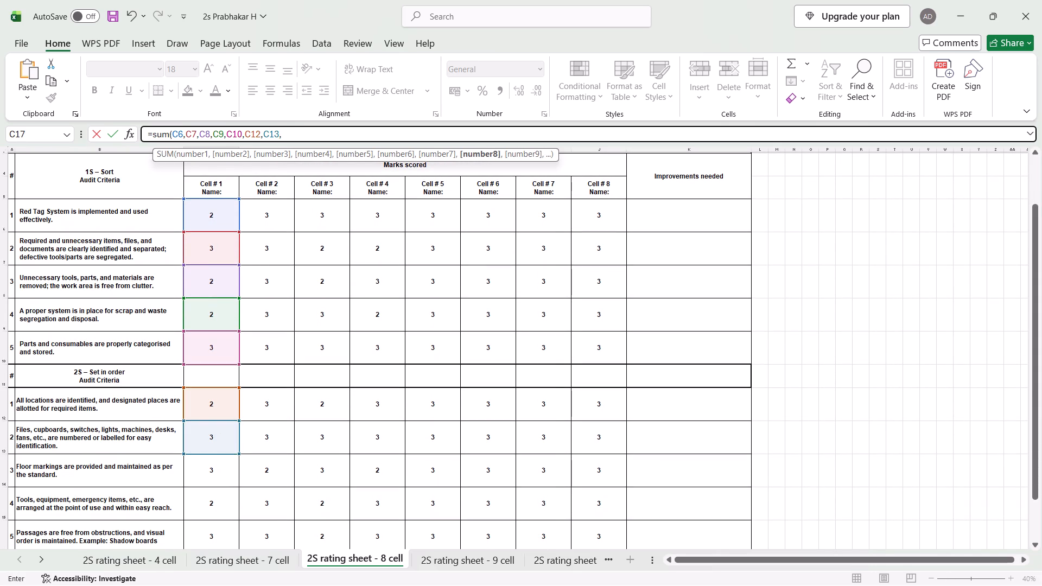
{"action": "left_click", "coordinate": [200, 480]}
{"action": "key", "text": "comma"}
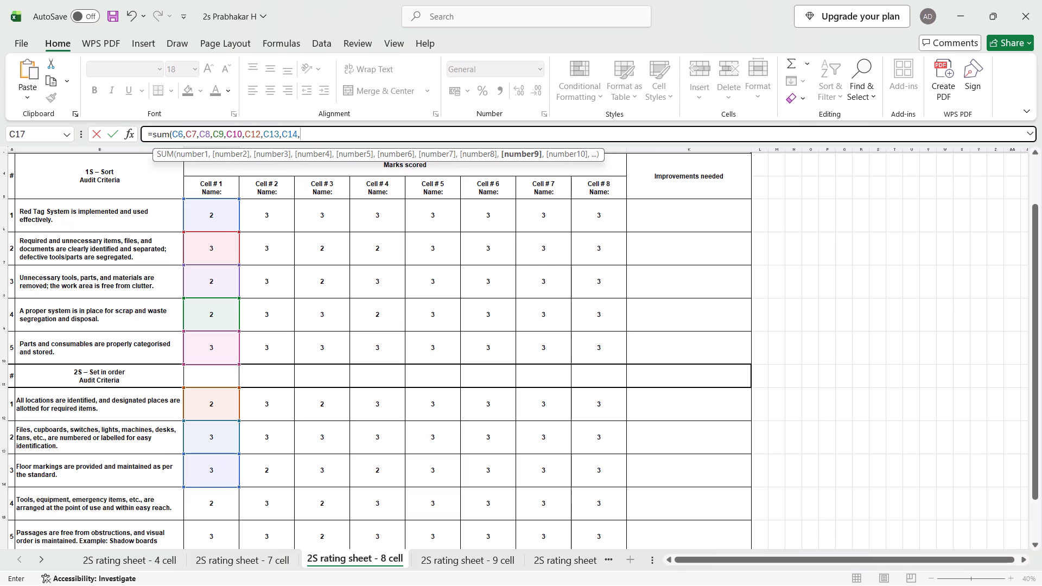
{"action": "left_click", "coordinate": [205, 503]}
{"action": "key", "text": "comma"}
{"action": "scroll", "coordinate": [205, 503], "scroll_direction": "down", "scroll_amount": 1}
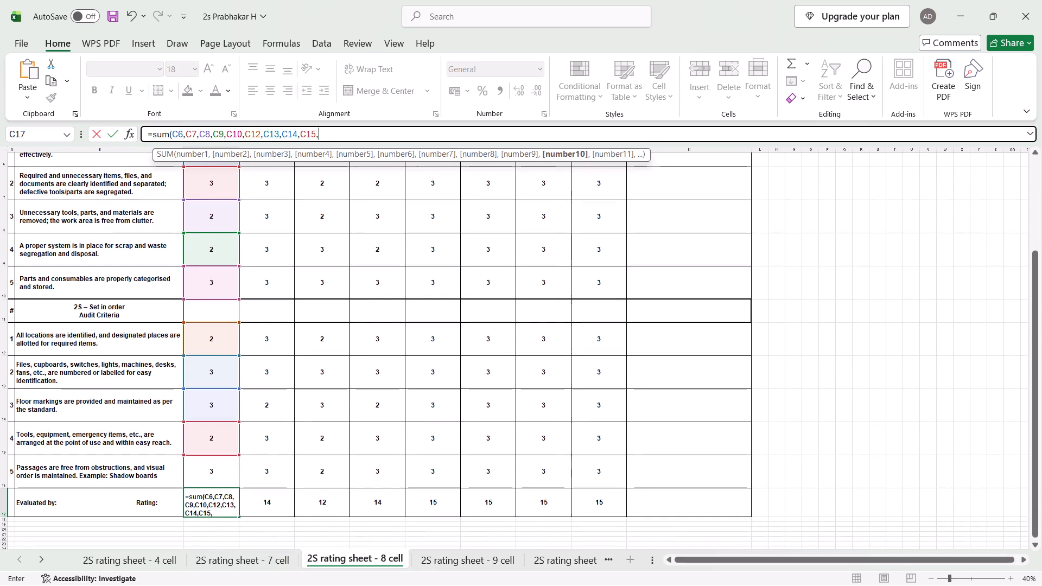
{"action": "left_click", "coordinate": [219, 464]}
{"action": "key", "text": "comma"}
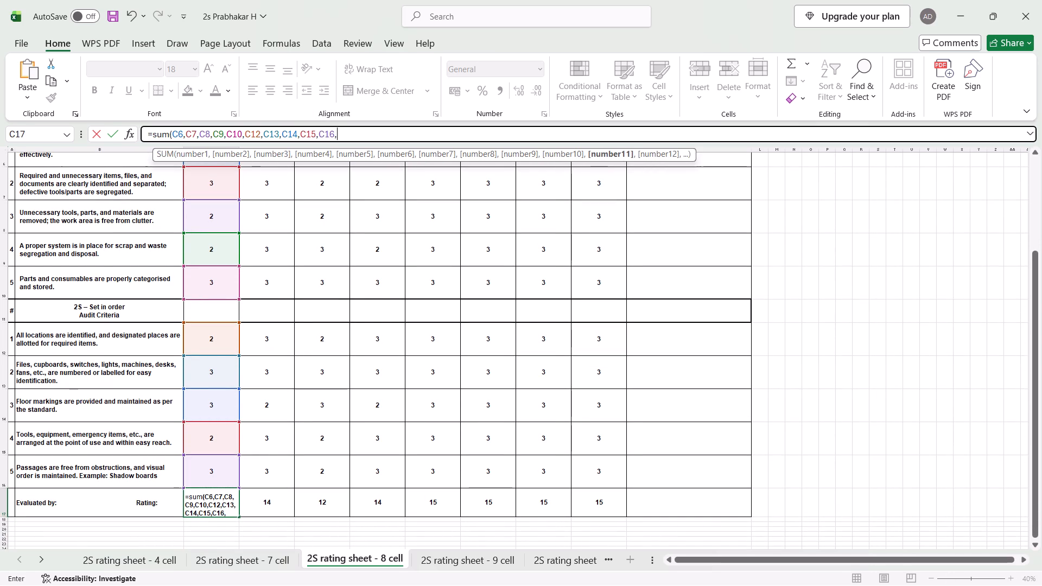
{"action": "key", "text": "shift+parenright"}
{"action": "key", "text": "Return"}
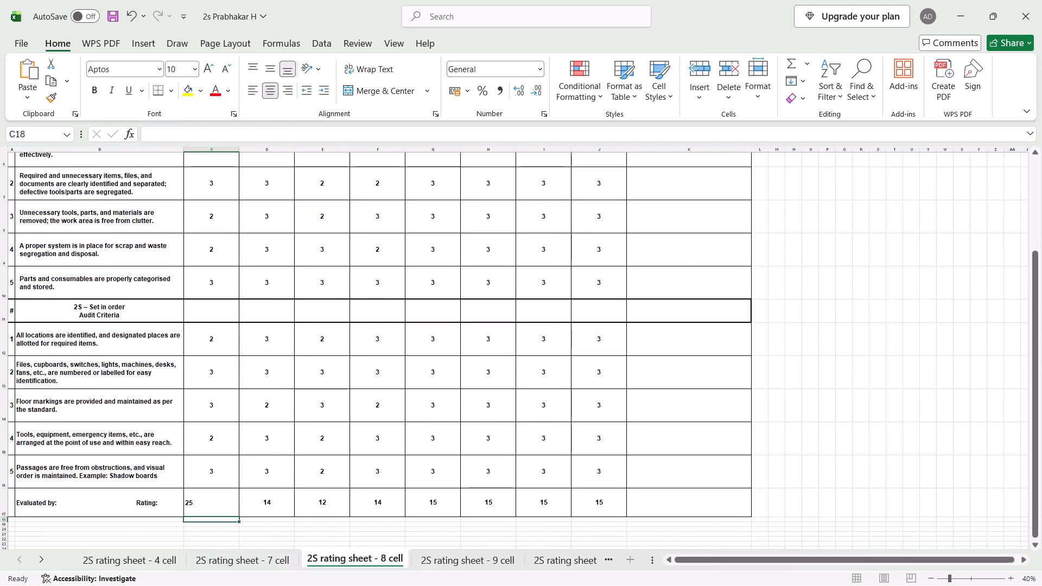
Fill the SUM formula from C17 across the rating row to J17.
{"action": "left_click", "coordinate": [224, 506]}
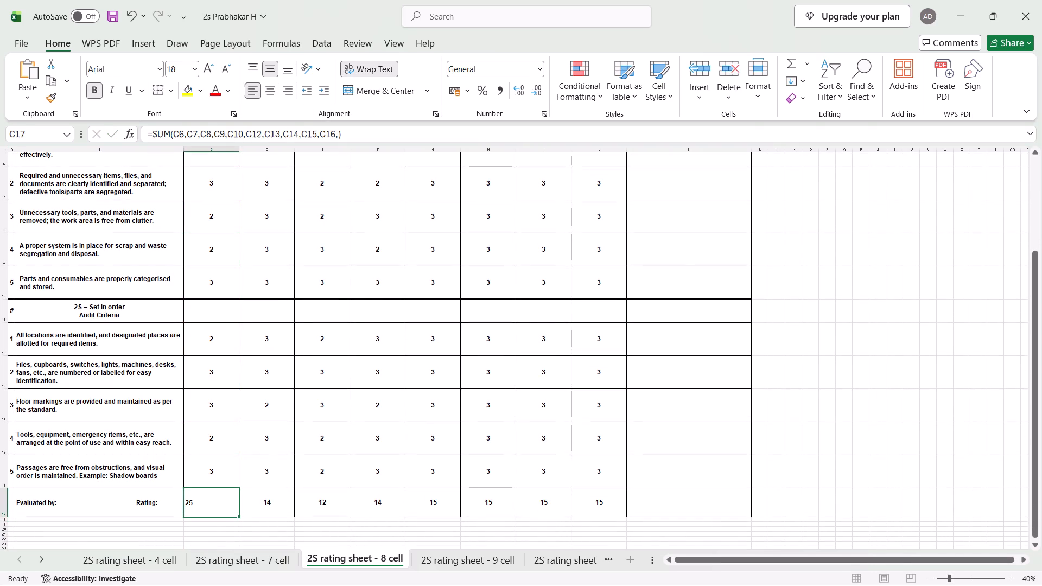
{"action": "left_click_drag", "start_coordinate": [237, 517], "coordinate": [616, 521]}
{"action": "left_click", "coordinate": [713, 499]}
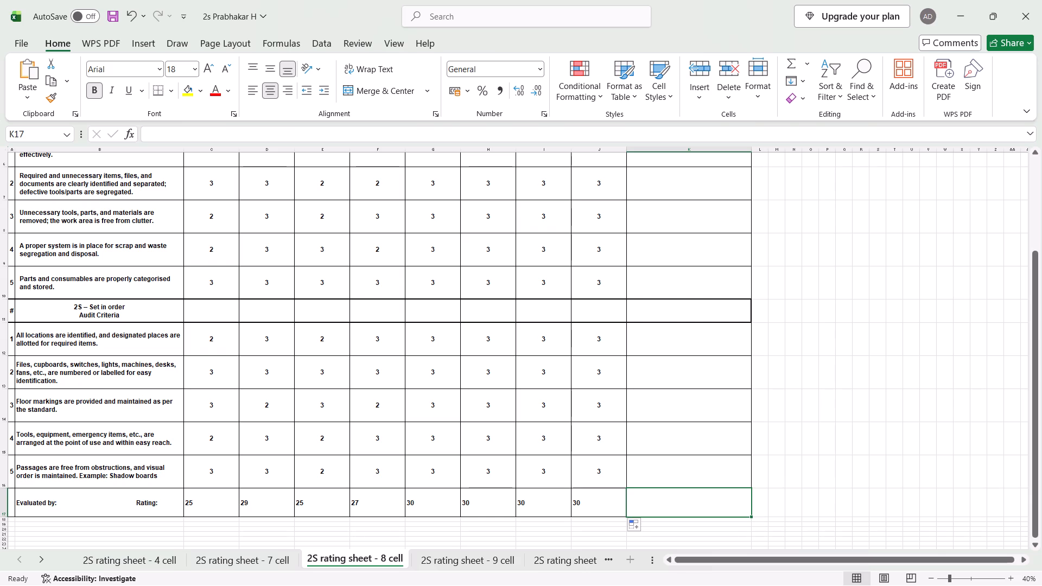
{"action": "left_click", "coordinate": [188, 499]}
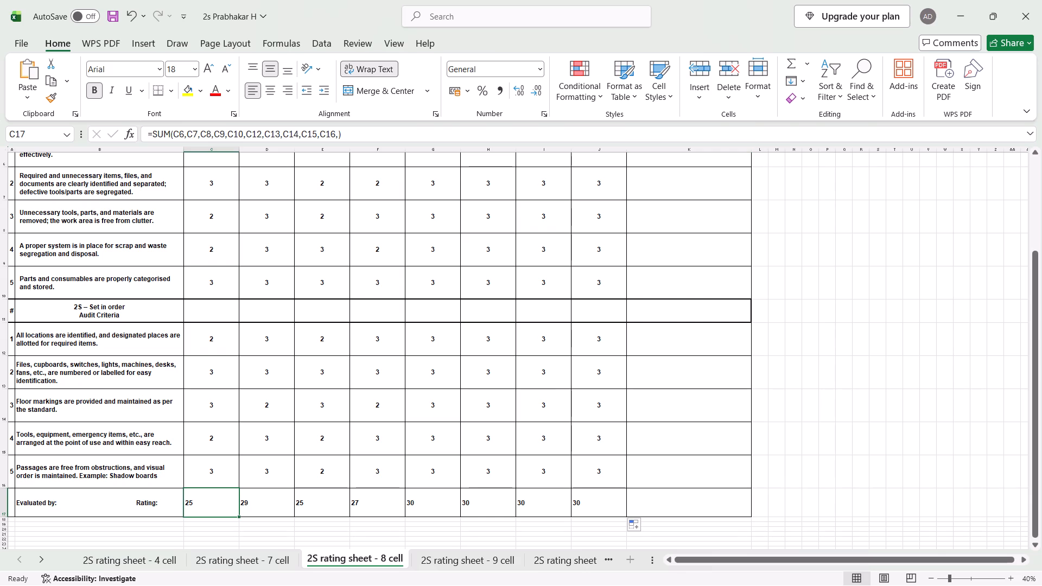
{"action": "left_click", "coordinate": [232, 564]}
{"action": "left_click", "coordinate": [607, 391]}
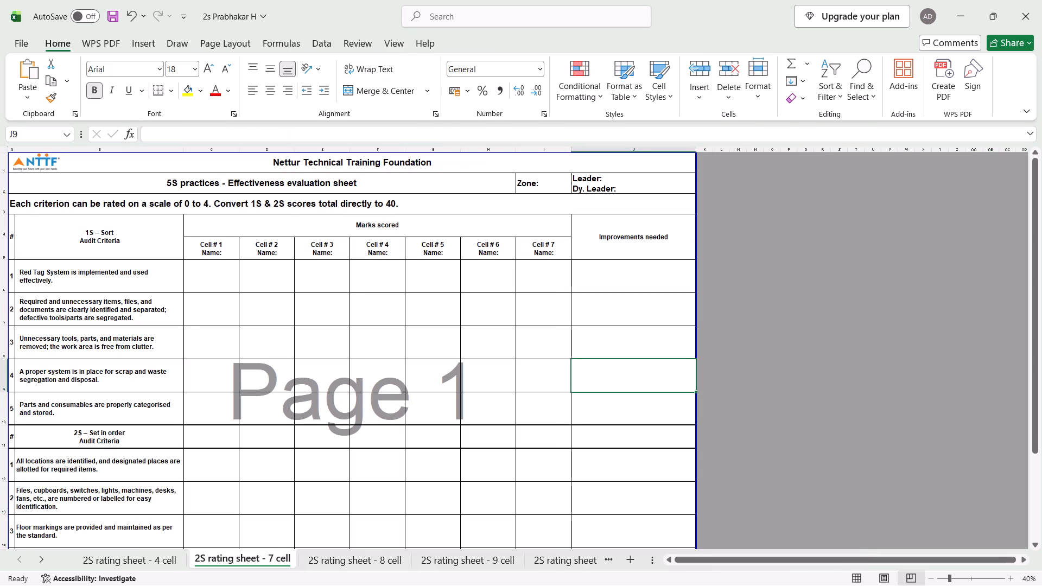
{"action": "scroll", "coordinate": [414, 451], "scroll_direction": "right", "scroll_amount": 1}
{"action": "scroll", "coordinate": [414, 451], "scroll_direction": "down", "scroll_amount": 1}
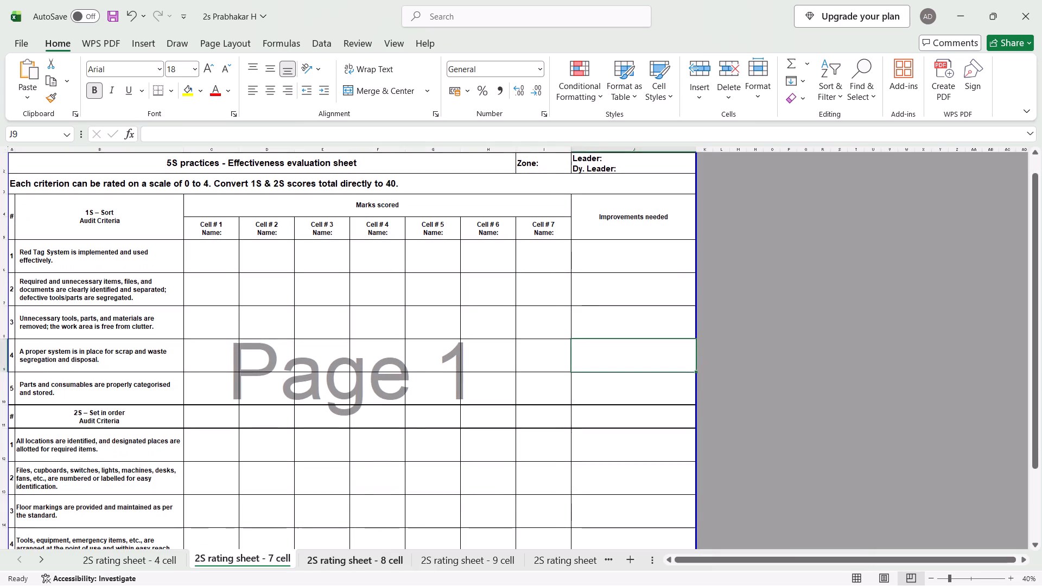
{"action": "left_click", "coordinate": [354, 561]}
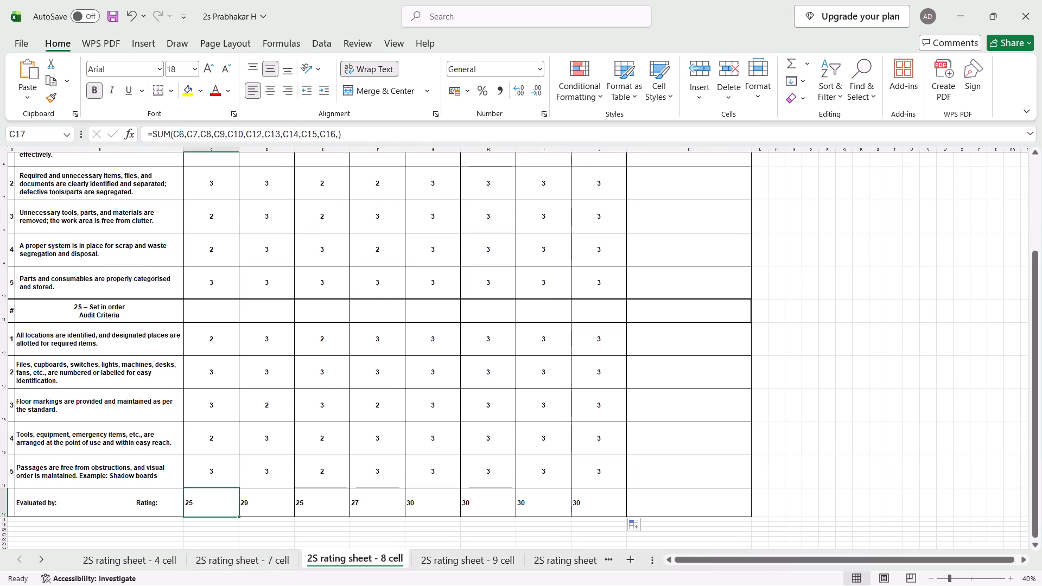
Center the ratings in C17 through J17 horizontally.
{"action": "left_click", "coordinate": [190, 506]}
{"action": "left_click_drag", "start_coordinate": [216, 504], "coordinate": [582, 500]}
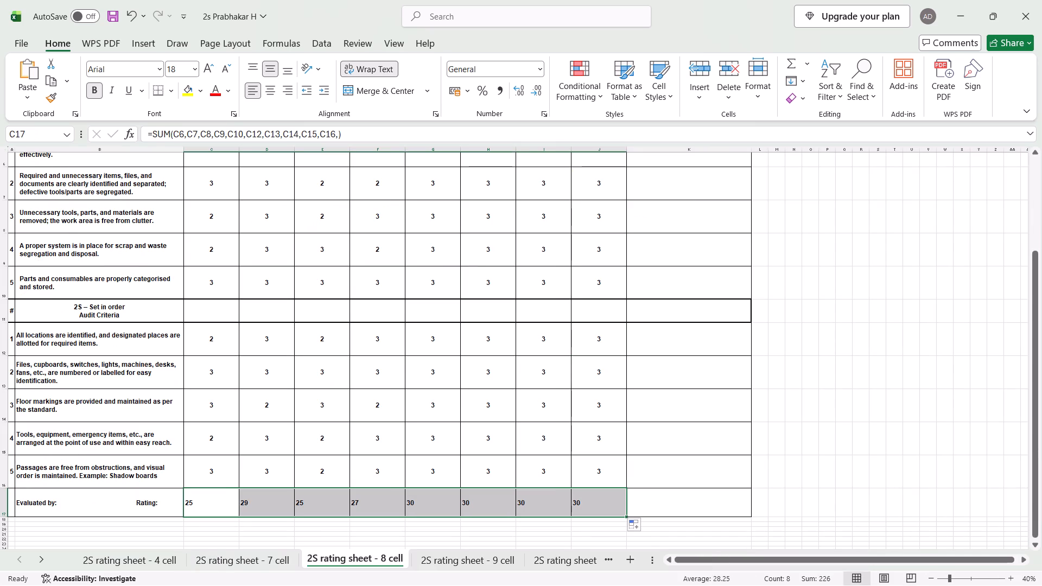
{"action": "left_click", "coordinate": [264, 87]}
Examine the blank 7-cell rating sheet's layout down to its rating row, and return to the 8-cell sheet.
{"action": "left_click", "coordinate": [264, 565]}
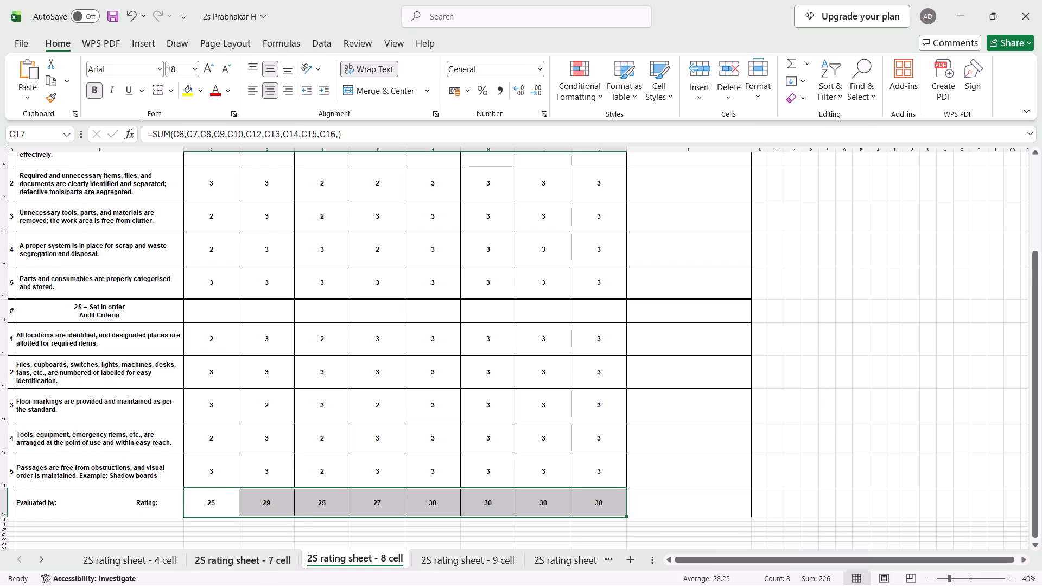
{"action": "scroll", "coordinate": [476, 375], "scroll_direction": "down", "scroll_amount": 1}
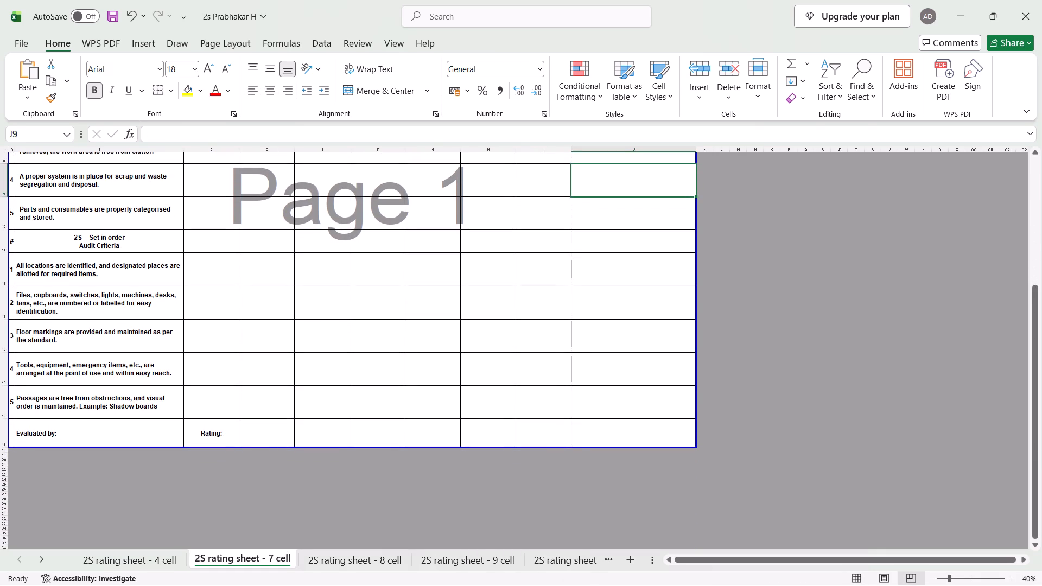
{"action": "scroll", "coordinate": [476, 375], "scroll_direction": "up", "scroll_amount": 2}
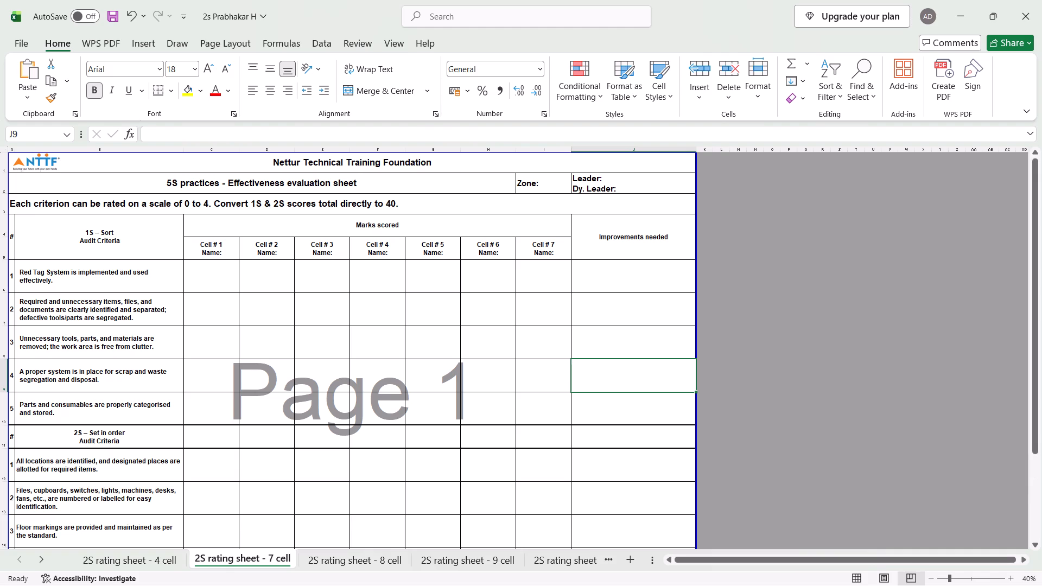
{"action": "left_click", "coordinate": [359, 555]}
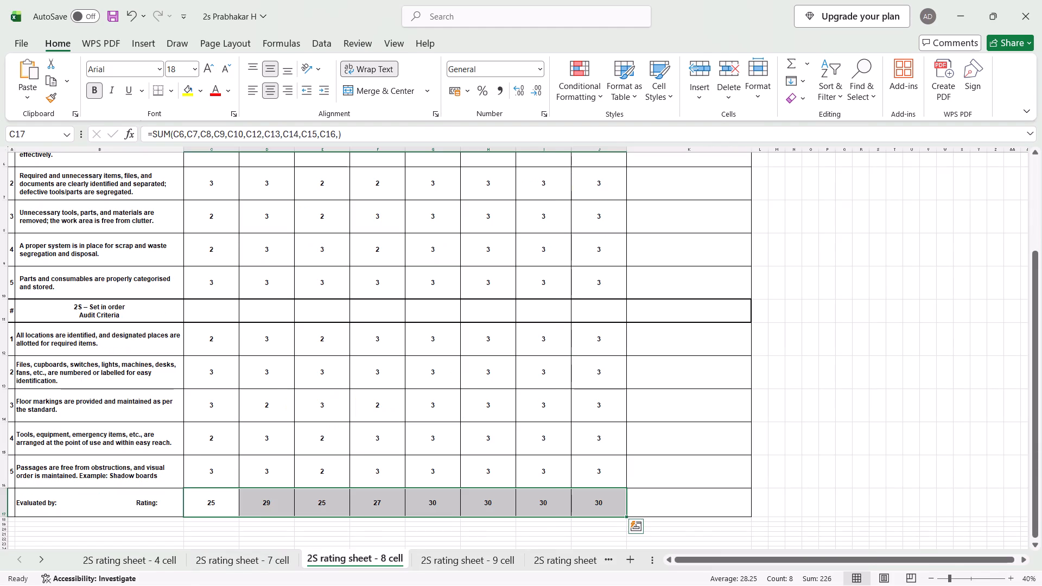
Open the print preview of the 8-cell rating sheet.
{"action": "left_click", "coordinate": [674, 455]}
{"action": "key", "text": "ctrl+p"}
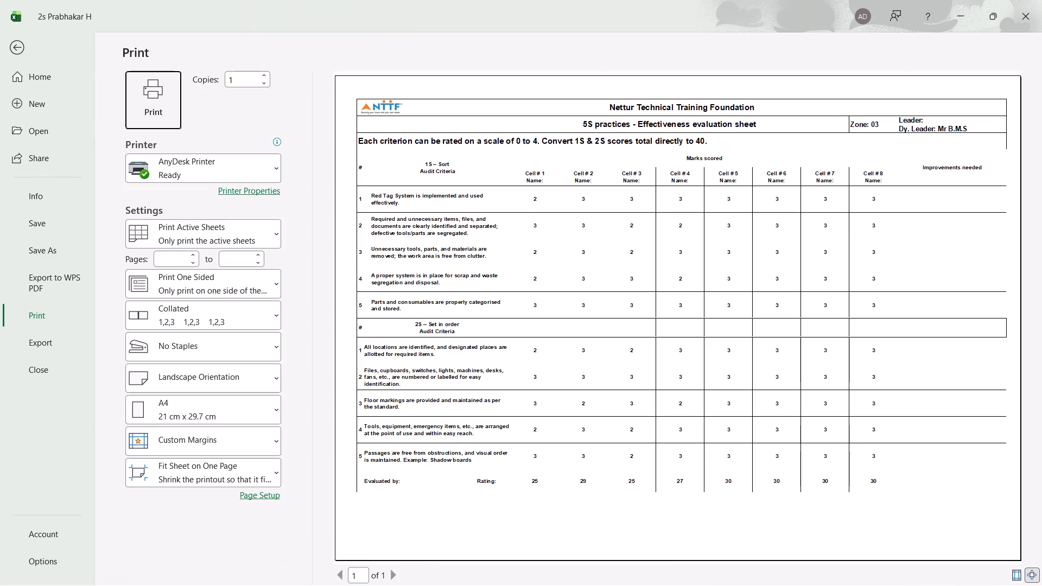
Inspect the 8-cell rating sheet's print preview at a larger size and return to the worksheet.
{"action": "scroll", "coordinate": [674, 455], "scroll_direction": "up", "scroll_amount": 2, "text": "ctrl"}
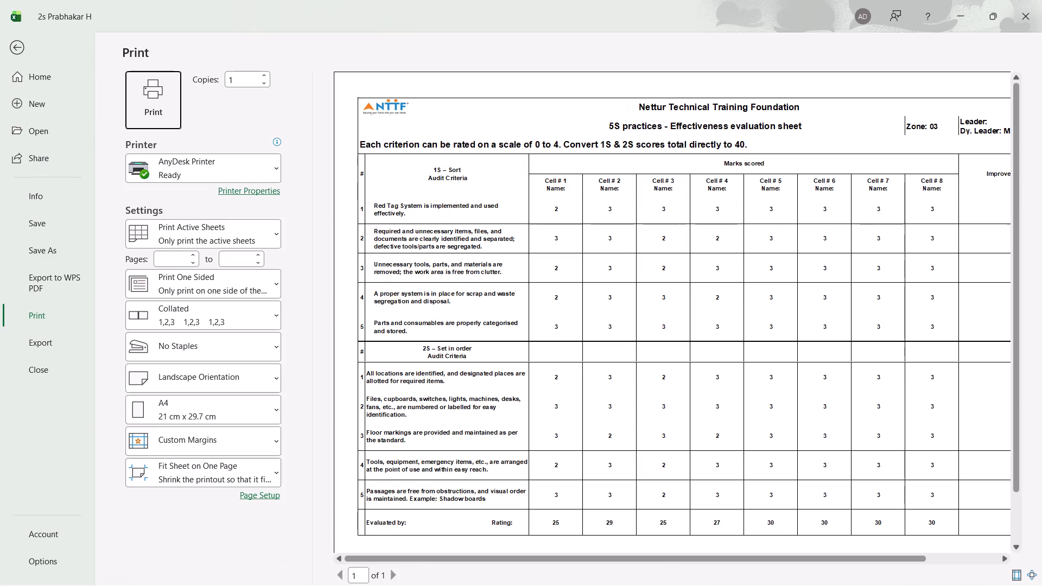
{"action": "left_click_drag", "start_coordinate": [721, 433], "coordinate": [608, 444]}
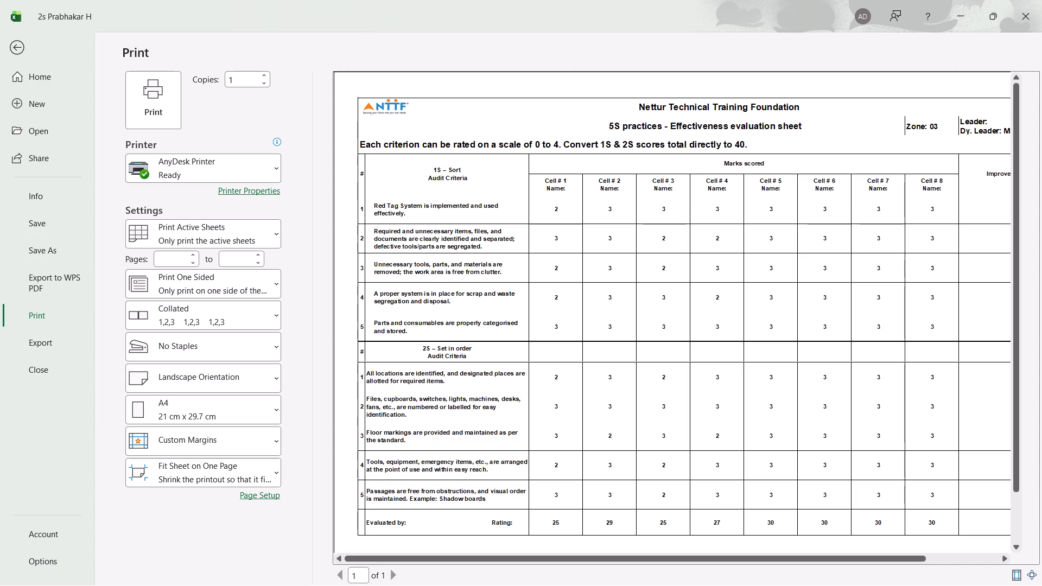
{"action": "key", "text": "ctrl+z"}
{"action": "left_click", "coordinate": [18, 49]}
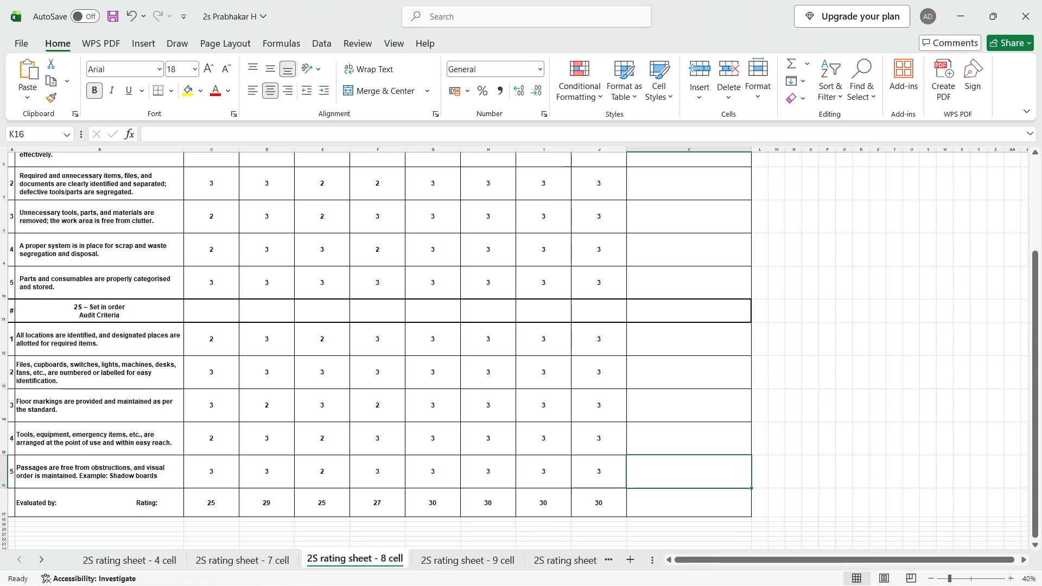
Review the filled 8-cell rating sheet from its header and Improvements needed column down to the rating row.
{"action": "scroll", "coordinate": [435, 342], "scroll_direction": "up", "scroll_amount": 4}
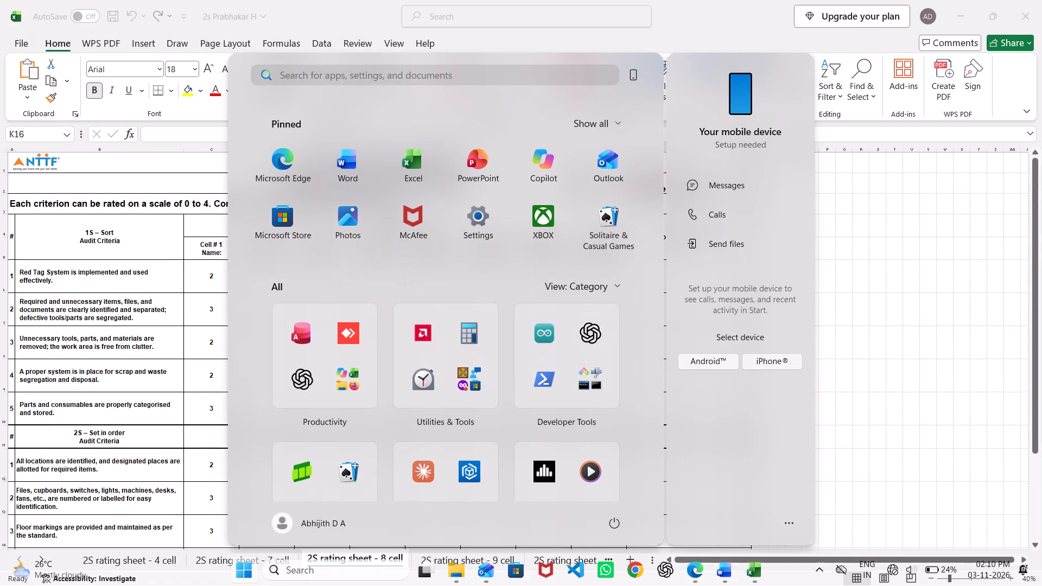
{"action": "left_click", "coordinate": [929, 377]}
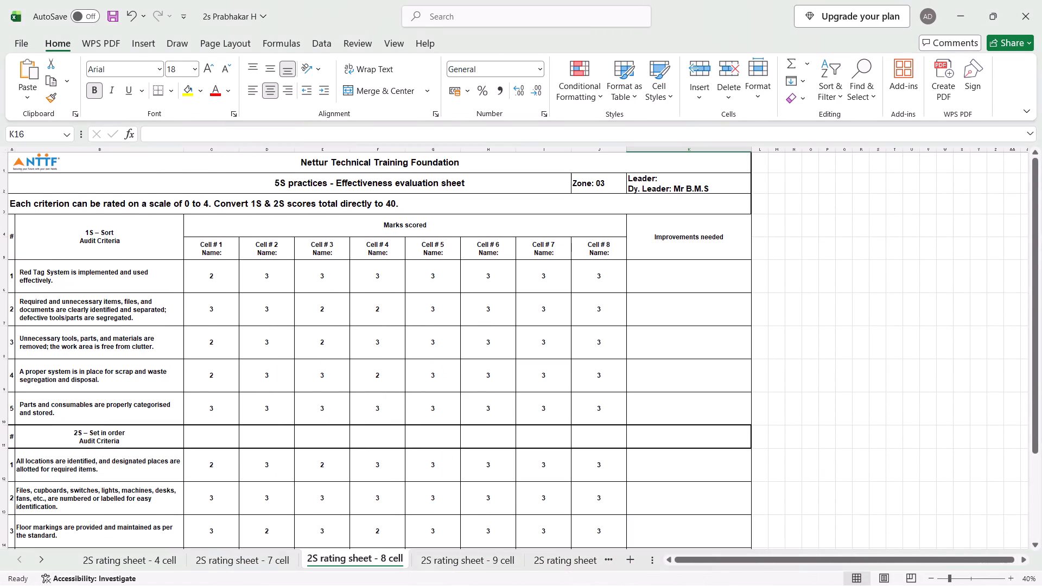
{"action": "scroll", "coordinate": [465, 416], "scroll_direction": "down", "scroll_amount": 2}
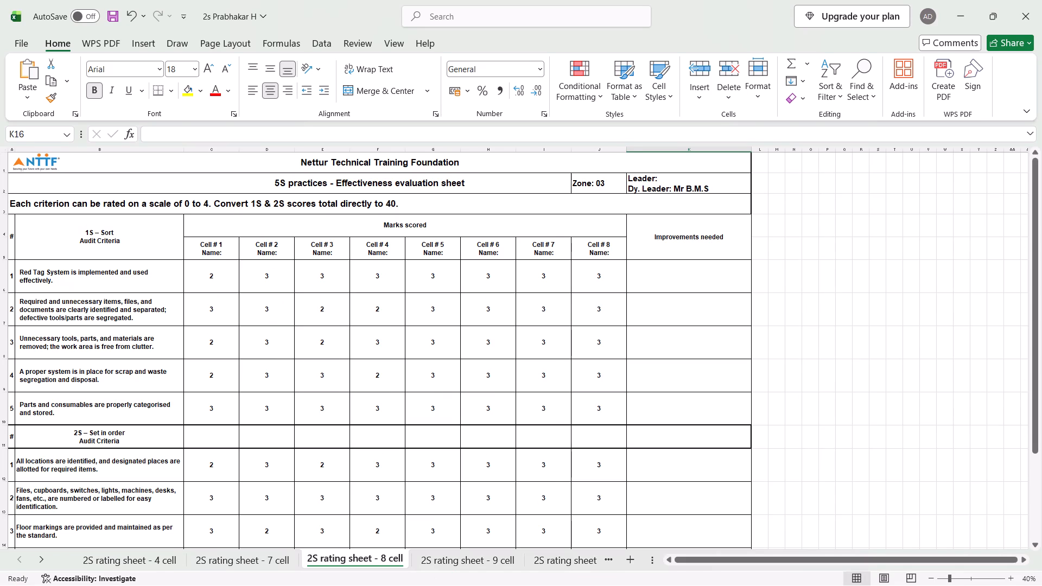
{"action": "scroll", "coordinate": [465, 416], "scroll_direction": "down", "scroll_amount": 2}
{"action": "scroll", "coordinate": [465, 416], "scroll_direction": "up", "scroll_amount": 2}
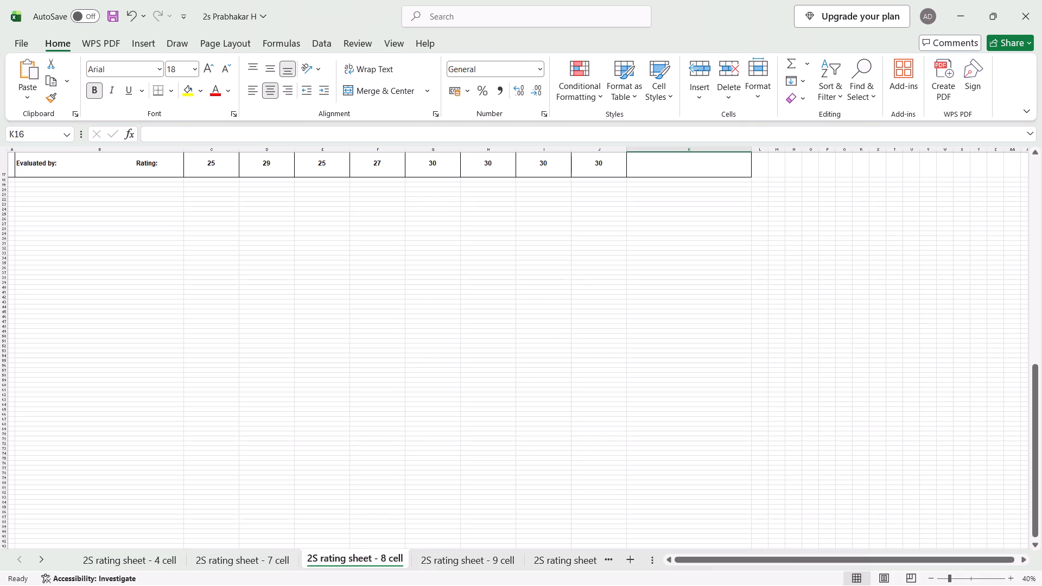
{"action": "scroll", "coordinate": [224, 367], "scroll_direction": "up", "scroll_amount": 1}
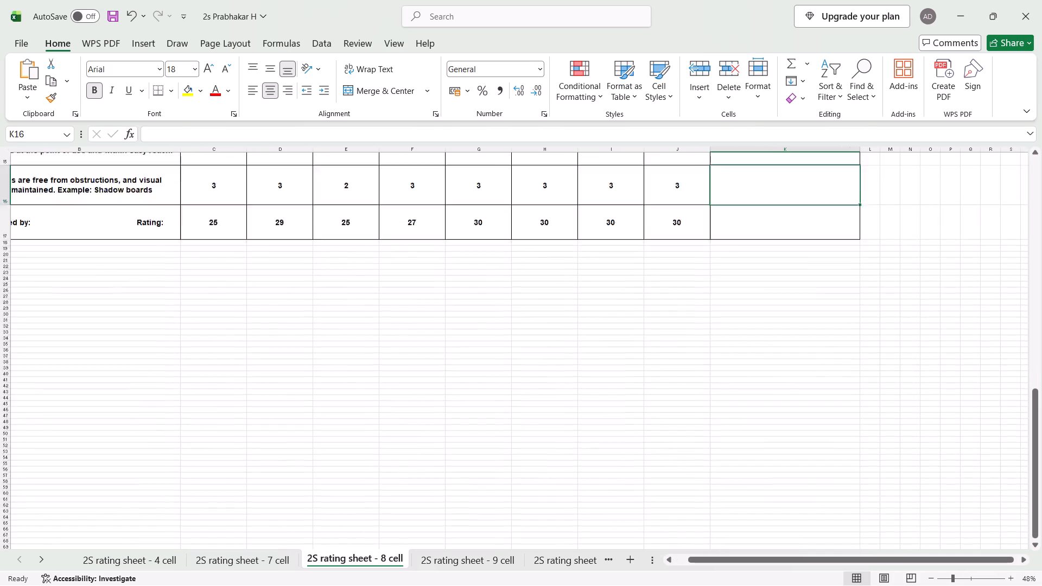
{"action": "scroll", "coordinate": [224, 367], "scroll_direction": "up", "scroll_amount": 4}
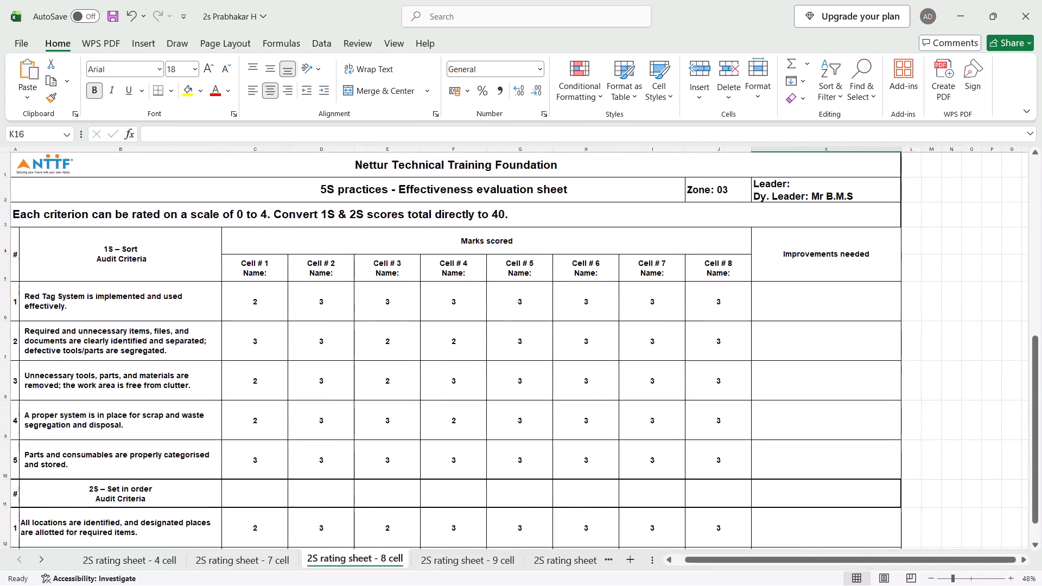
{"action": "scroll", "coordinate": [224, 367], "scroll_direction": "left", "scroll_amount": 3}
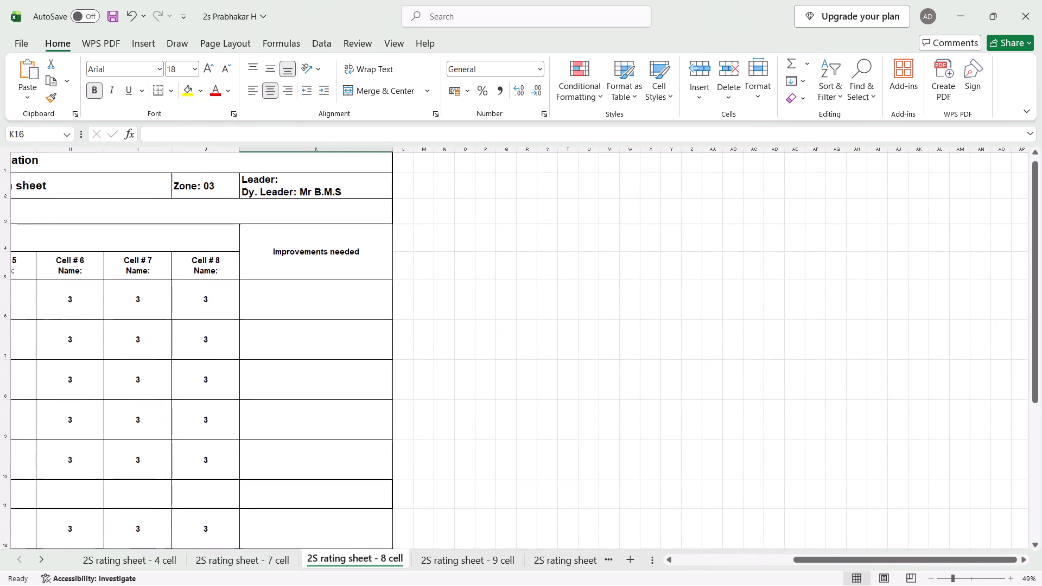
{"action": "scroll", "coordinate": [448, 366], "scroll_direction": "right", "scroll_amount": 2}
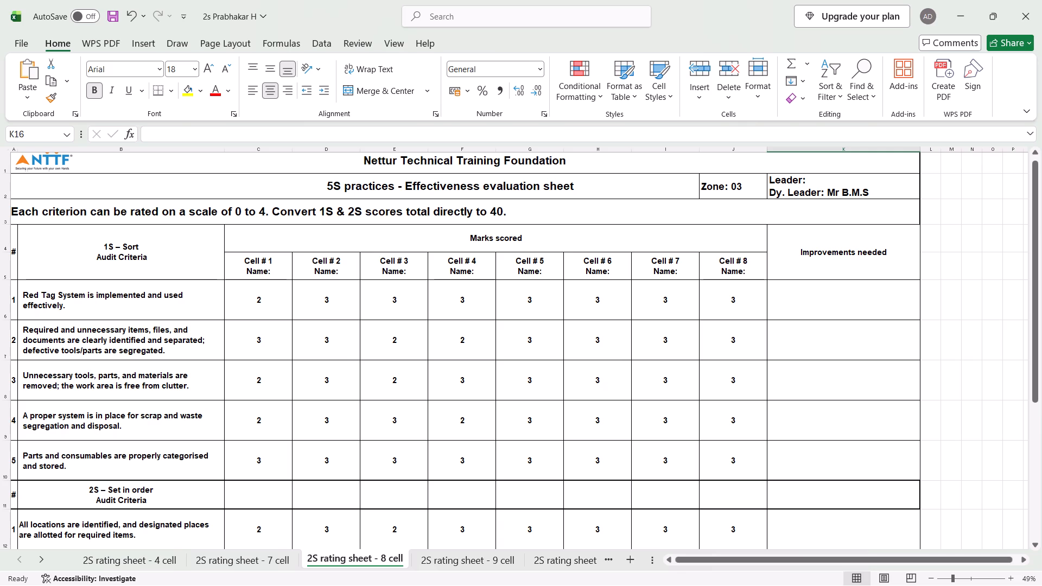
{"action": "scroll", "coordinate": [409, 291], "scroll_direction": "down", "scroll_amount": 3}
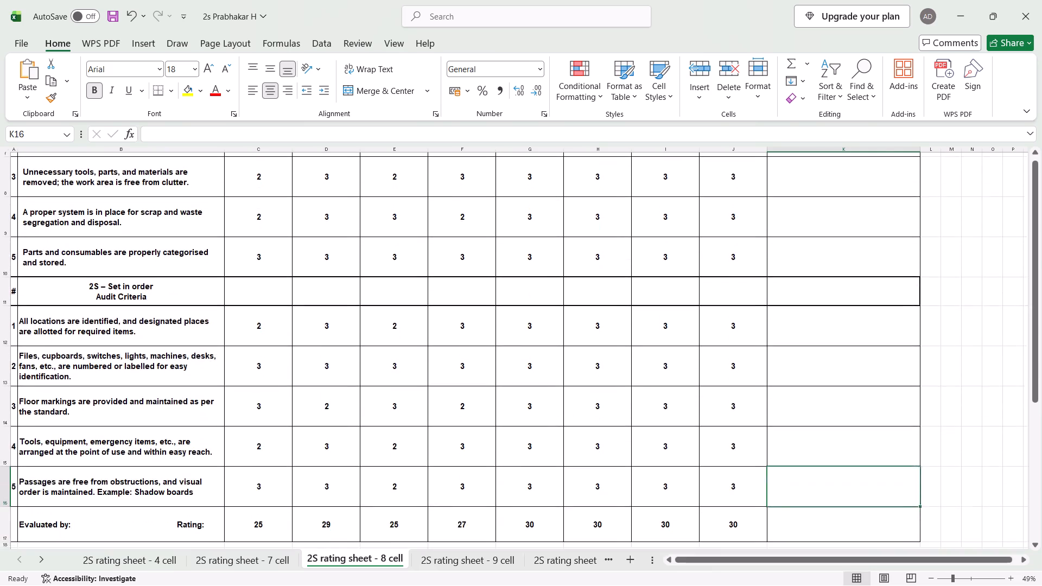
Switch to the 4-cell rating sheet and examine its layout from the header through the audit criteria.
{"action": "left_click", "coordinate": [132, 565]}
{"action": "scroll", "coordinate": [388, 460], "scroll_direction": "up", "scroll_amount": 3}
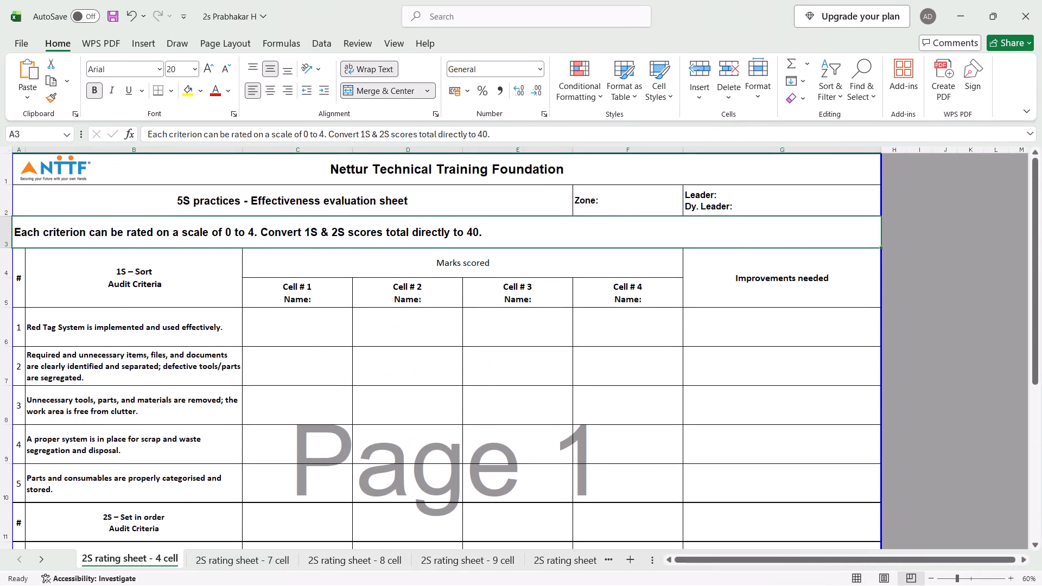
{"action": "scroll", "coordinate": [388, 460], "scroll_direction": "down", "scroll_amount": 1}
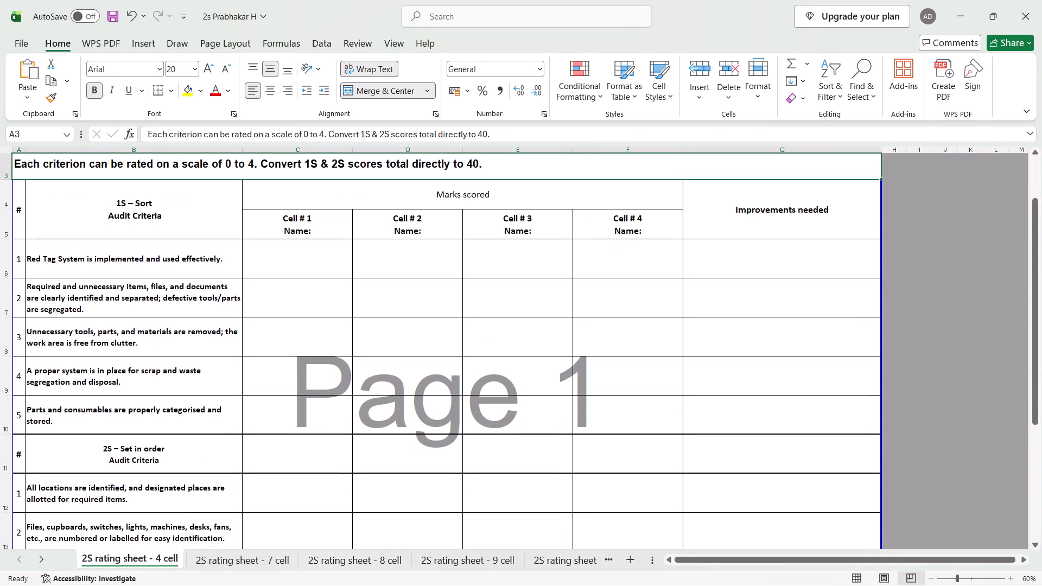
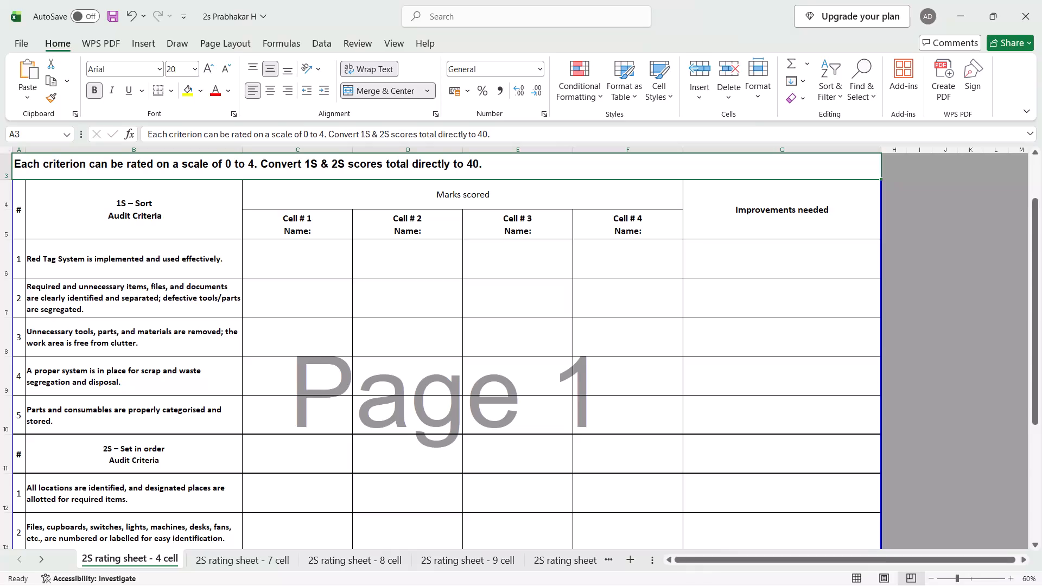
Switch to the 8-cell rating sheet and review its evaluation header and the marks entered for each cell.
{"action": "left_click", "coordinate": [370, 557]}
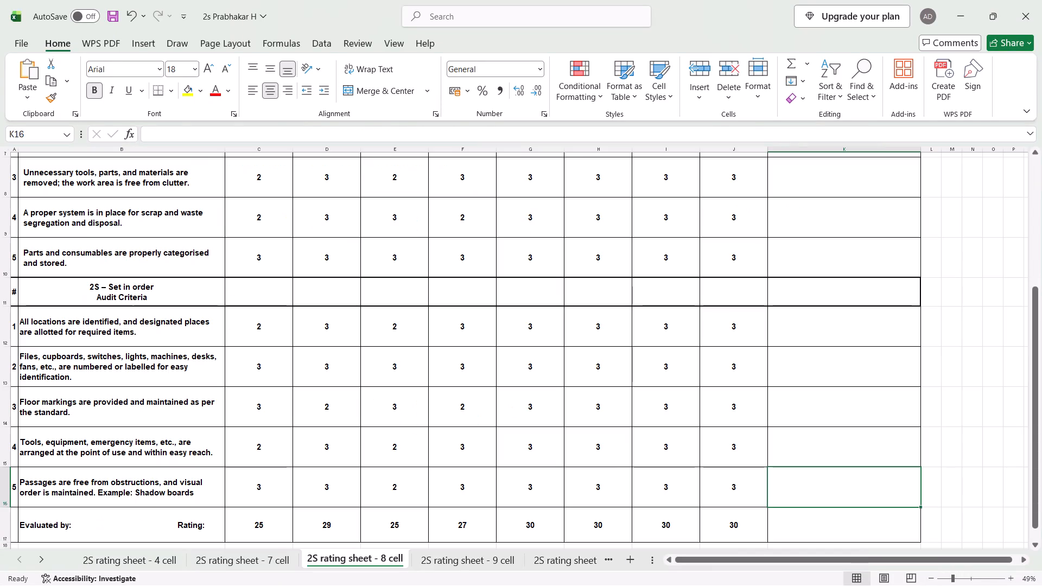
{"action": "scroll", "coordinate": [390, 436], "scroll_direction": "up", "scroll_amount": 1}
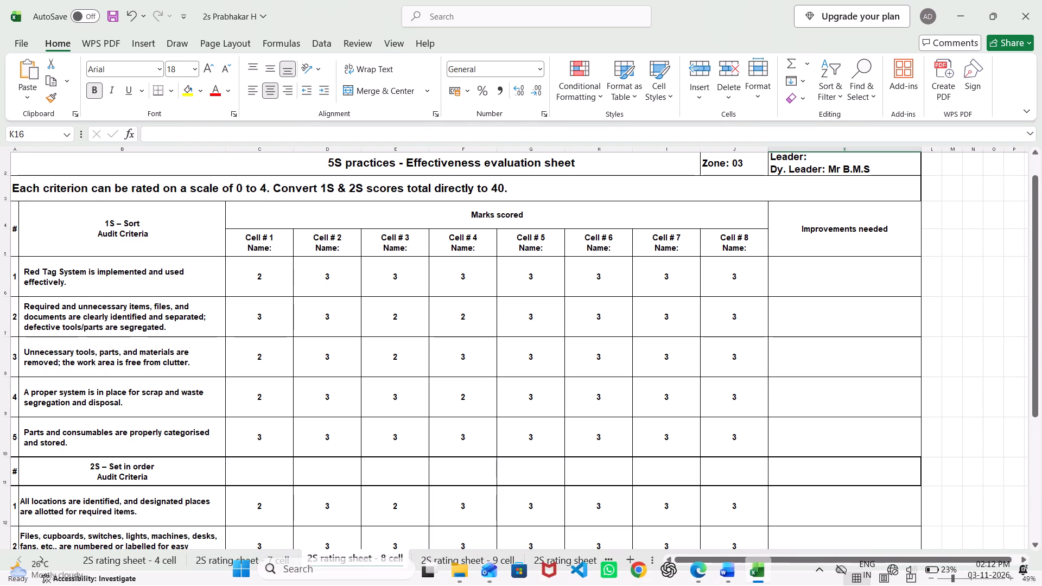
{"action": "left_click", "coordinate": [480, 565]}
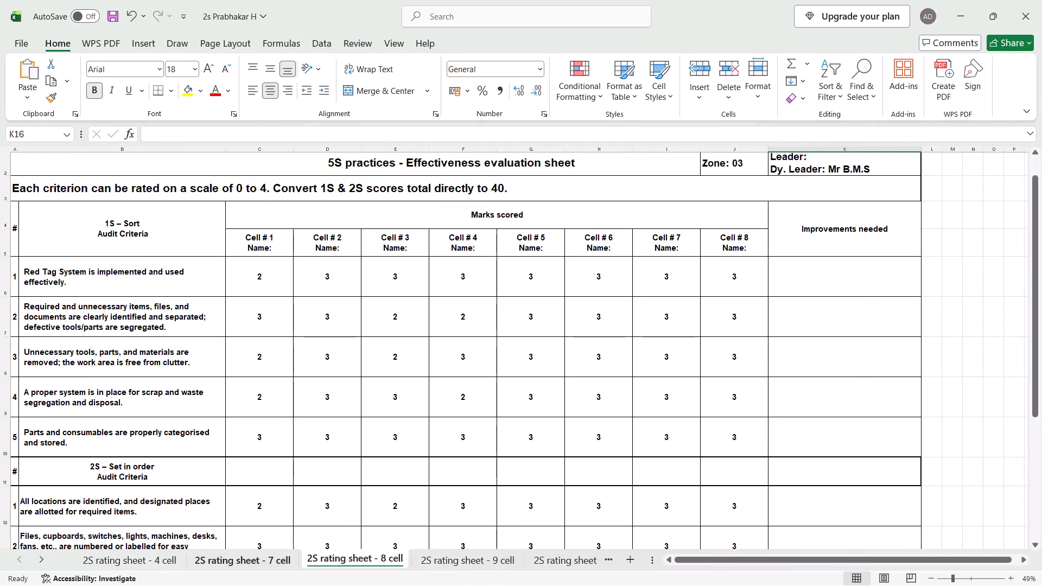
Return to the 4-cell rating sheet and examine its header with the Zone, Leader and Dy. Leader fields.
{"action": "left_click", "coordinate": [148, 559]}
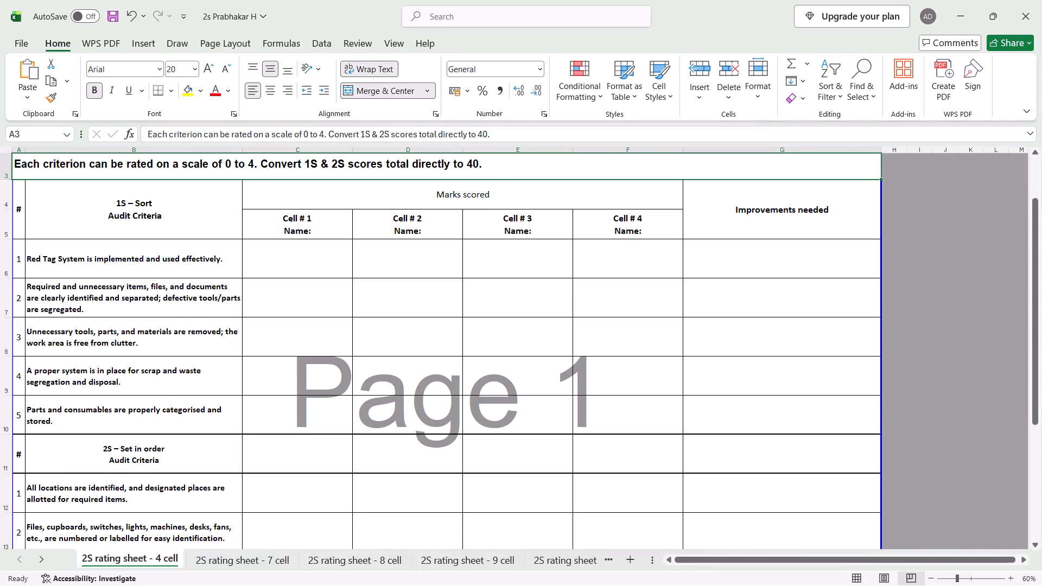
{"action": "scroll", "coordinate": [367, 481], "scroll_direction": "up", "scroll_amount": 2}
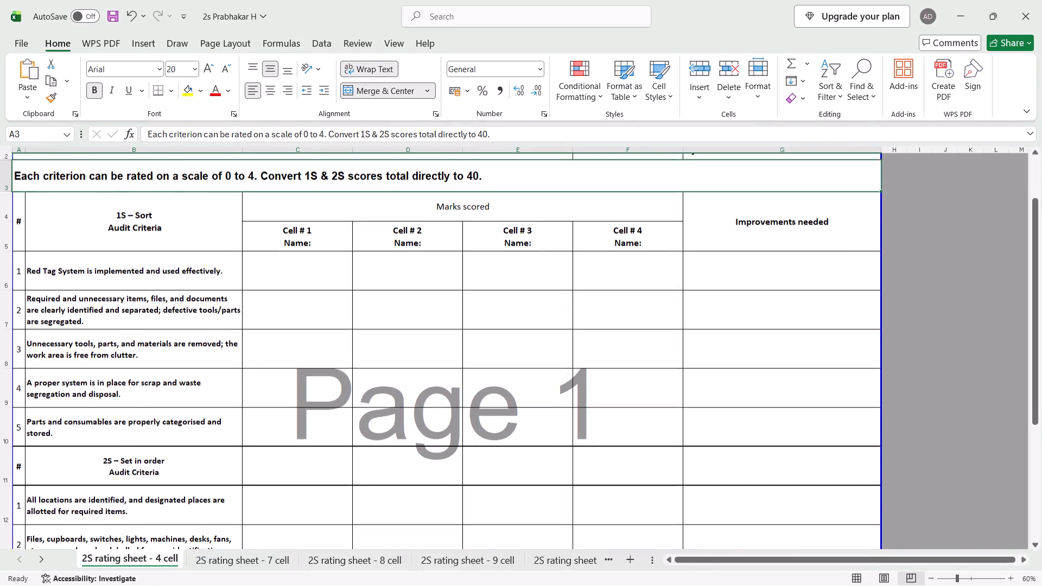
{"action": "scroll", "coordinate": [367, 481], "scroll_direction": "up", "scroll_amount": 2}
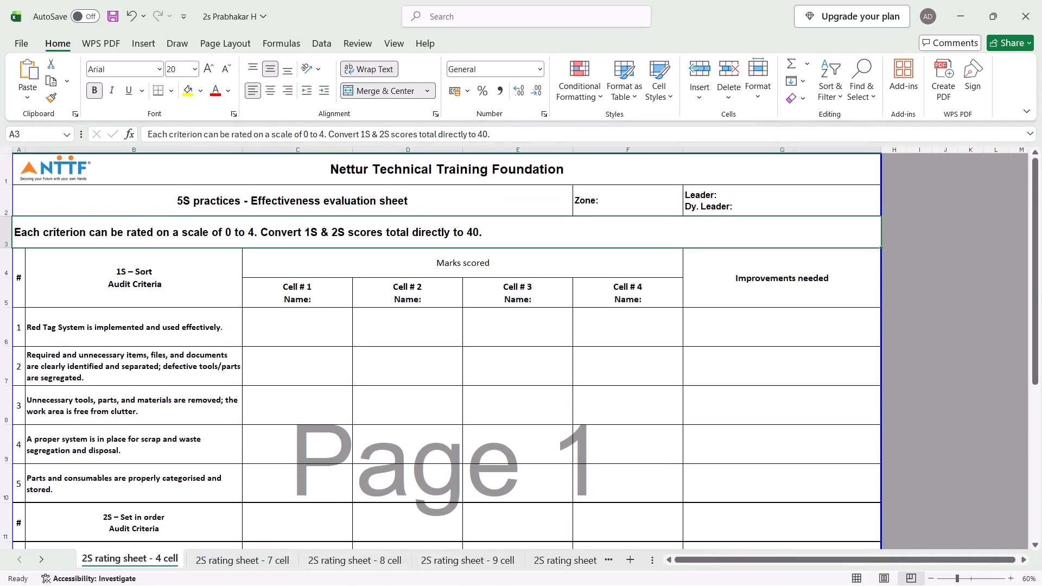
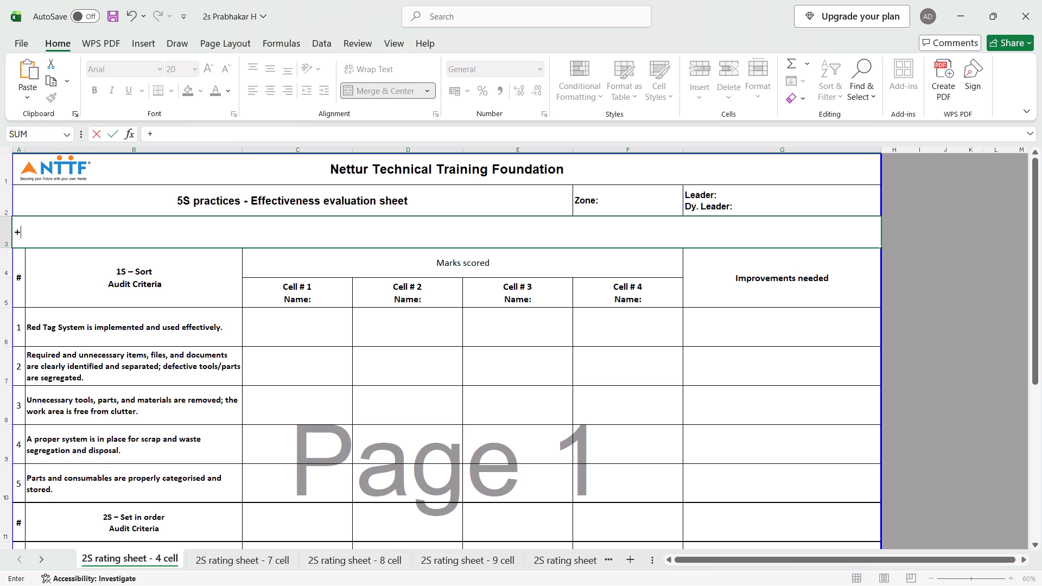
Clear the stray formula from the blank row above the 1S – Sort heading.
{"action": "left_click", "coordinate": [289, 317]}
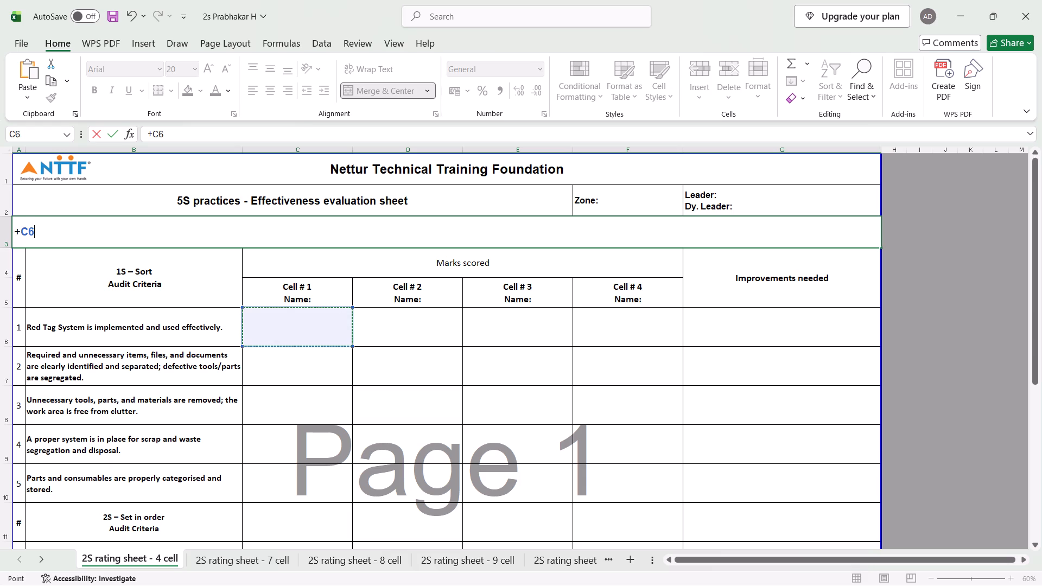
{"action": "left_click", "coordinate": [134, 231]}
{"action": "key", "text": "BackSpace"}
{"action": "key", "text": "BackSpace"}
{"action": "key", "text": "BackSpace"}
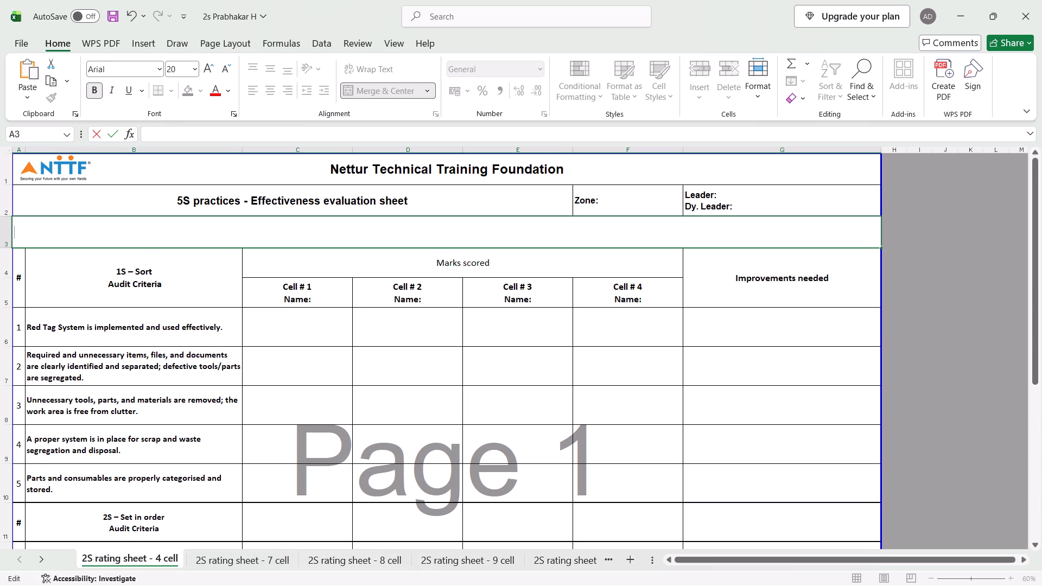
Enter the Cell # 1 marks for the five 1S – Sort criteria: 2 for the first and 3 for the other four.
{"action": "left_click", "coordinate": [322, 333]}
{"action": "key", "text": "2"}
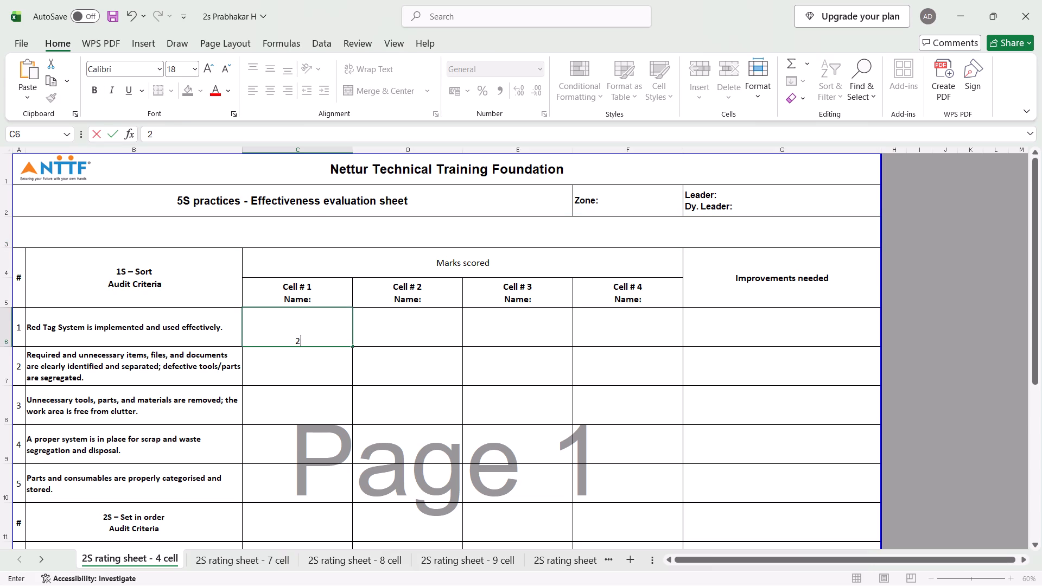
{"action": "left_click", "coordinate": [315, 392]}
{"action": "key", "text": "3"}
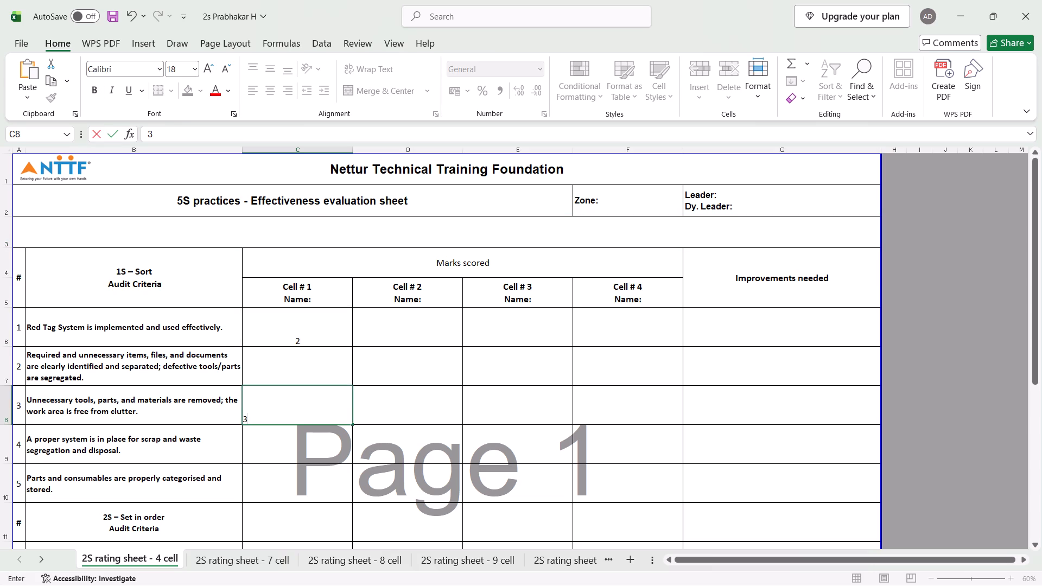
{"action": "left_click", "coordinate": [294, 360]}
{"action": "key", "text": "3"}
{"action": "left_click", "coordinate": [313, 458]}
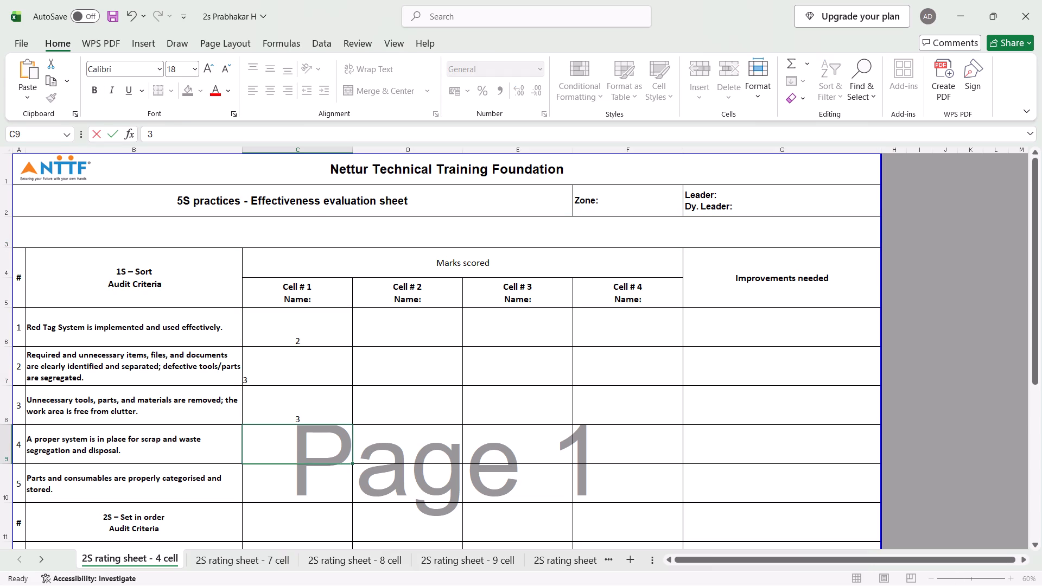
{"action": "key", "text": "3"}
{"action": "scroll", "coordinate": [313, 458], "scroll_direction": "down", "scroll_amount": 1}
{"action": "left_click", "coordinate": [312, 443]}
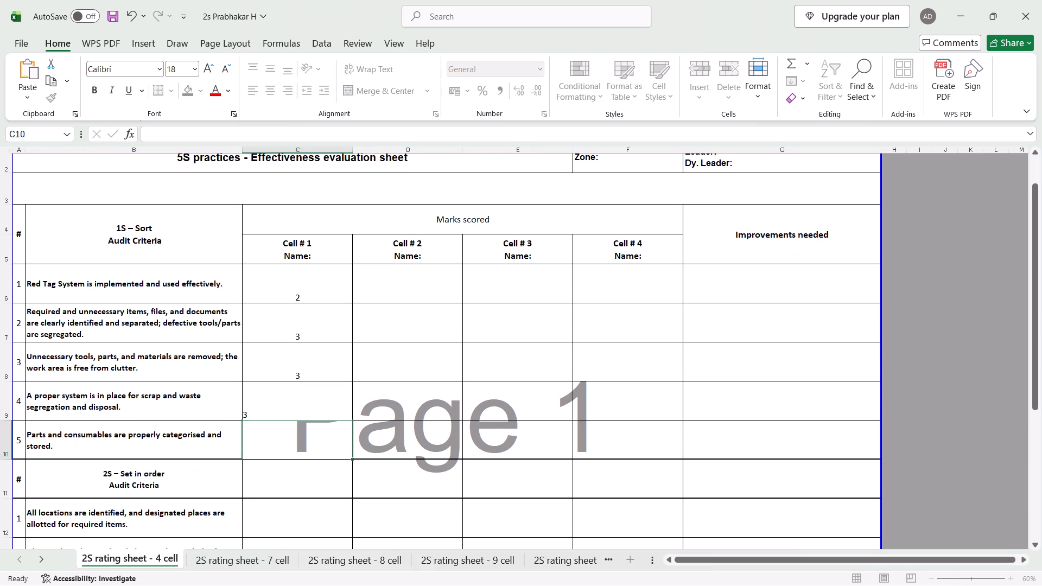
{"action": "key", "text": "3"}
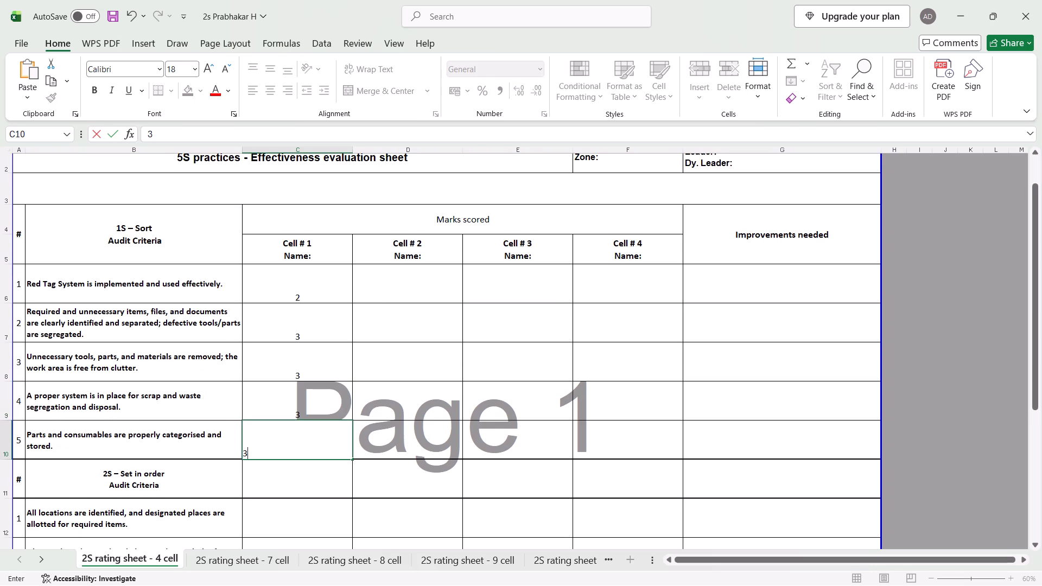
{"action": "left_click", "coordinate": [421, 291]}
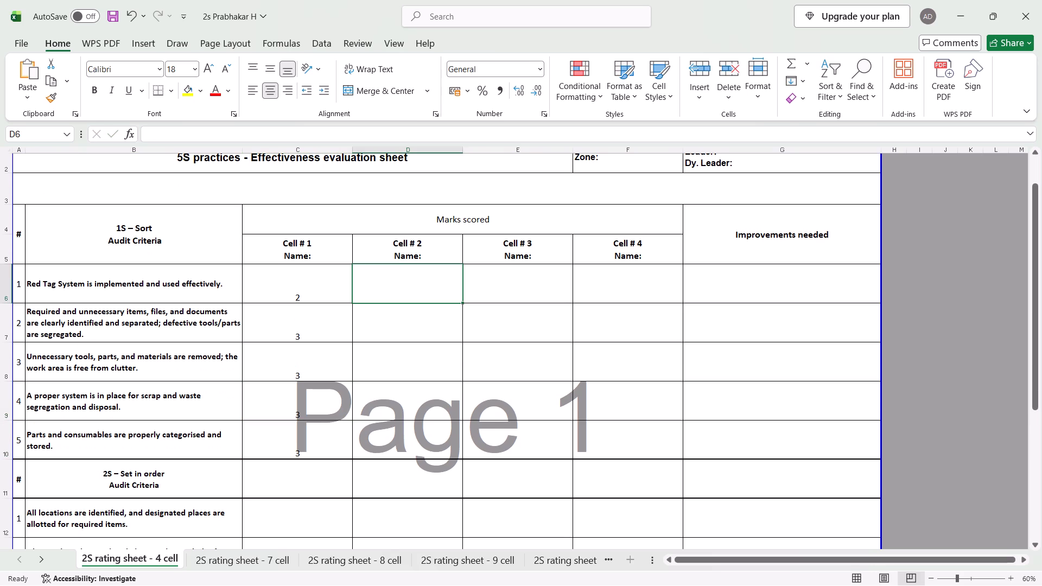
Enter 2 for the 2S floor markings criterion under Cell # 1 and fill it across to Cell # 4.
{"action": "scroll", "coordinate": [421, 291], "scroll_direction": "down", "scroll_amount": 5}
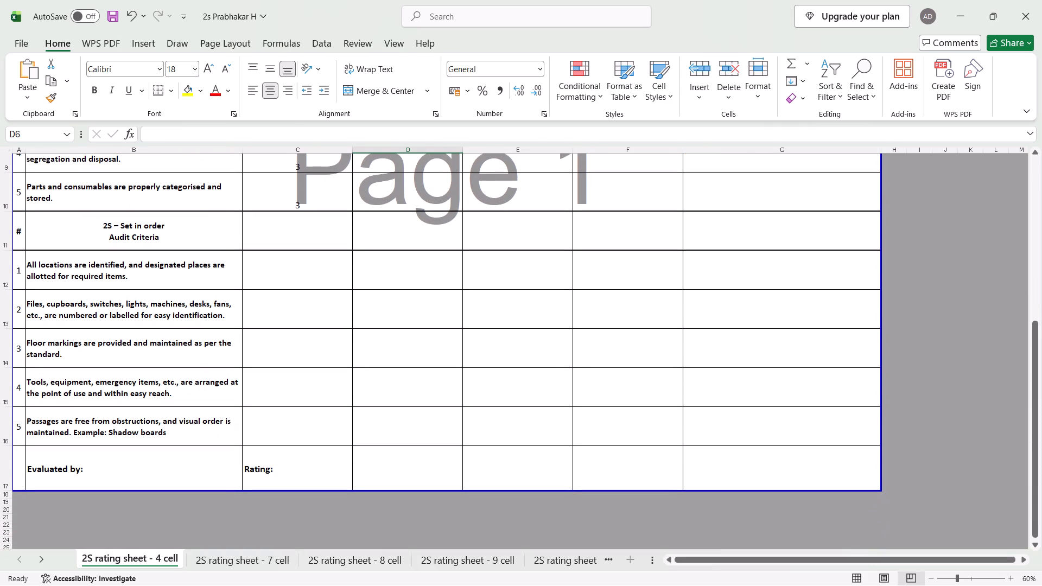
{"action": "left_click", "coordinate": [276, 357]}
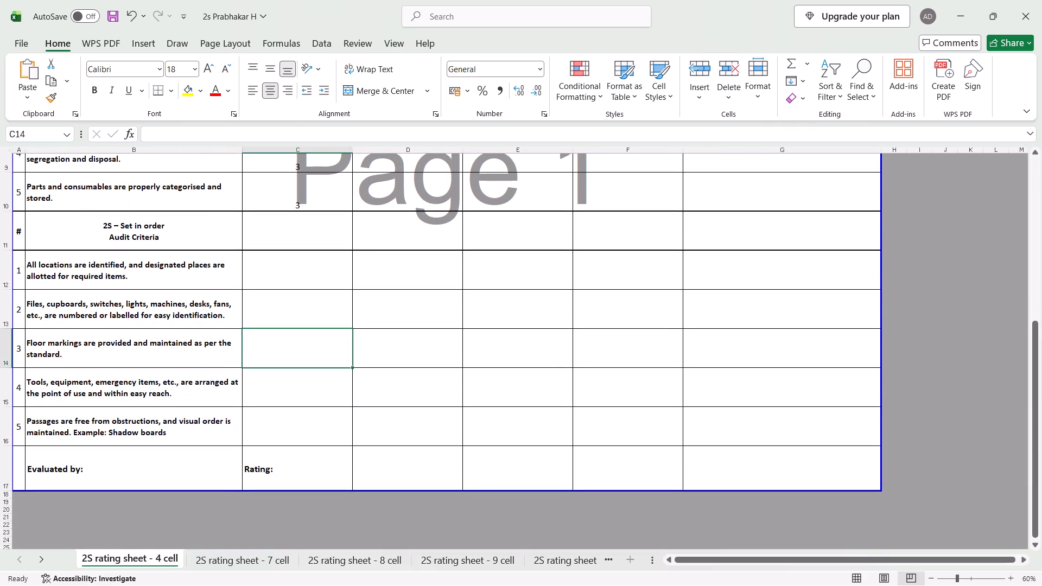
{"action": "key", "text": "2"}
{"action": "left_click_drag", "start_coordinate": [352, 366], "coordinate": [670, 362]}
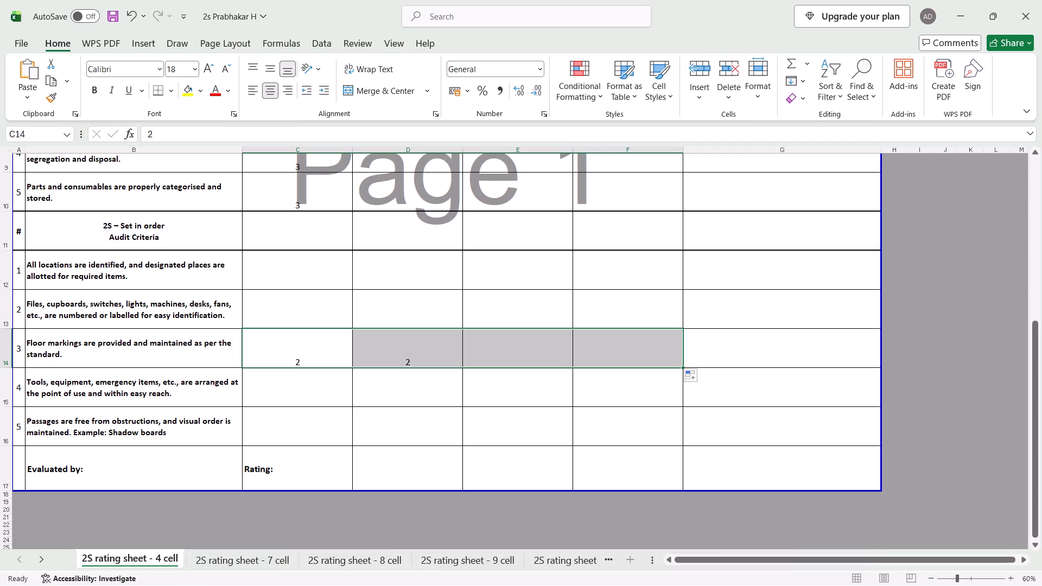
Set the Cell # 1 mark for the Red Tag System criterion to 3.
{"action": "scroll", "coordinate": [477, 407], "scroll_direction": "up", "scroll_amount": 4}
{"action": "left_click", "coordinate": [325, 262]}
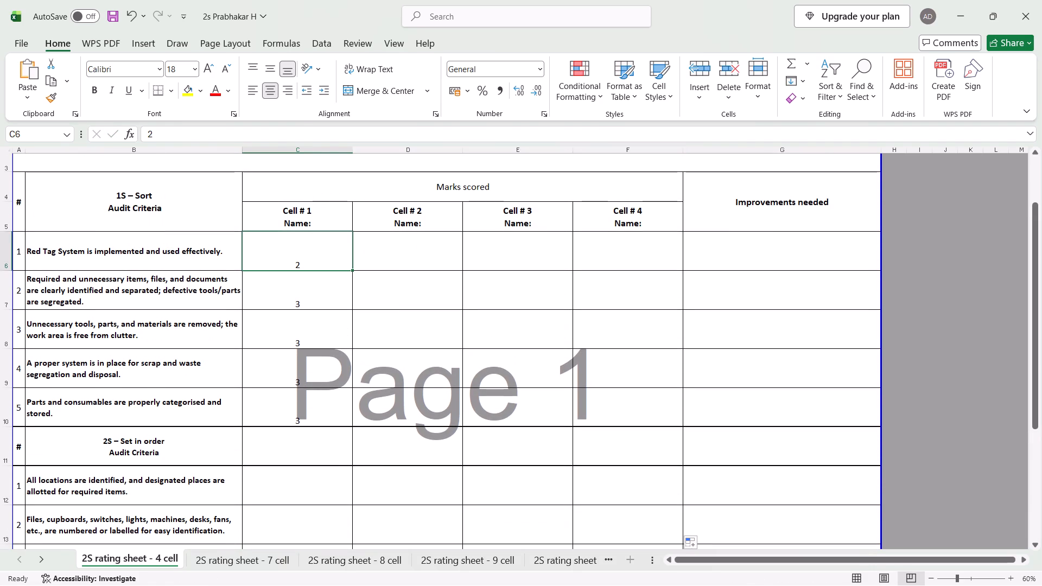
{"action": "key", "text": "BackSpace"}
{"action": "key", "text": "3"}
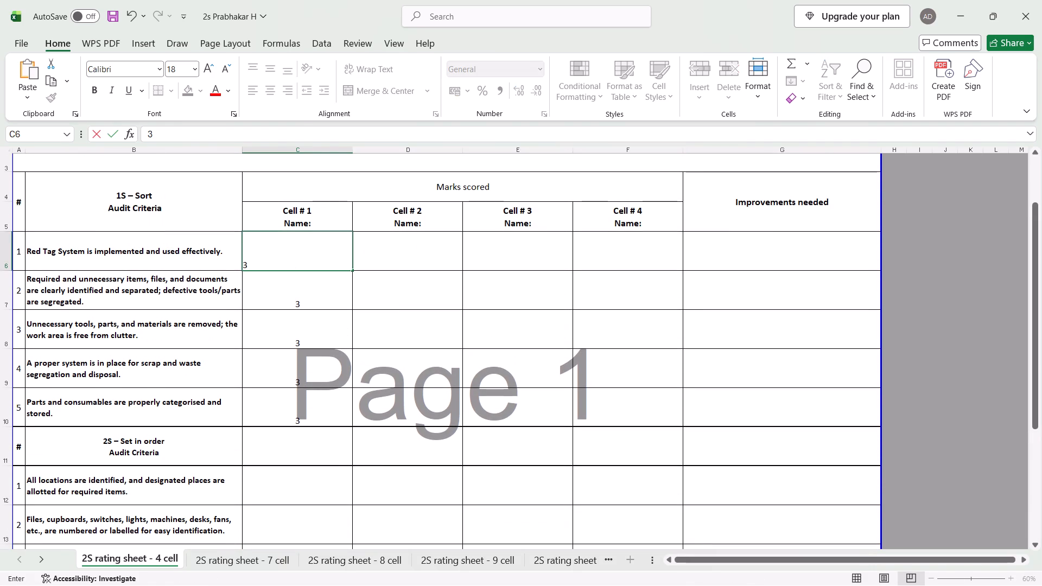
Enter 3 for the first three 1S criteria under Cell # 2 and fill it down through criterion 5.
{"action": "left_click", "coordinate": [381, 254]}
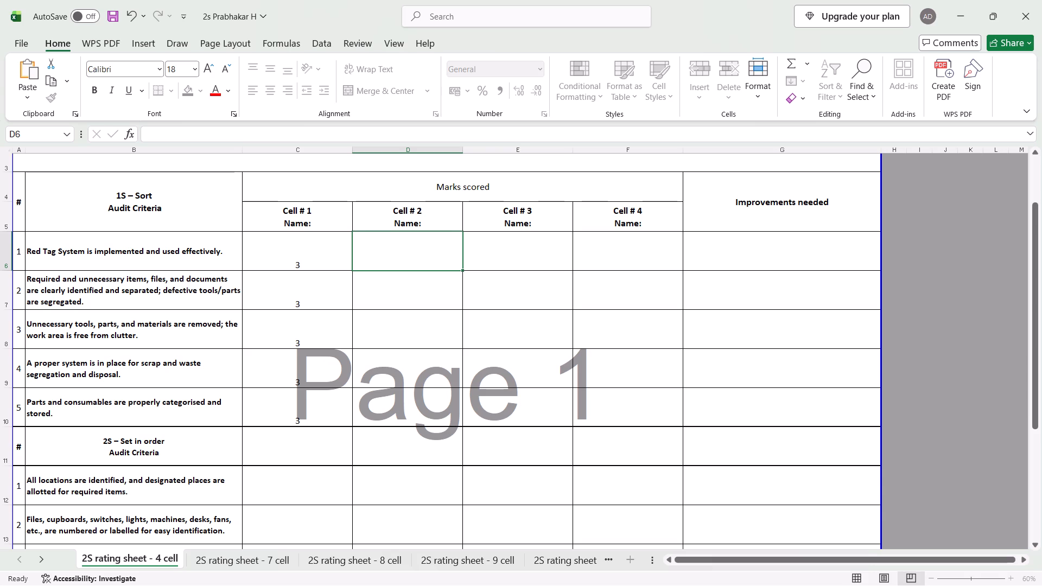
{"action": "key", "text": "3"}
{"action": "left_click", "coordinate": [390, 284]}
{"action": "key", "text": "3"}
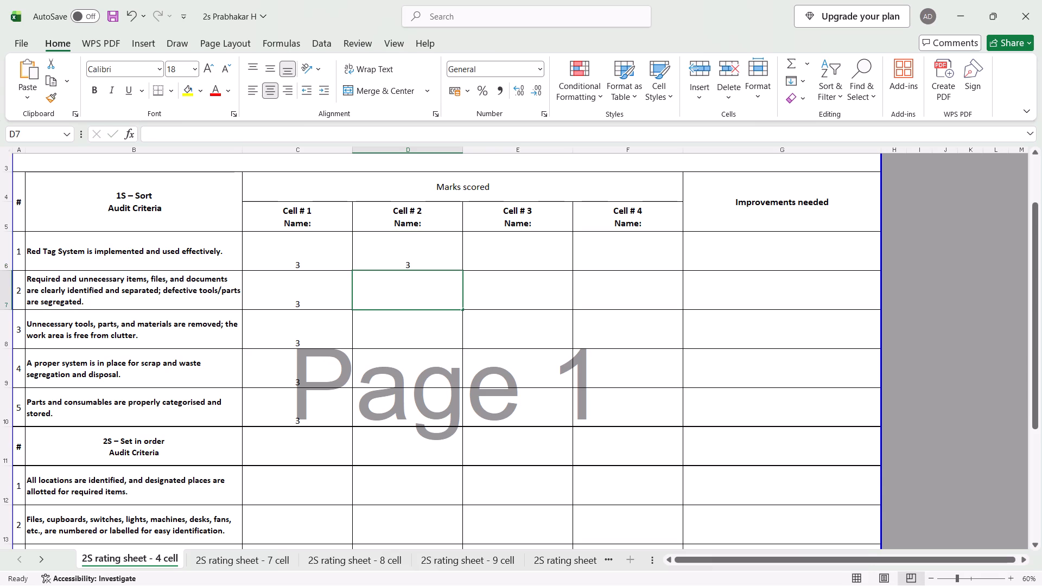
{"action": "left_click", "coordinate": [407, 320]}
{"action": "key", "text": "3"}
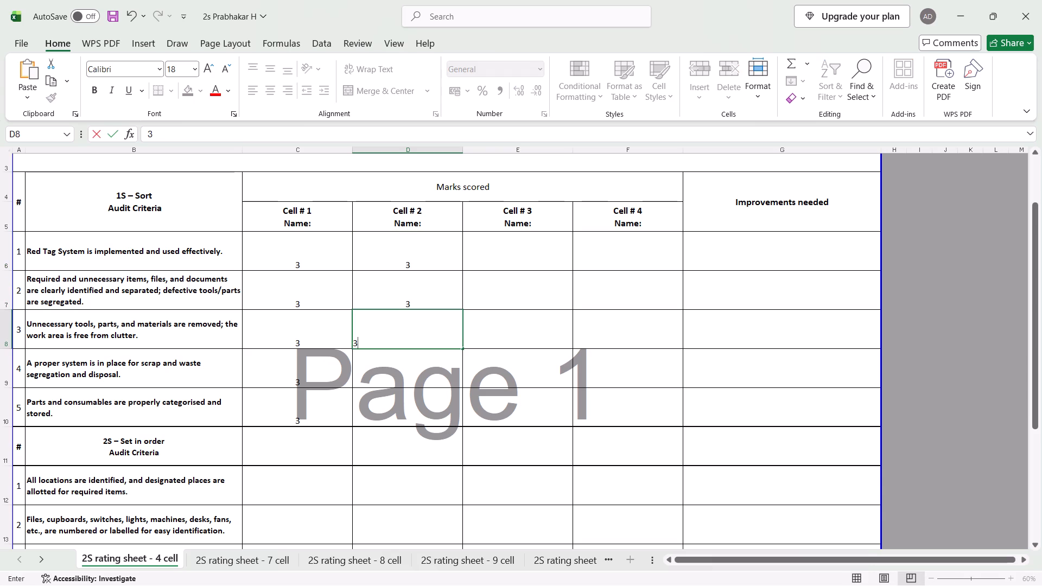
{"action": "left_click", "coordinate": [418, 359]}
{"action": "left_click", "coordinate": [418, 322]}
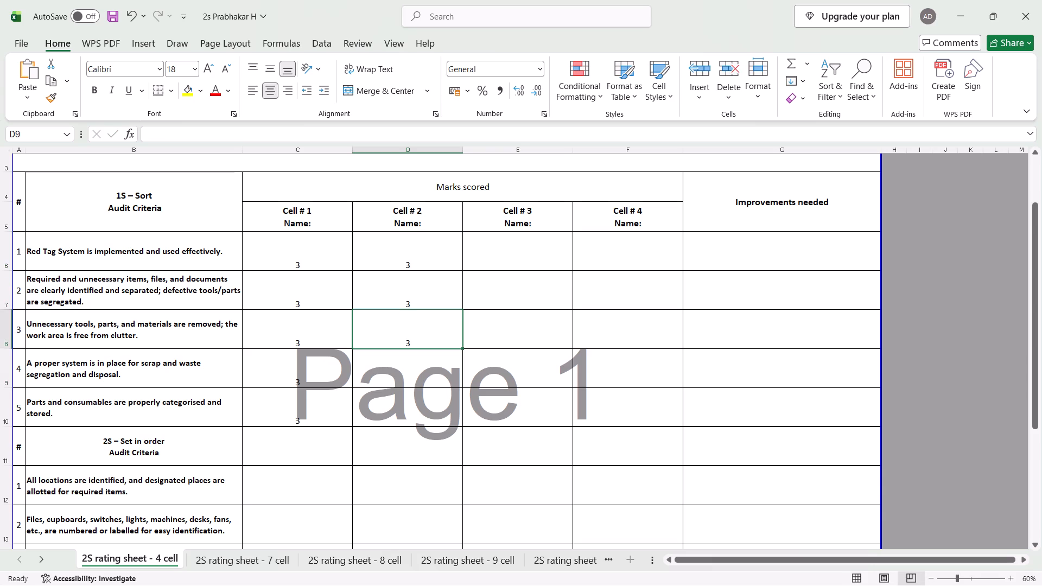
{"action": "left_click_drag", "start_coordinate": [461, 349], "coordinate": [478, 422]}
Complete the Cell # 3 and Cell # 4 marks with 3 for all five 1S – Sort criteria.
{"action": "left_click_drag", "start_coordinate": [465, 426], "coordinate": [623, 403]}
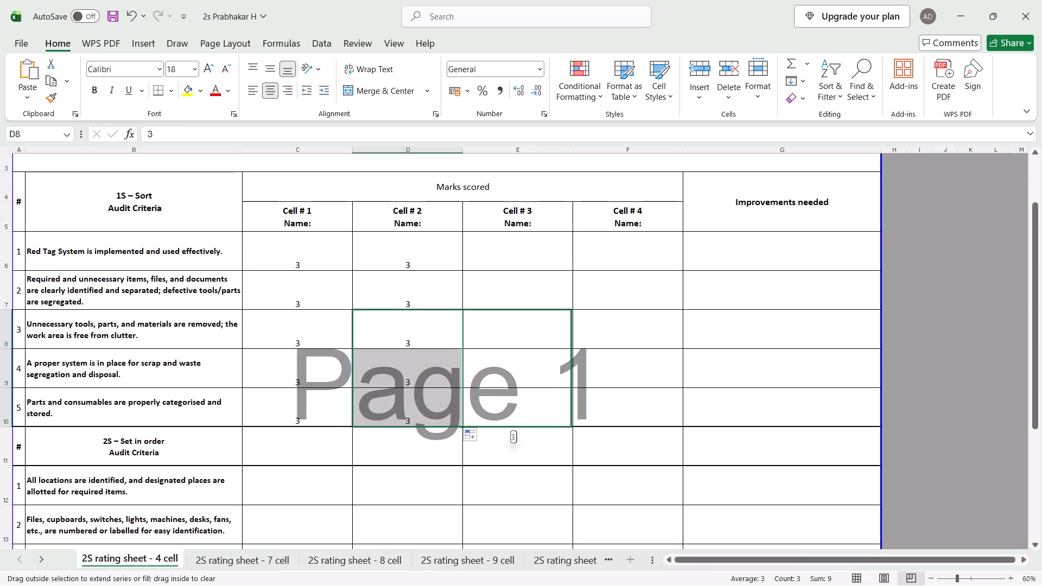
{"action": "left_click_drag", "start_coordinate": [623, 403], "coordinate": [647, 403]}
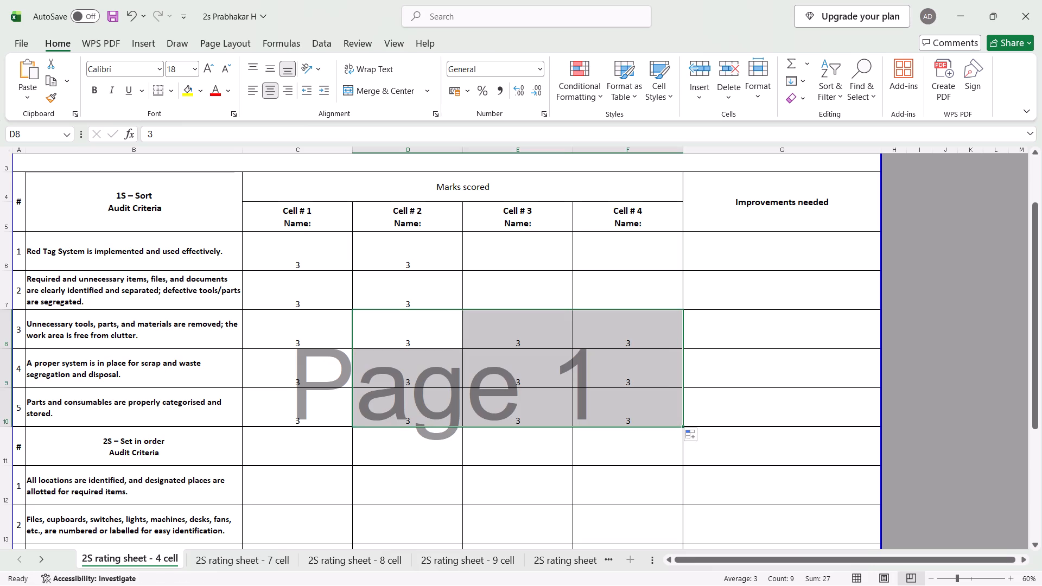
{"action": "left_click", "coordinate": [498, 262]}
{"action": "key", "text": "3"}
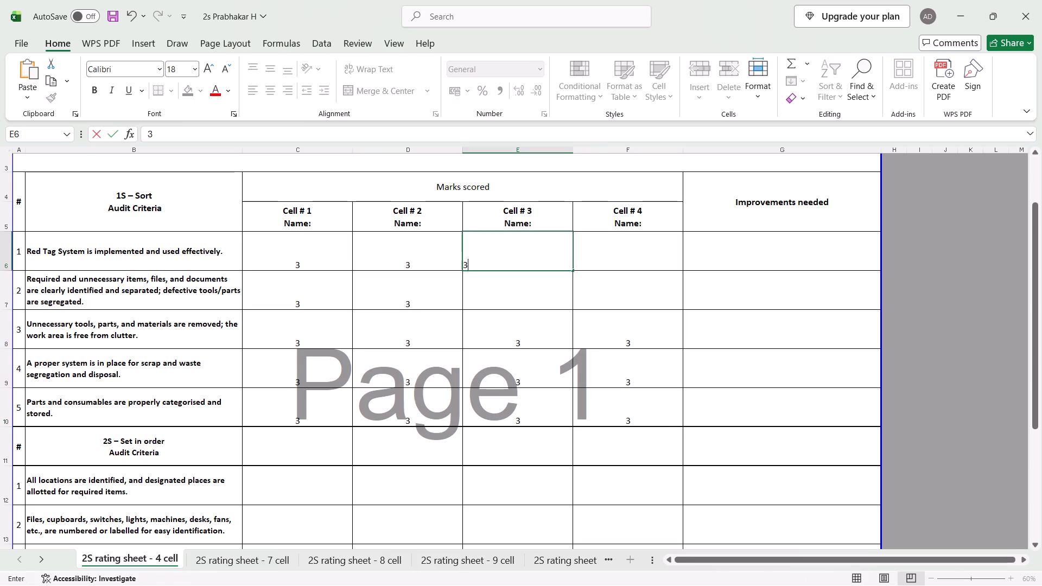
{"action": "left_click_drag", "start_coordinate": [571, 271], "coordinate": [648, 293]}
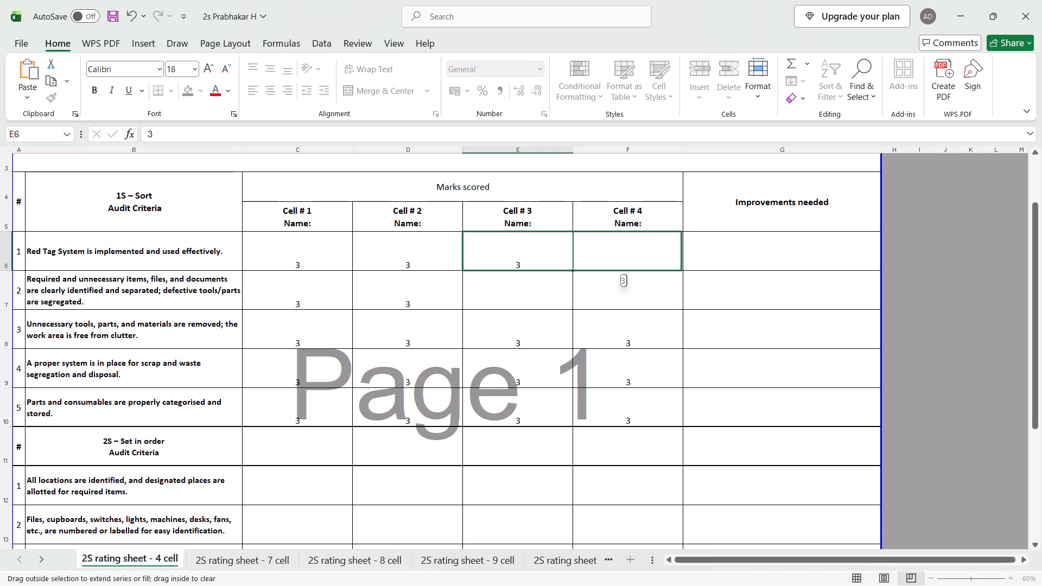
{"action": "left_click_drag", "start_coordinate": [648, 293], "coordinate": [642, 317]}
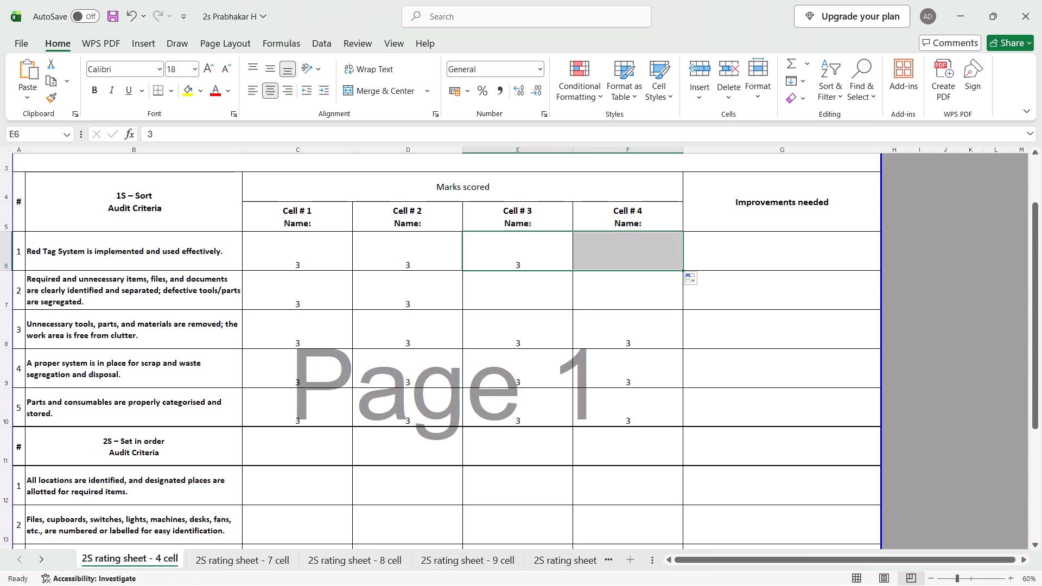
{"action": "left_click", "coordinate": [543, 288]}
{"action": "left_click_drag", "start_coordinate": [409, 298], "coordinate": [463, 309]}
{"action": "left_click", "coordinate": [463, 309]}
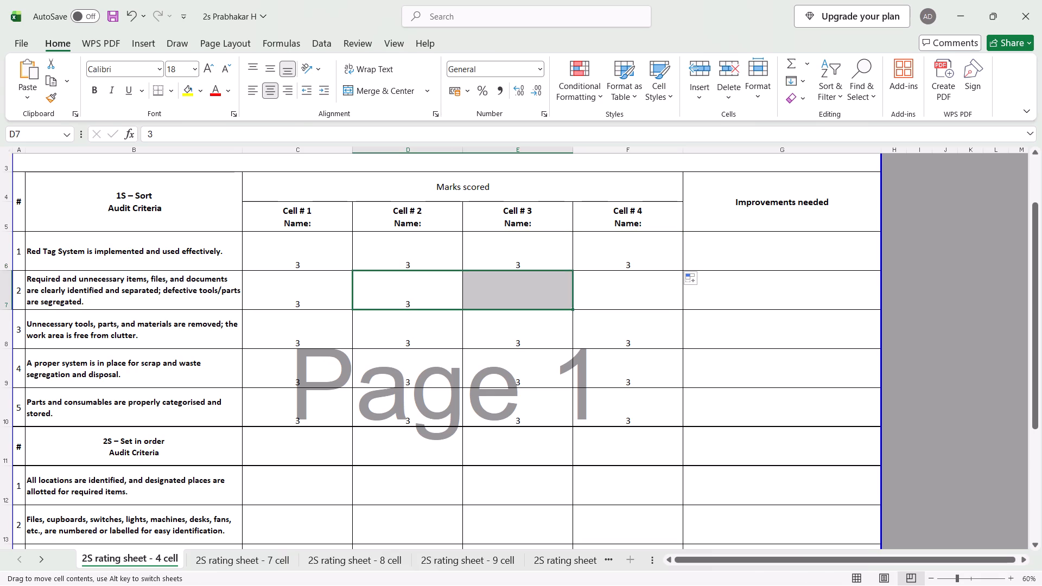
{"action": "left_click", "coordinate": [429, 296]}
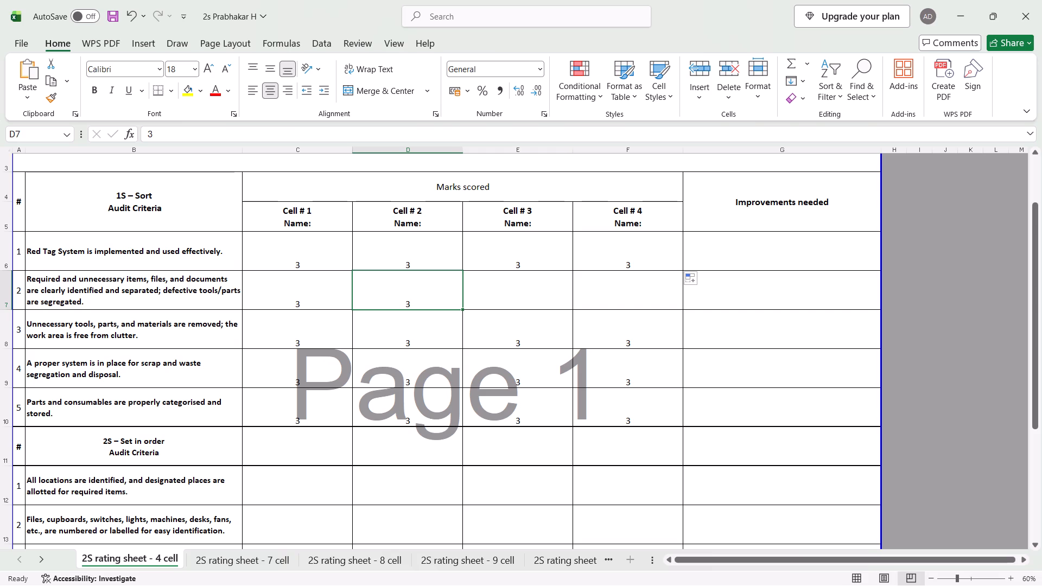
{"action": "left_click_drag", "start_coordinate": [462, 310], "coordinate": [647, 298]}
Enter 3 for 2S – Set in order criteria 1, 2, 4 and 5, filled across all four cells.
{"action": "scroll", "coordinate": [647, 298], "scroll_direction": "down", "scroll_amount": 3}
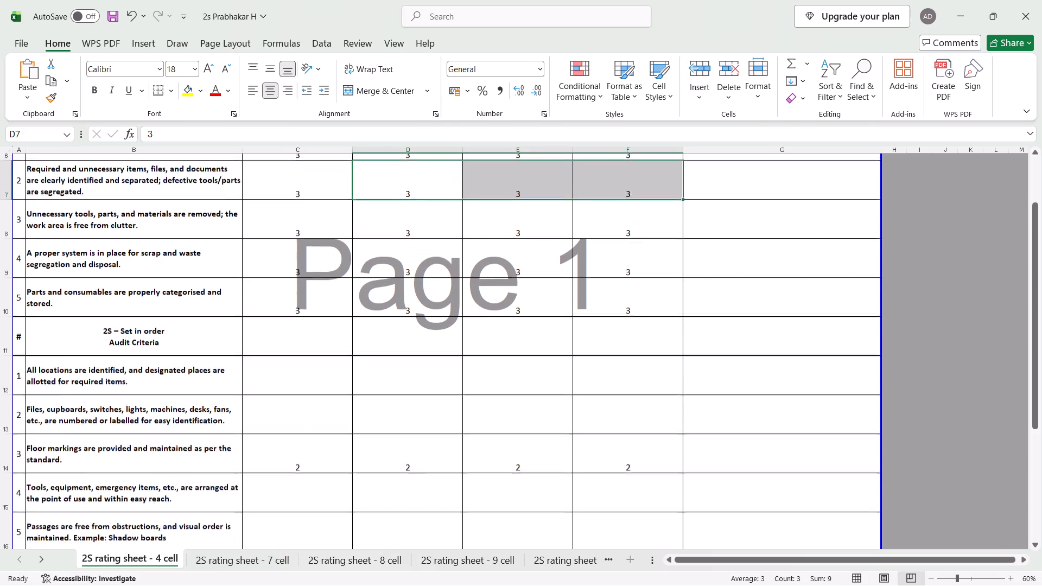
{"action": "left_click", "coordinate": [296, 324]}
{"action": "key", "text": "3"}
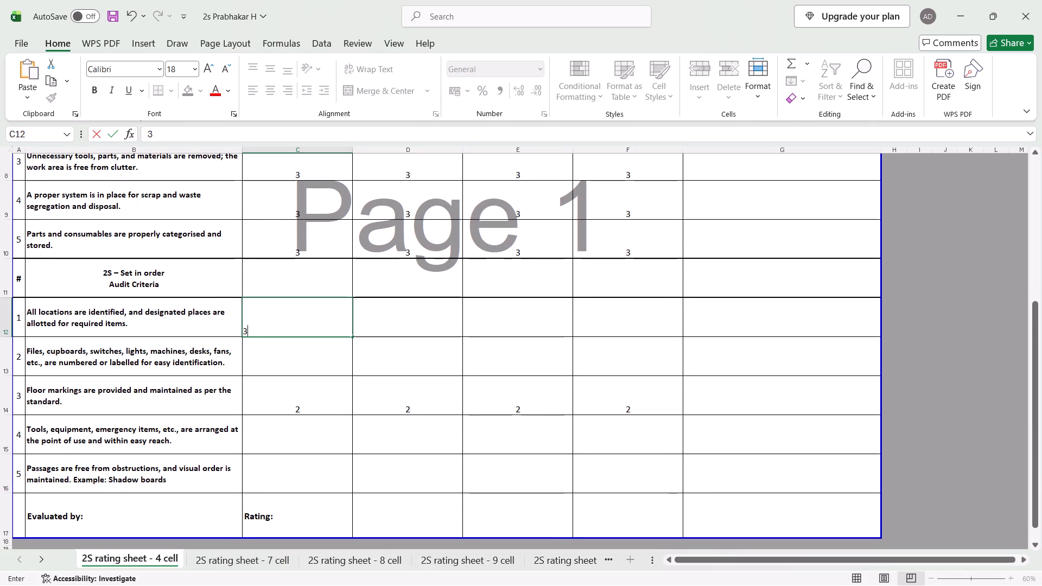
{"action": "left_click_drag", "start_coordinate": [353, 335], "coordinate": [674, 311]}
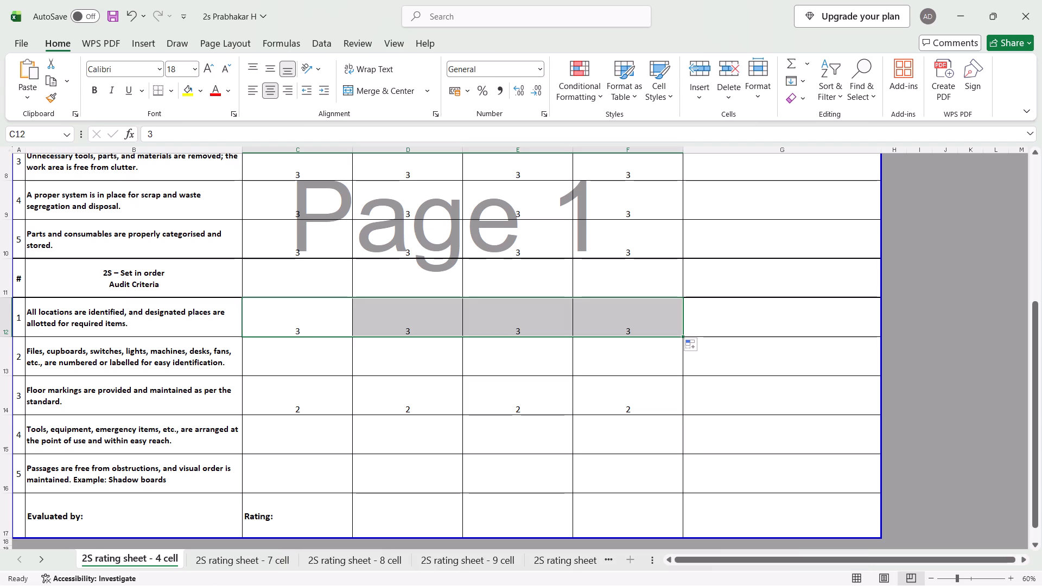
{"action": "left_click_drag", "start_coordinate": [680, 335], "coordinate": [674, 364]}
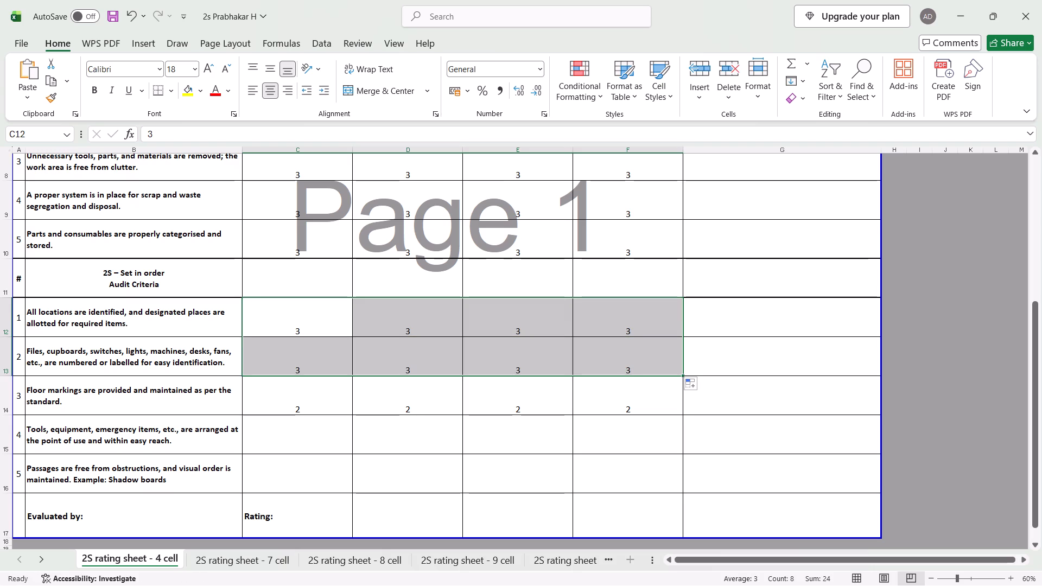
{"action": "left_click", "coordinate": [297, 428]}
{"action": "key", "text": "3"}
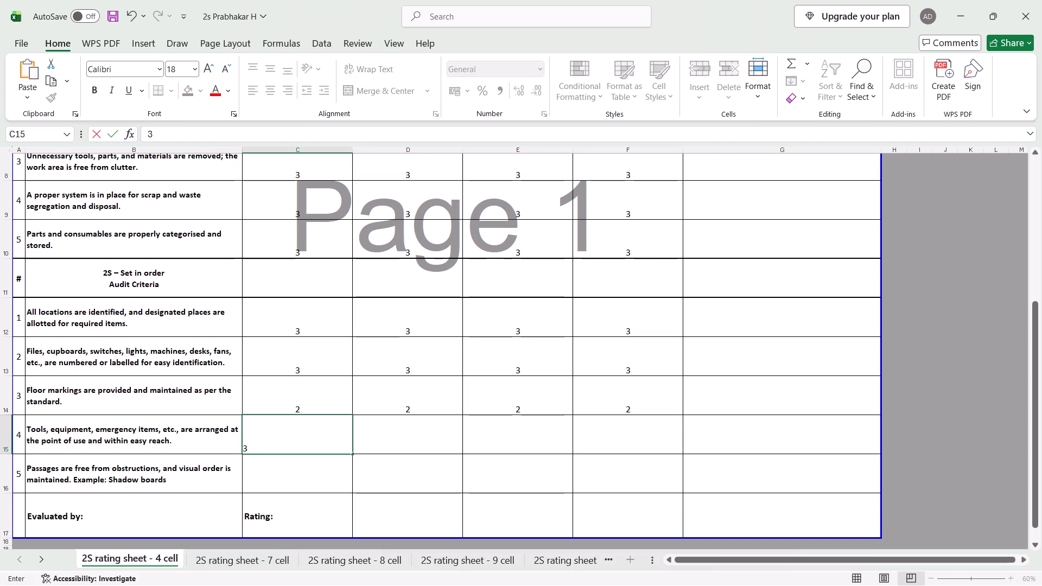
{"action": "left_click_drag", "start_coordinate": [353, 455], "coordinate": [716, 428]}
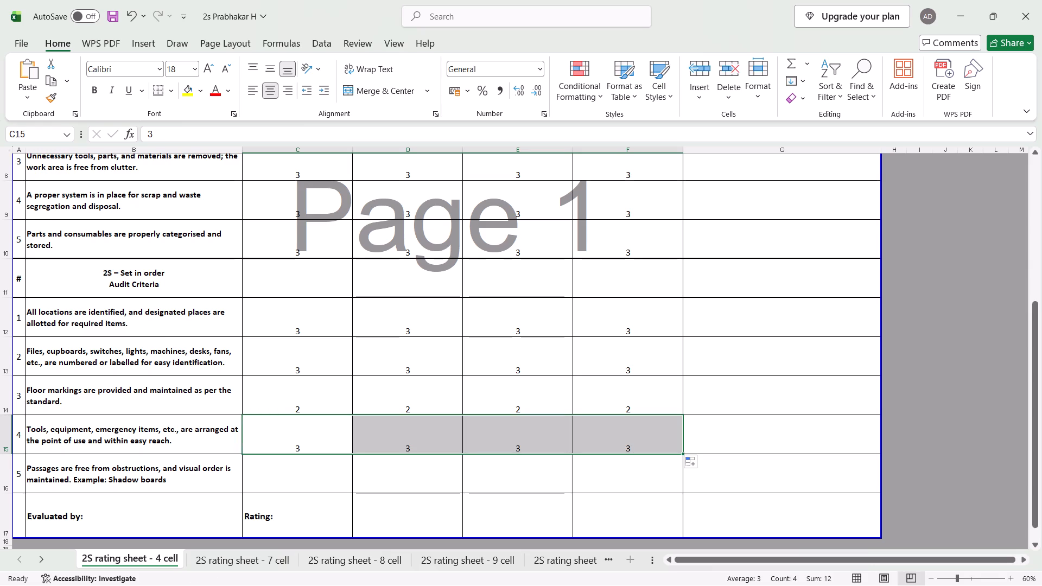
{"action": "left_click_drag", "start_coordinate": [681, 455], "coordinate": [675, 485]}
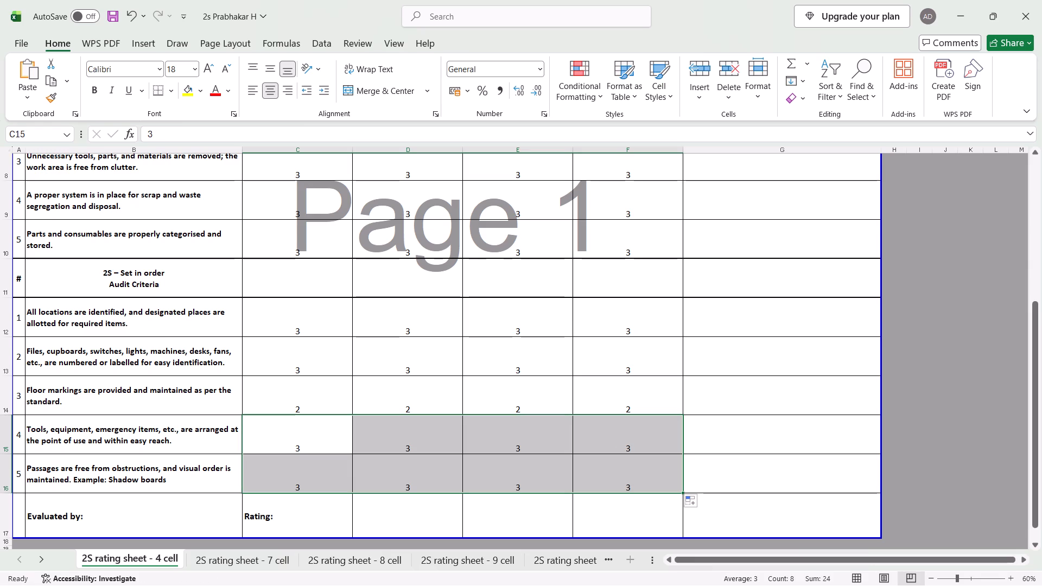
Copy the "Rating:" label from cell C17 in the 4-cell sheet's bottom row and clear it from there.
{"action": "left_click", "coordinate": [536, 520]}
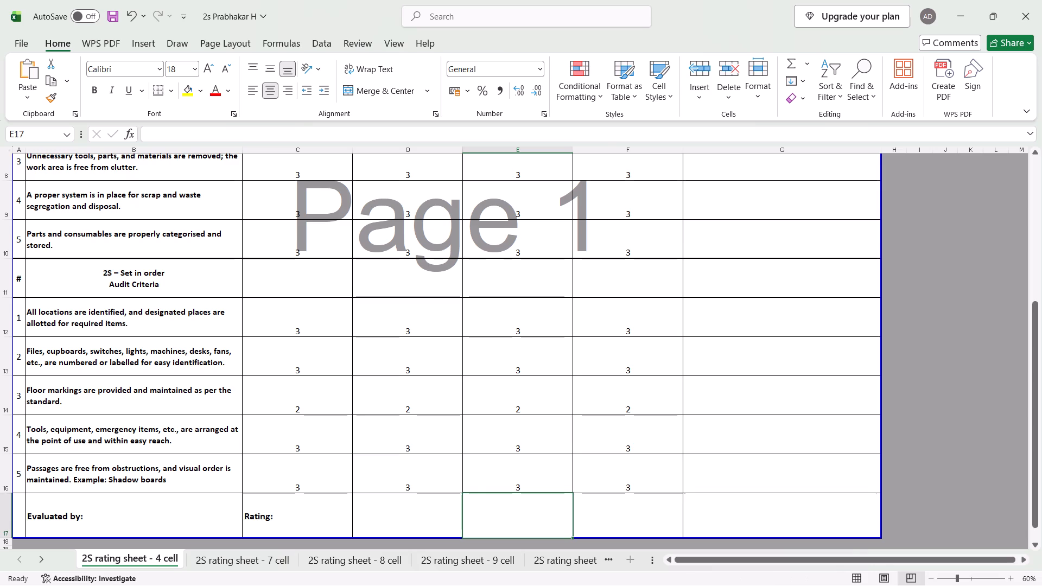
{"action": "scroll", "coordinate": [536, 520], "scroll_direction": "up", "scroll_amount": 1}
{"action": "scroll", "coordinate": [536, 520], "scroll_direction": "down", "scroll_amount": 3}
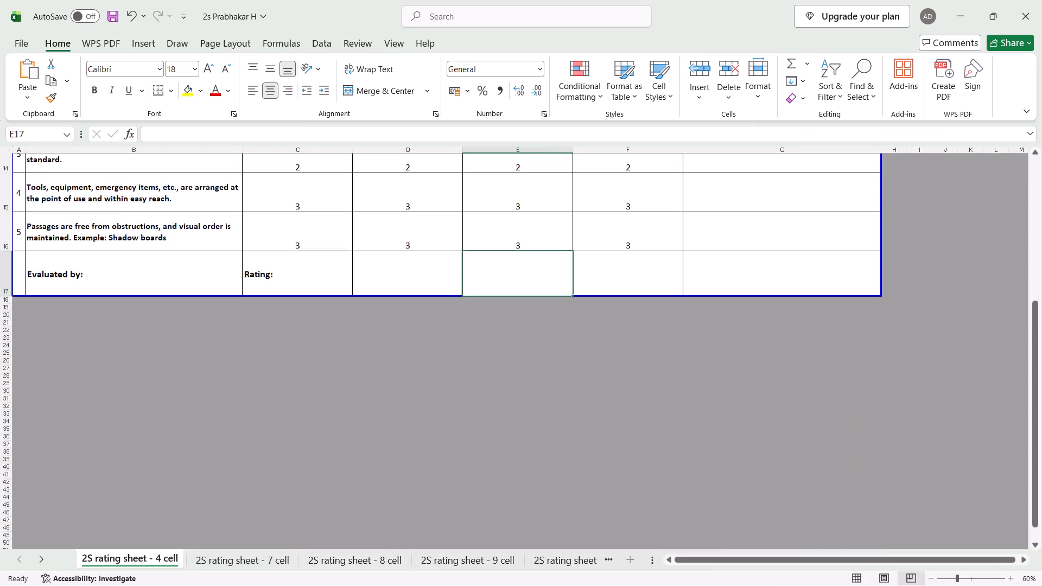
{"action": "left_click", "coordinate": [278, 270]}
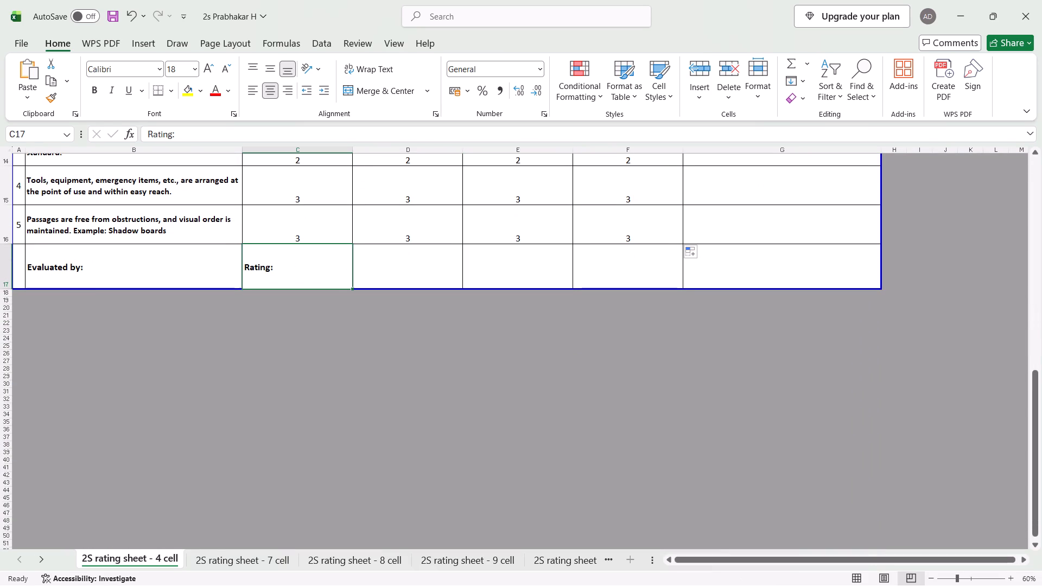
{"action": "left_click", "coordinate": [278, 270]}
{"action": "left_click", "coordinate": [180, 137]}
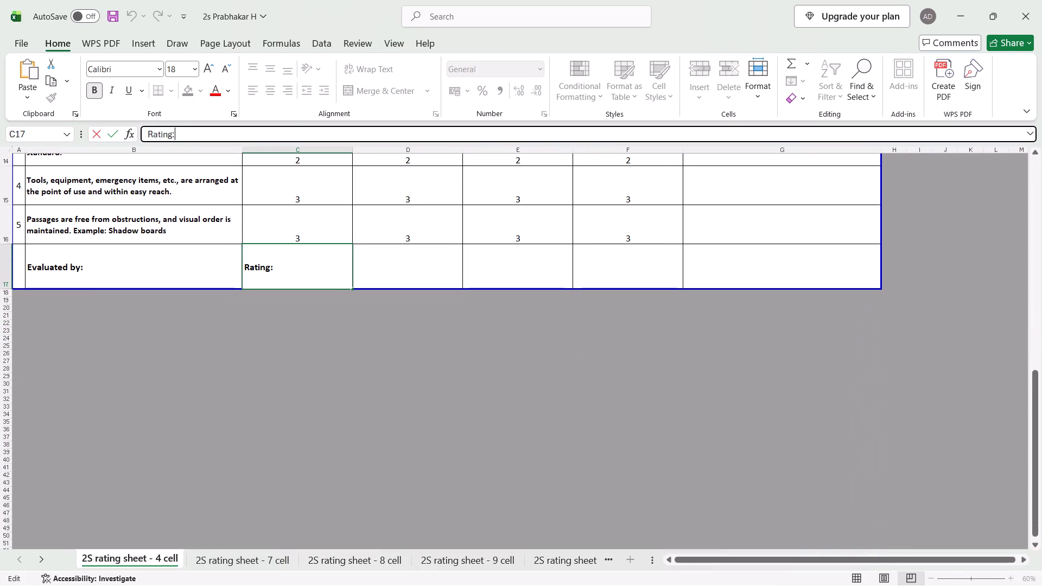
{"action": "key", "text": "ctrl+a"}
{"action": "key", "text": "ctrl+c"}
{"action": "key", "text": "Delete"}
Append "Rating:" after "Evaluated by:" in cell B17, separated by a run of spaces.
{"action": "left_click", "coordinate": [194, 265]}
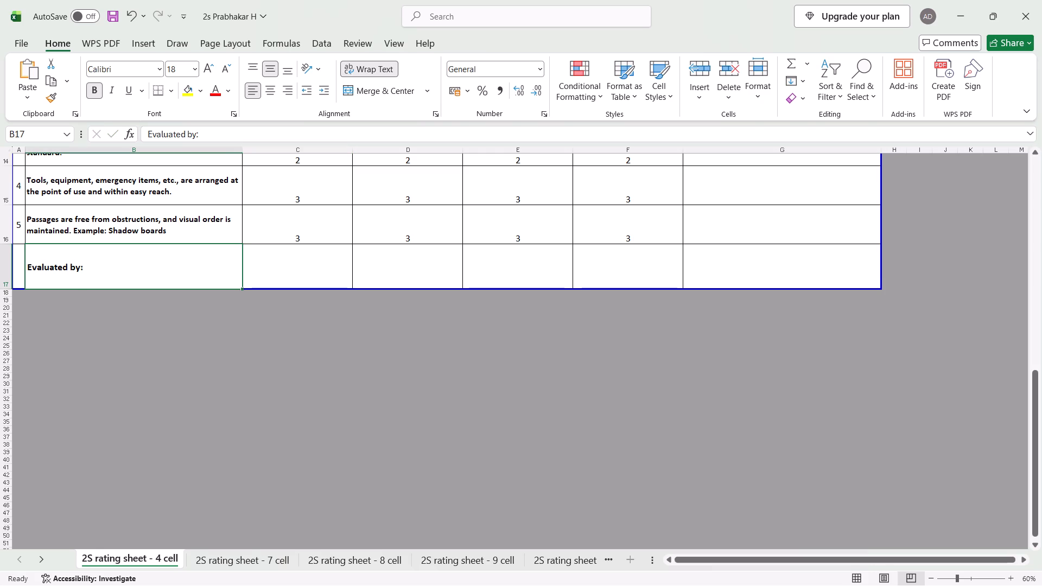
{"action": "left_click", "coordinate": [257, 133]}
{"action": "key", "text": "space"}
{"action": "key", "text": "space"}
{"action": "key", "text": "space"}
{"action": "key", "text": "space"}
{"action": "key", "text": "space"}
{"action": "key", "text": "space"}
{"action": "key", "text": "space"}
{"action": "key", "text": "space"}
{"action": "key", "text": "space"}
{"action": "key", "text": "space"}
{"action": "key", "text": "space"}
{"action": "key", "text": "space"}
{"action": "key", "text": "space"}
{"action": "key", "text": "space"}
{"action": "key", "text": "space"}
{"action": "key", "text": "space"}
{"action": "key", "text": "space"}
{"action": "key", "text": "space"}
{"action": "key", "text": "space"}
{"action": "key", "text": "space"}
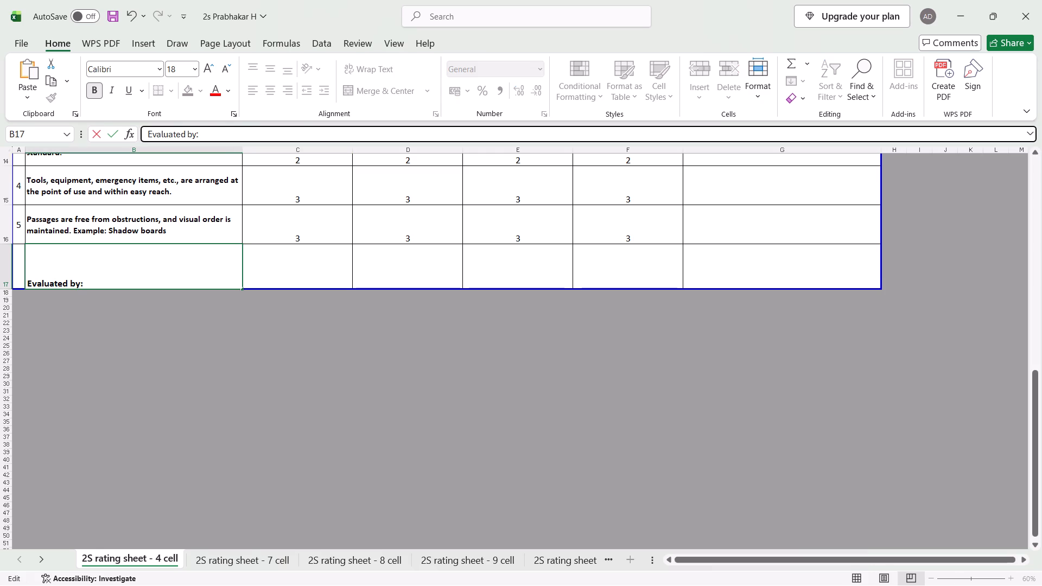
{"action": "key", "text": "ctrl+v"}
Widen the gap before "Rating:" in B17 with more spaces so the label sits near the cell's right edge.
{"action": "left_click", "coordinate": [257, 133]}
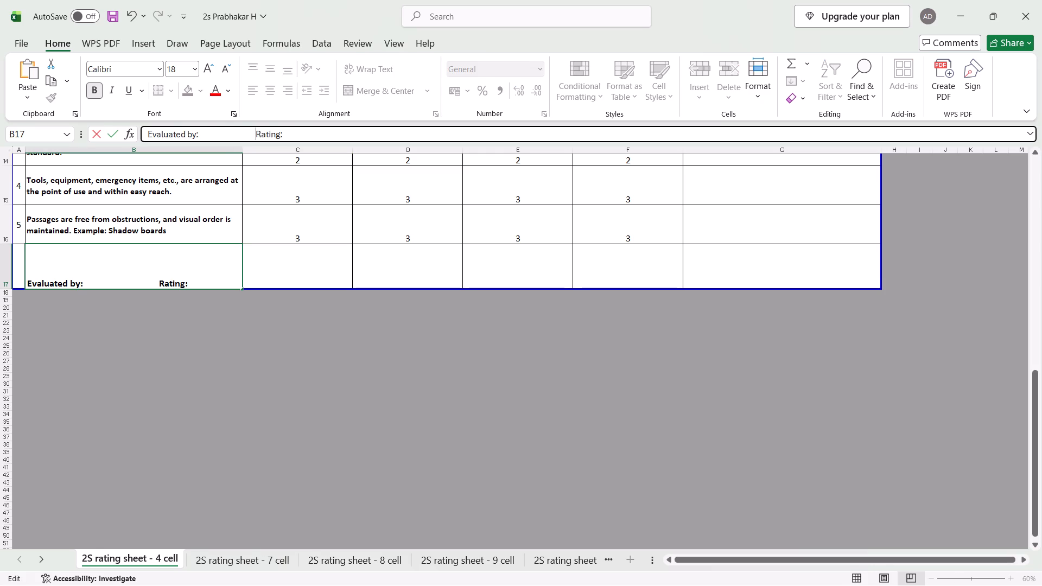
{"action": "left_click", "coordinate": [257, 133]}
{"action": "key", "text": "space"}
{"action": "key", "text": "space"}
{"action": "key", "text": "space"}
{"action": "key", "text": "space"}
{"action": "key", "text": "space"}
{"action": "key", "text": "space"}
{"action": "key", "text": "space"}
{"action": "key", "text": "space"}
{"action": "key", "text": "space"}
{"action": "key", "text": "space"}
{"action": "key", "text": "space"}
{"action": "key", "text": "space"}
{"action": "key", "text": "space"}
{"action": "key", "text": "space"}
{"action": "key", "text": "space"}
{"action": "key", "text": "space"}
{"action": "key", "text": "space"}
{"action": "key", "text": "space"}
{"action": "key", "text": "space"}
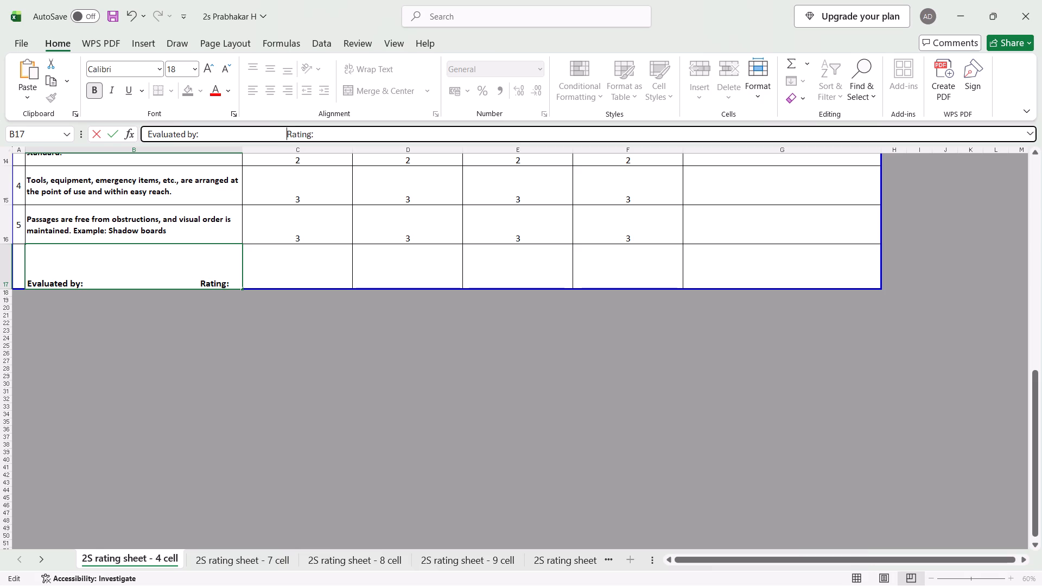
{"action": "key", "text": "space"}
{"action": "key", "text": "space"}
{"action": "key", "text": "space"}
Enter a SUM formula in C17 adding the Cell # 1 marks individually, C6 to C10 and C12 to C16.
{"action": "left_click", "coordinate": [292, 280]}
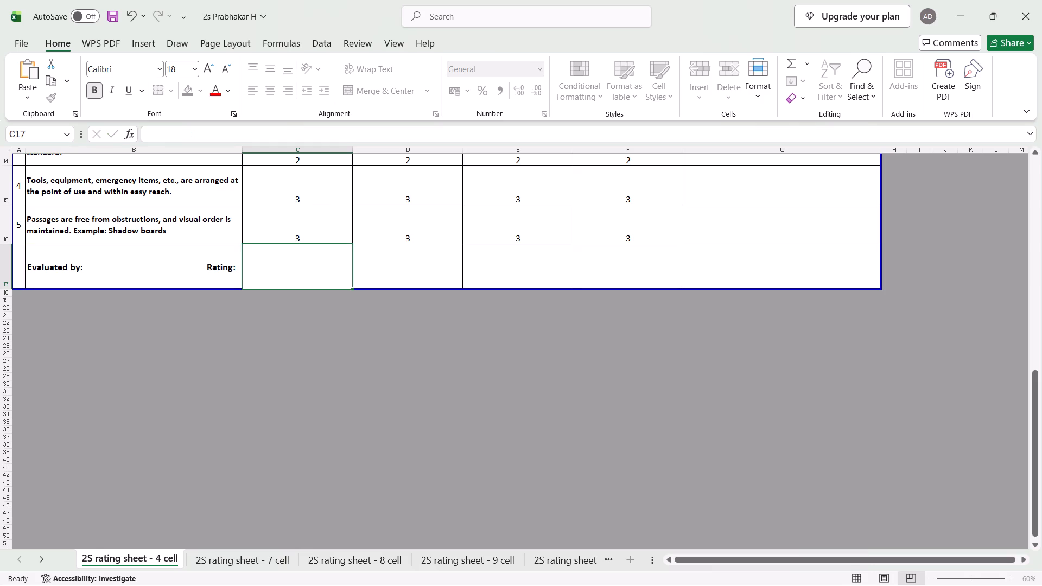
{"action": "type", "text": "=sum"}
{"action": "scroll", "coordinate": [292, 280], "scroll_direction": "up", "scroll_amount": 1}
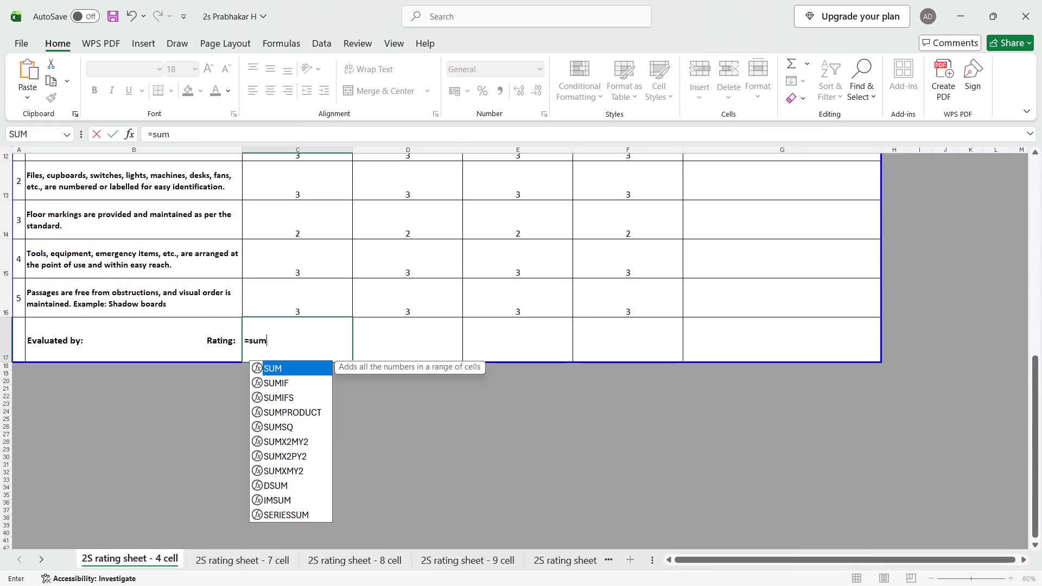
{"action": "key", "text": "shift+parenleft"}
{"action": "scroll", "coordinate": [292, 280], "scroll_direction": "up", "scroll_amount": 4}
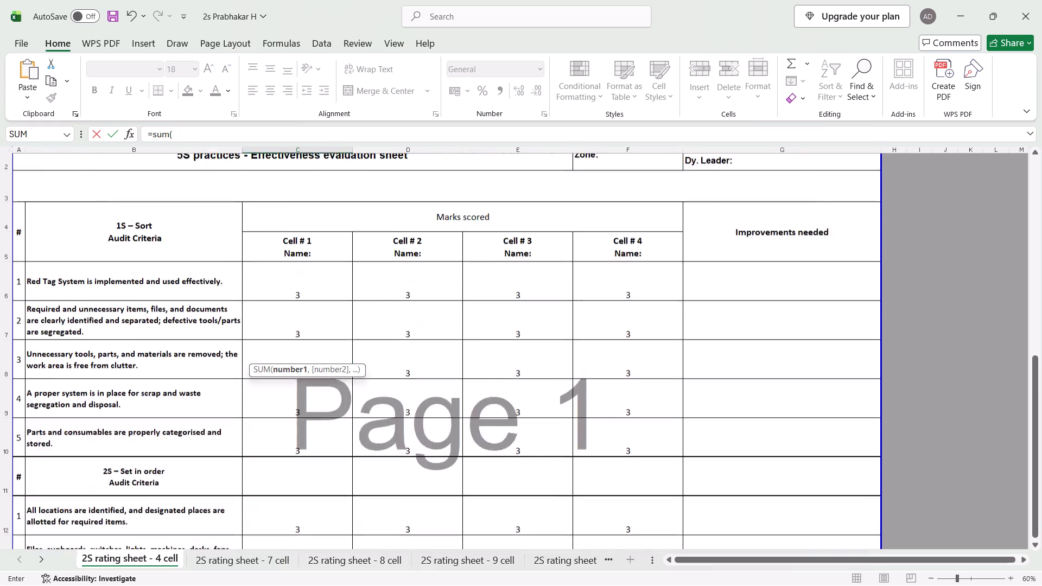
{"action": "left_click", "coordinate": [301, 329]}
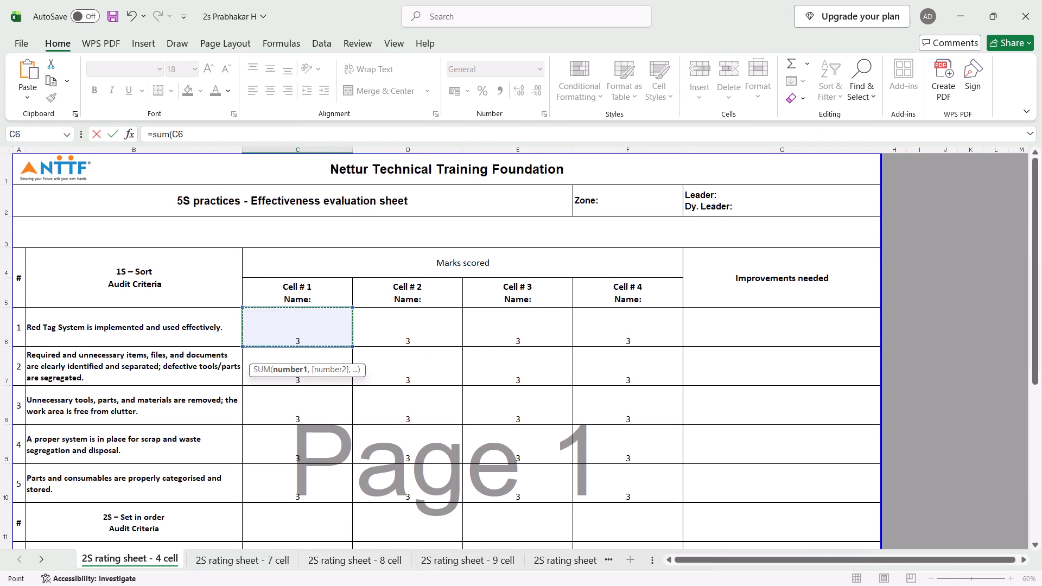
{"action": "left_click", "coordinate": [300, 385], "text": "ctrl"}
{"action": "left_click", "coordinate": [301, 397], "text": "ctrl"}
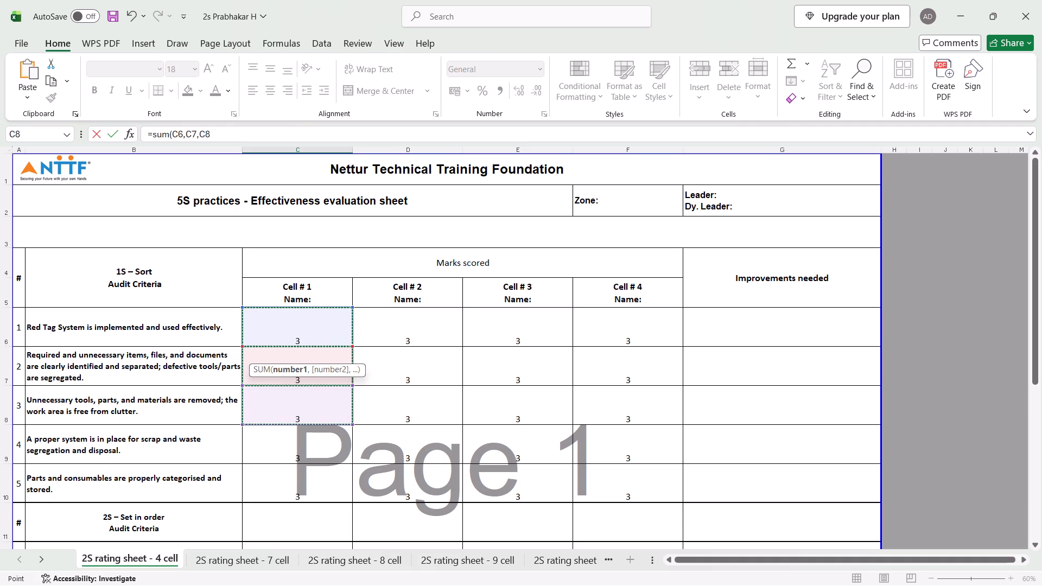
{"action": "left_click", "coordinate": [317, 445], "text": "ctrl"}
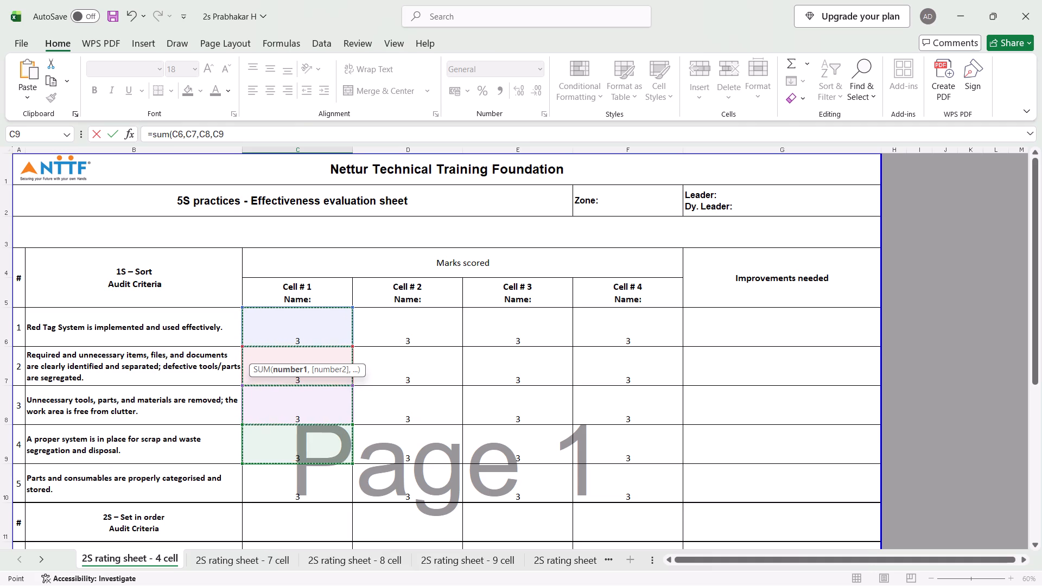
{"action": "left_click", "coordinate": [320, 490], "text": "ctrl"}
{"action": "scroll", "coordinate": [320, 490], "scroll_direction": "down", "scroll_amount": 4}
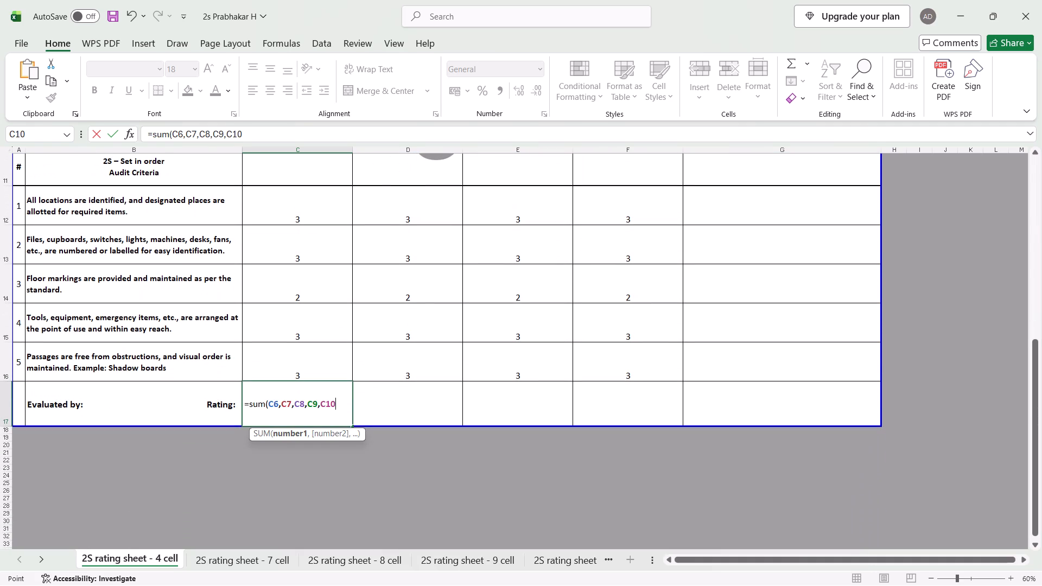
{"action": "left_click", "coordinate": [305, 213], "text": "ctrl"}
{"action": "left_click", "coordinate": [304, 245], "text": "ctrl"}
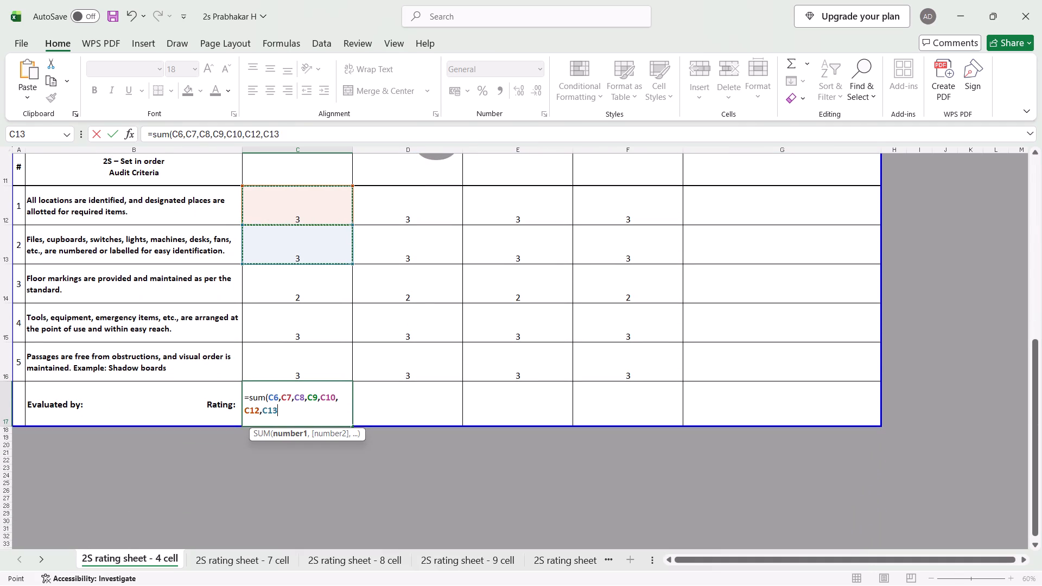
{"action": "left_click", "coordinate": [309, 288], "text": "ctrl"}
{"action": "left_click", "coordinate": [308, 322], "text": "ctrl"}
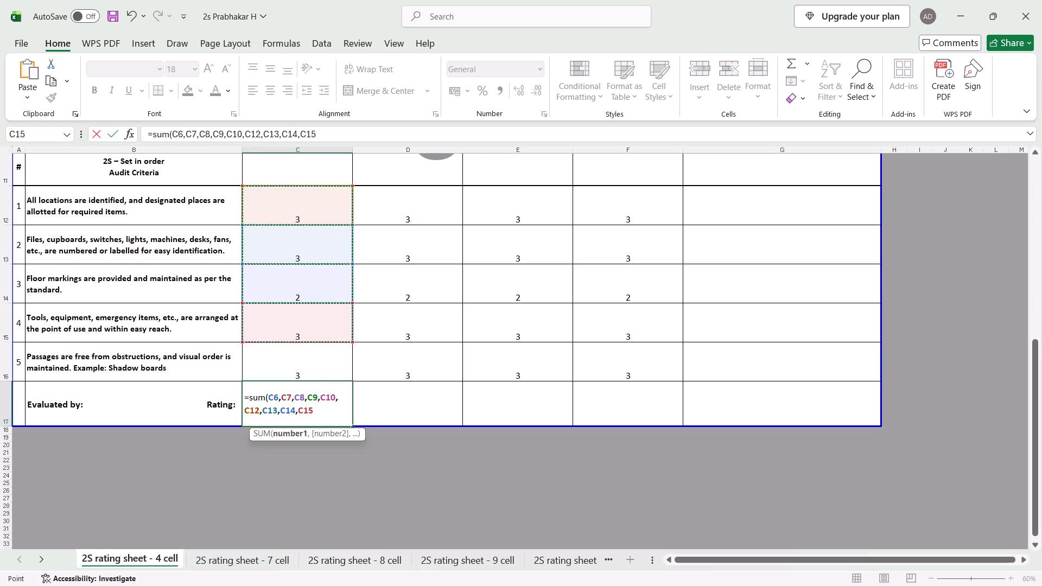
{"action": "left_click", "coordinate": [313, 358], "text": "ctrl"}
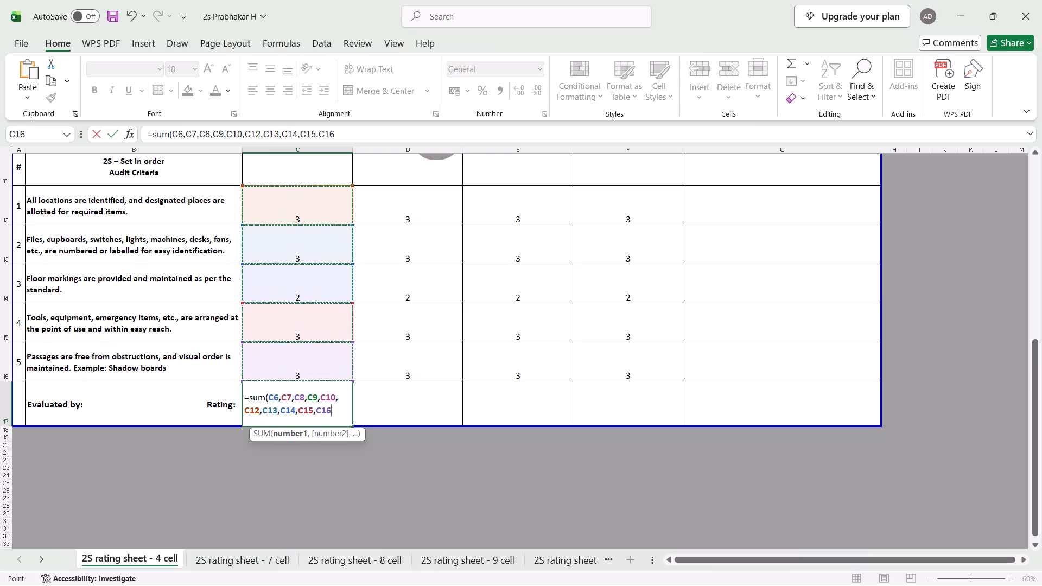
{"action": "key", "text": "shift+parenright"}
{"action": "key", "text": "Return"}
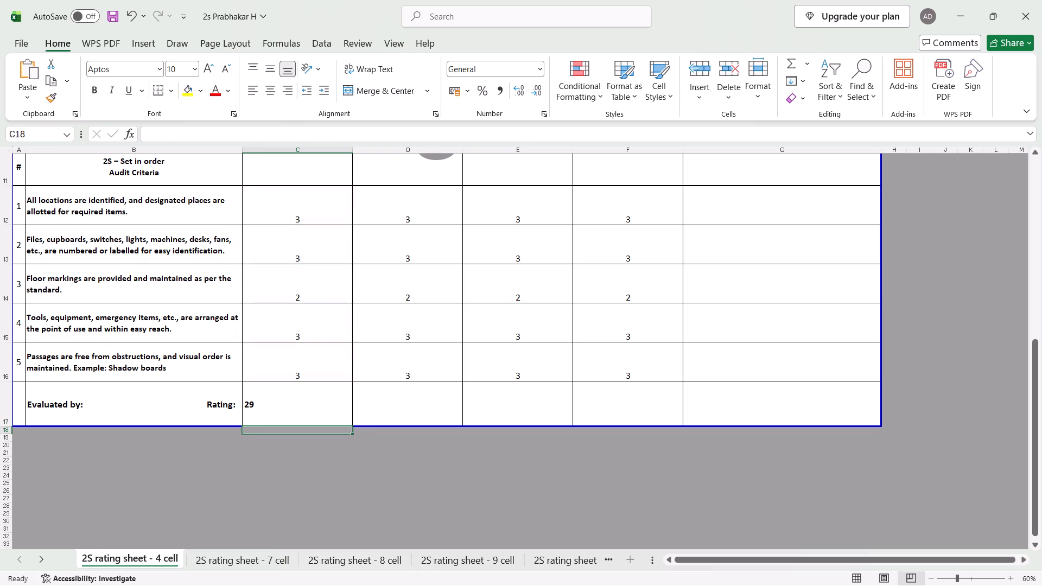
Fill the C17 rating formula across to F17 for Cell # 2, Cell # 3 and Cell # 4.
{"action": "left_click", "coordinate": [319, 412]}
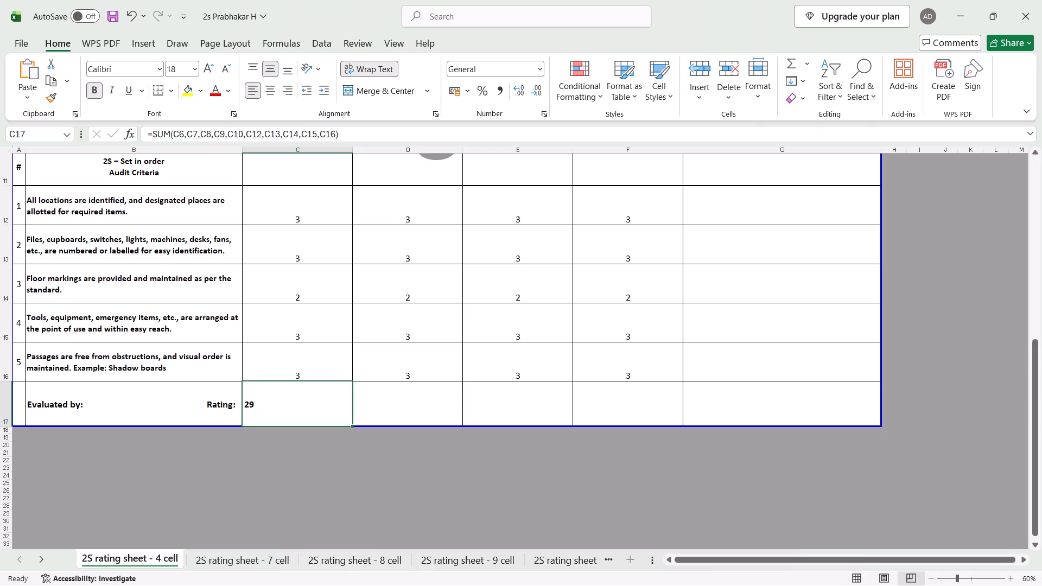
{"action": "left_click_drag", "start_coordinate": [351, 425], "coordinate": [651, 417]}
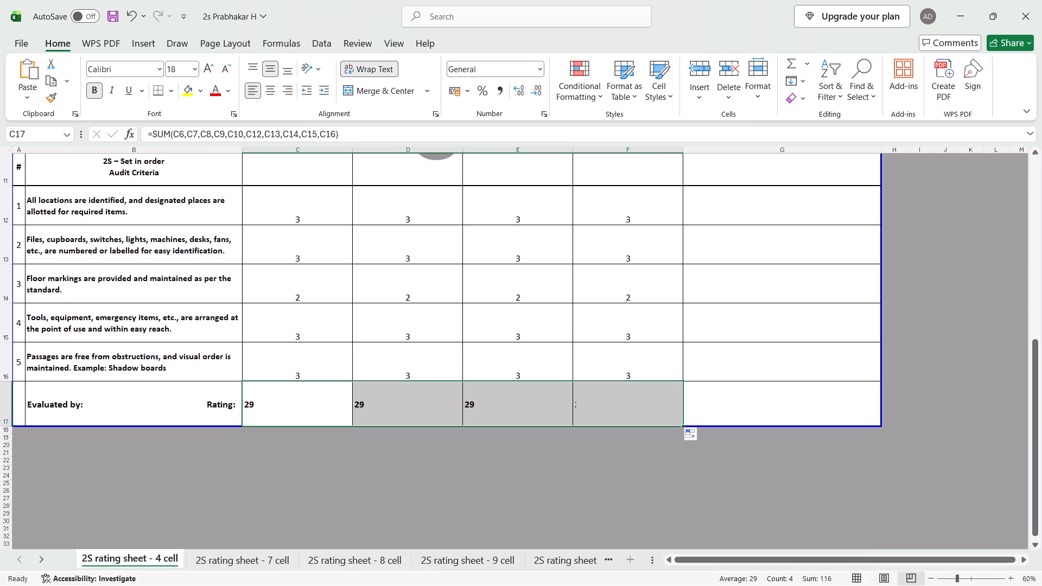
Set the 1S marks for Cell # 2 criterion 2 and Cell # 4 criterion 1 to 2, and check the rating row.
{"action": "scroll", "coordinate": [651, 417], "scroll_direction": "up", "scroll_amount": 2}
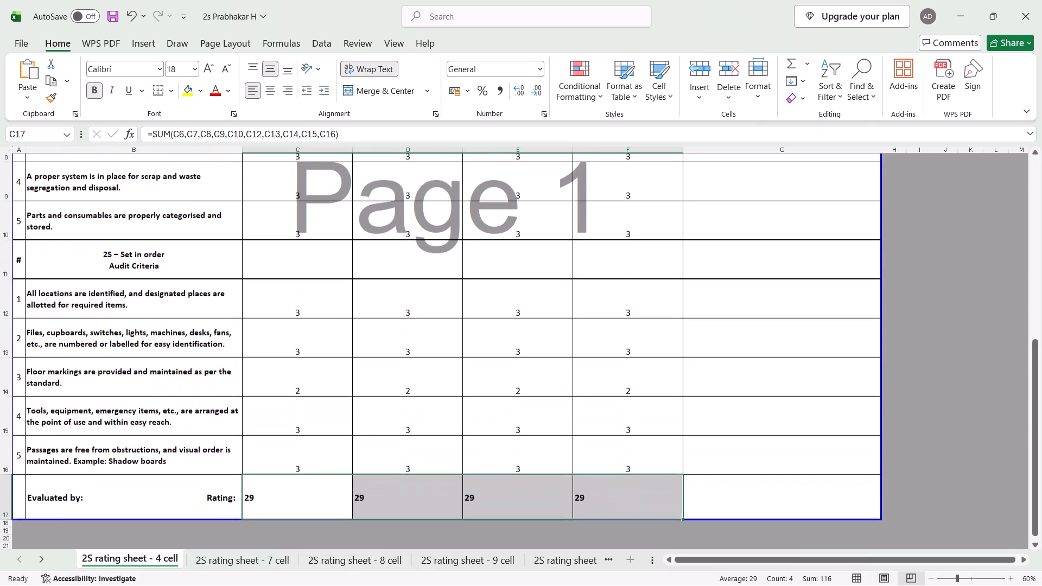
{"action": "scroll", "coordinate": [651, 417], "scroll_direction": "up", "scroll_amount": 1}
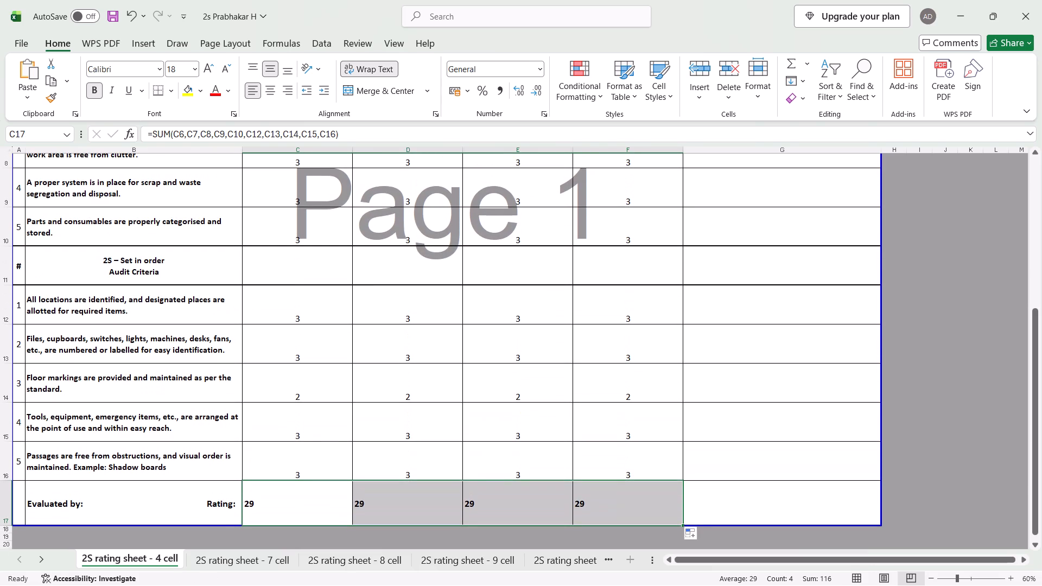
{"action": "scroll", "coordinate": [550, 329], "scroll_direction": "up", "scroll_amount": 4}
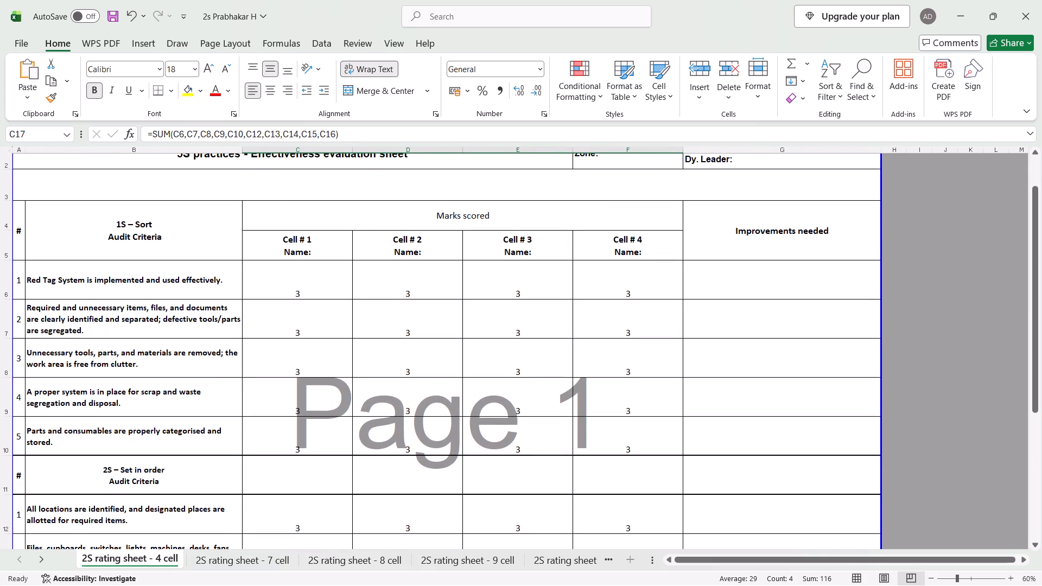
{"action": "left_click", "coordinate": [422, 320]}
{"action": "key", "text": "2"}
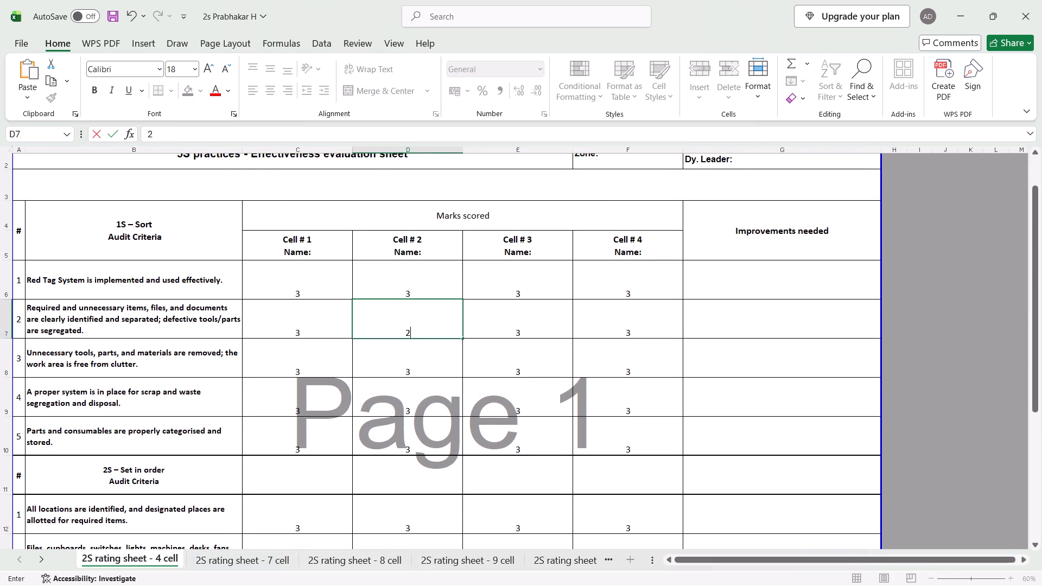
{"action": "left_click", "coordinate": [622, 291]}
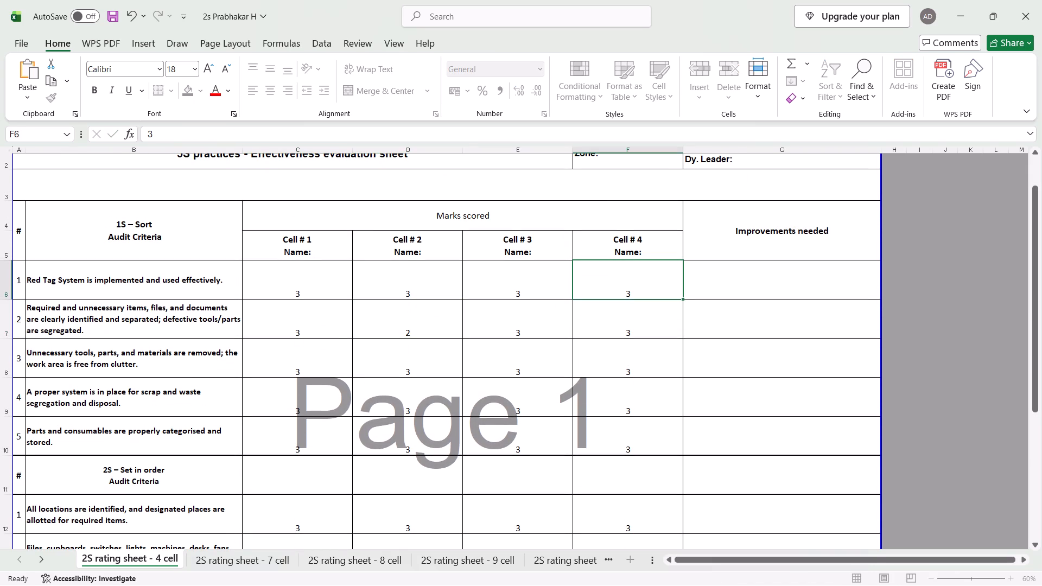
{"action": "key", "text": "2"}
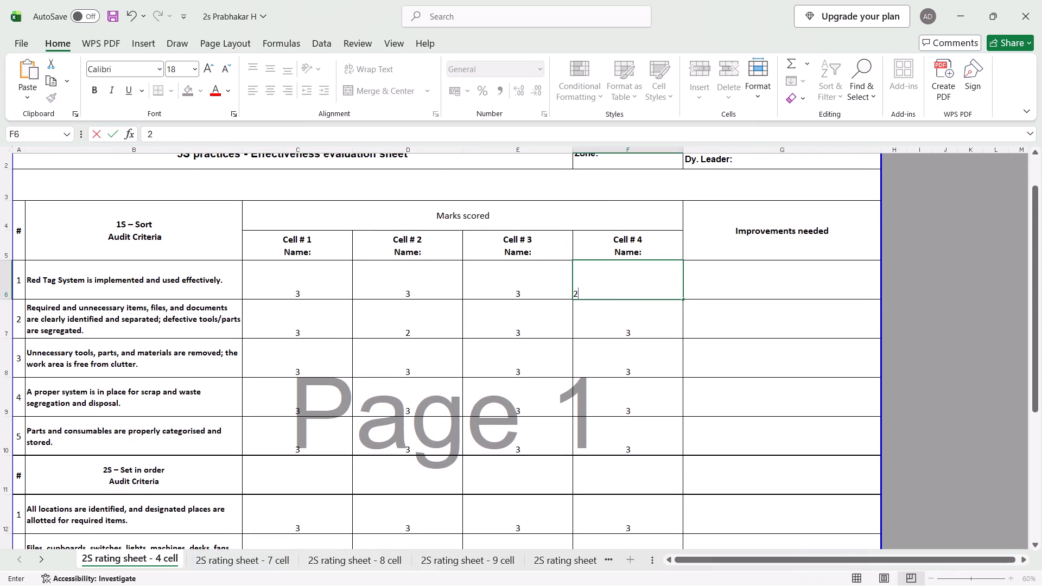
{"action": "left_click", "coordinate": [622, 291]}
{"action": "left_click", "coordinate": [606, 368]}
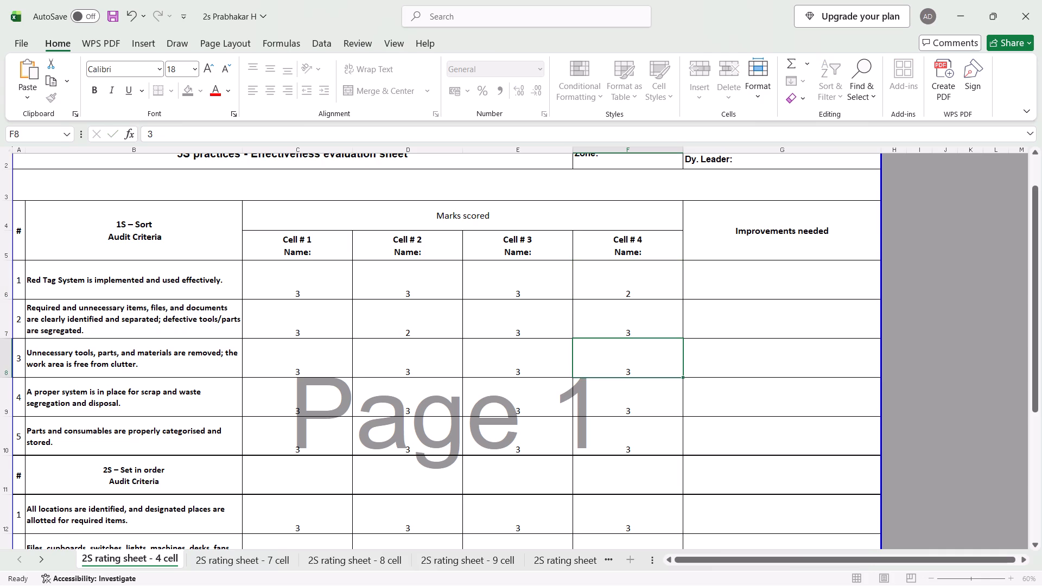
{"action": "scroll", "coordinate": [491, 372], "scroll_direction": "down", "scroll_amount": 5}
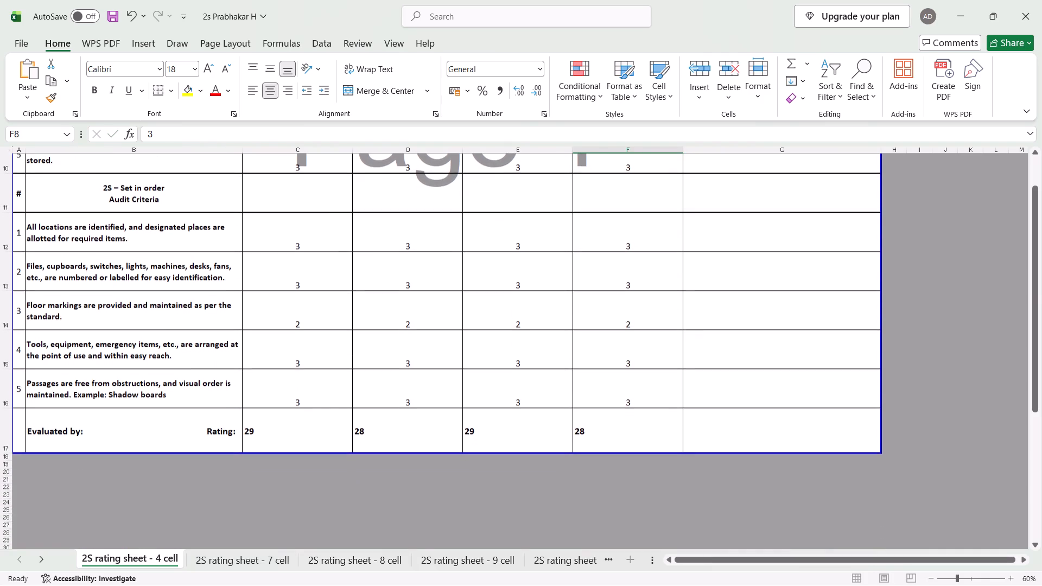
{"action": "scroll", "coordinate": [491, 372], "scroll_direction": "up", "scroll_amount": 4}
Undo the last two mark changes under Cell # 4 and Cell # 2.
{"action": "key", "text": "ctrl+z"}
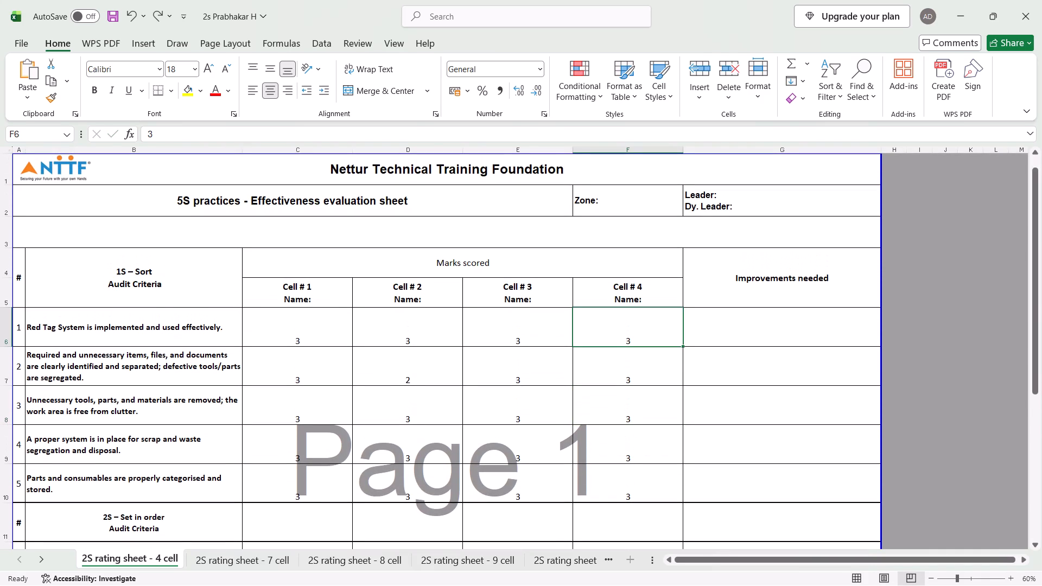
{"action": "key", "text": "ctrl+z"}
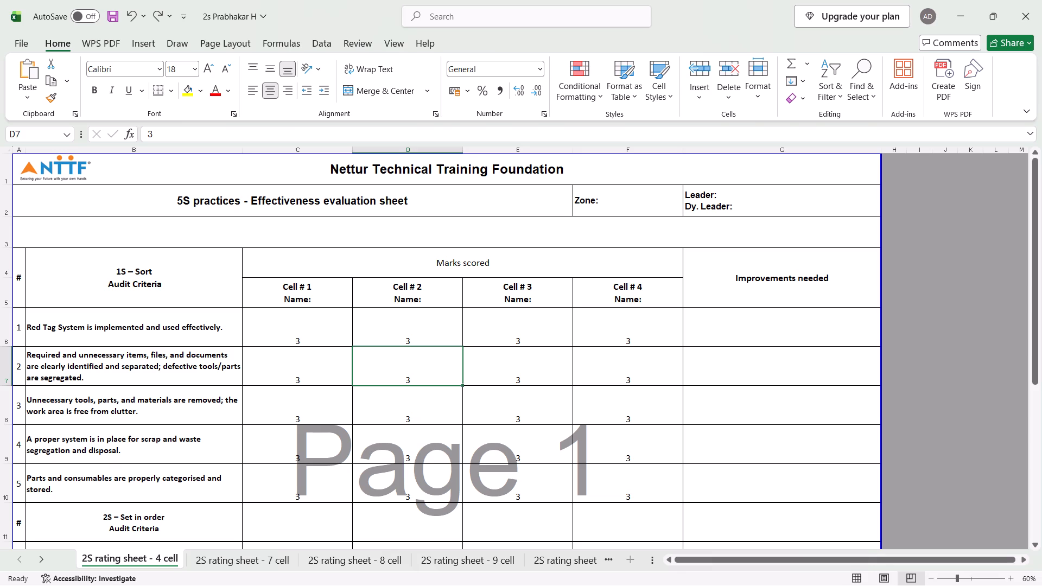
Set the 1S marks for Cell # 2 criterion 2 and Cell # 4 criterion 4 to 2.
{"action": "key", "text": "2"}
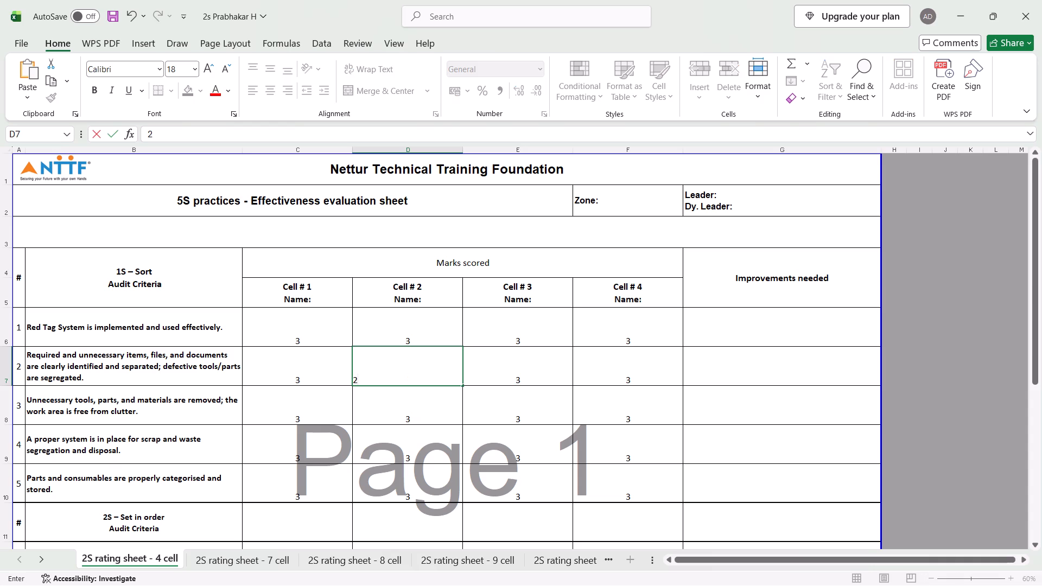
{"action": "left_click", "coordinate": [647, 448]}
{"action": "key", "text": "2"}
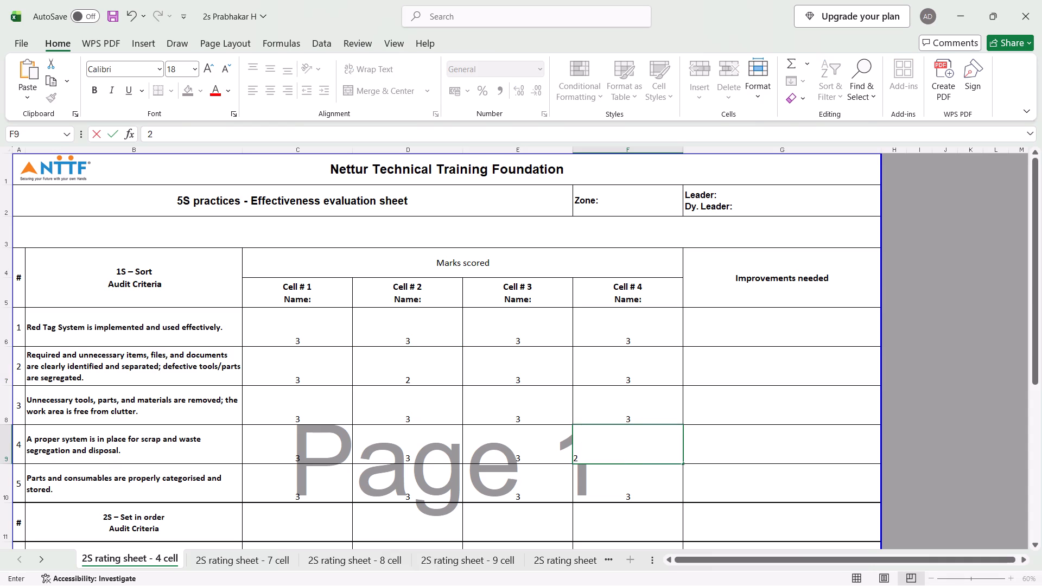
{"action": "scroll", "coordinate": [537, 449], "scroll_direction": "down", "scroll_amount": 3}
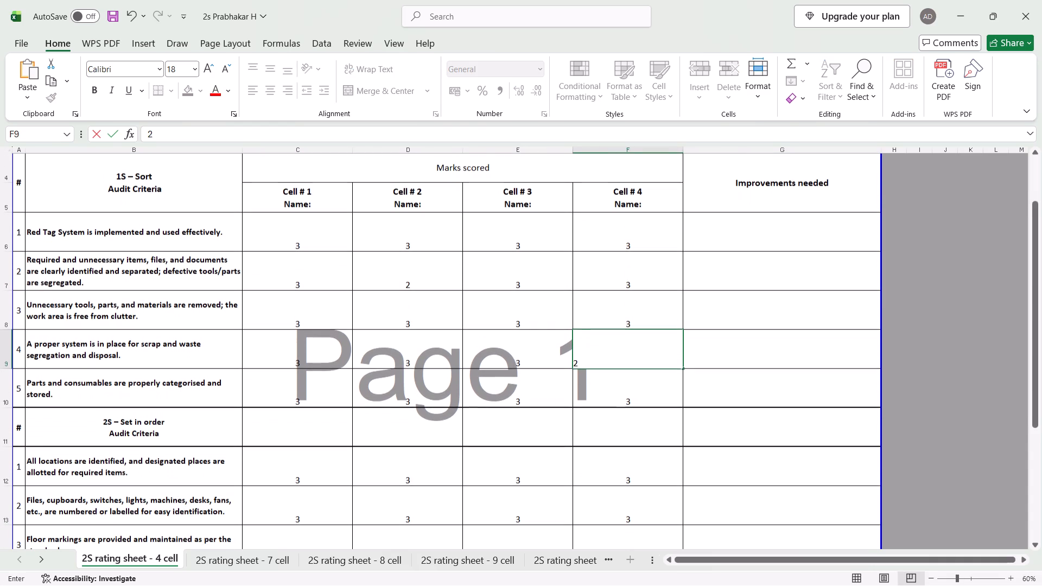
{"action": "left_click", "coordinate": [433, 382]}
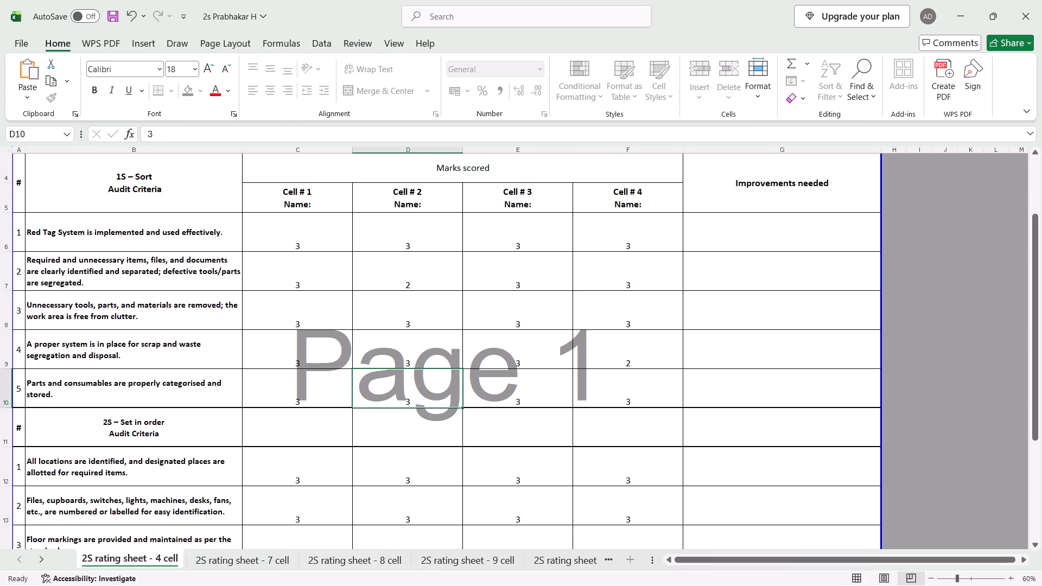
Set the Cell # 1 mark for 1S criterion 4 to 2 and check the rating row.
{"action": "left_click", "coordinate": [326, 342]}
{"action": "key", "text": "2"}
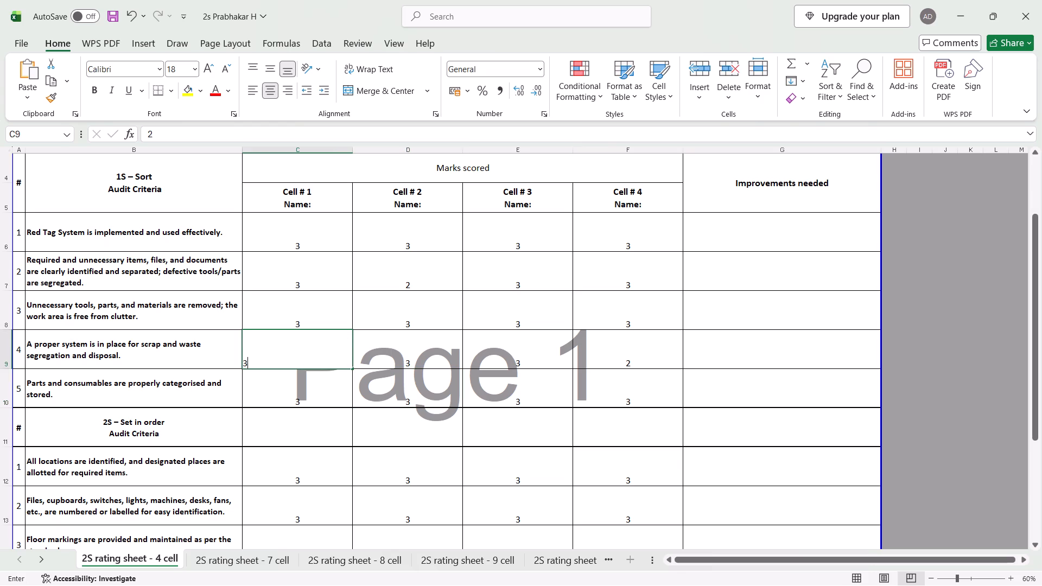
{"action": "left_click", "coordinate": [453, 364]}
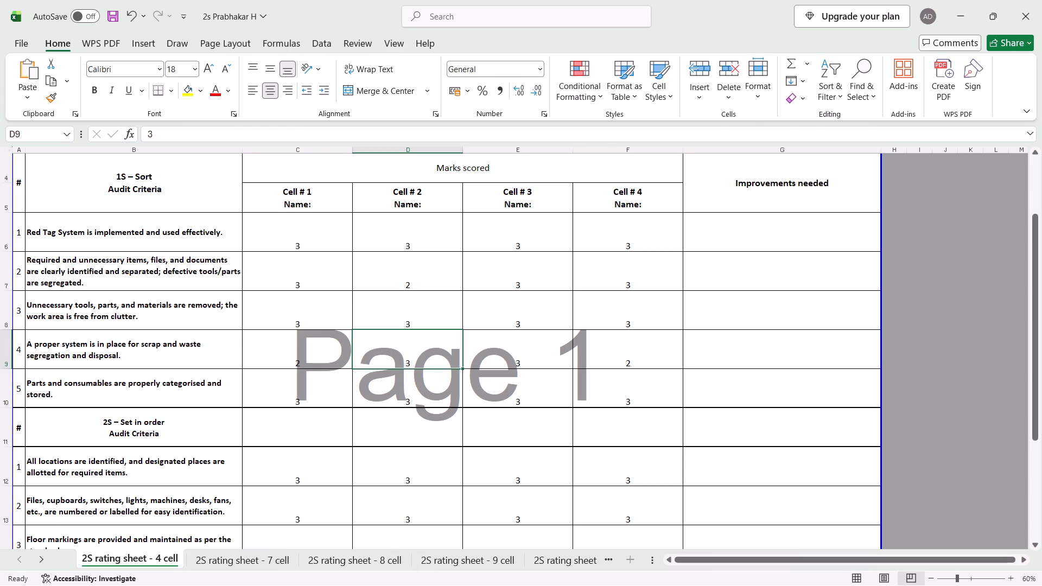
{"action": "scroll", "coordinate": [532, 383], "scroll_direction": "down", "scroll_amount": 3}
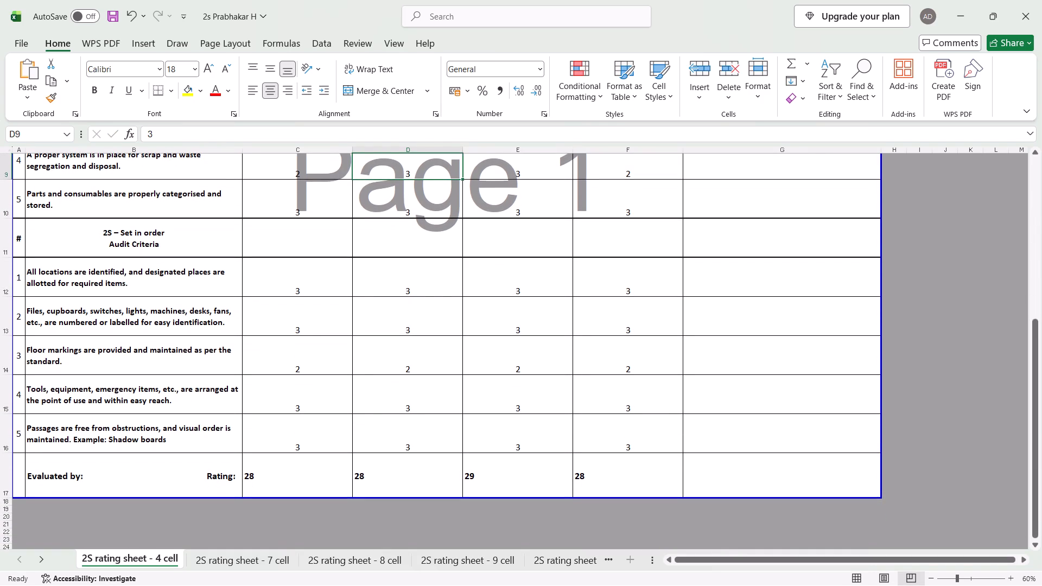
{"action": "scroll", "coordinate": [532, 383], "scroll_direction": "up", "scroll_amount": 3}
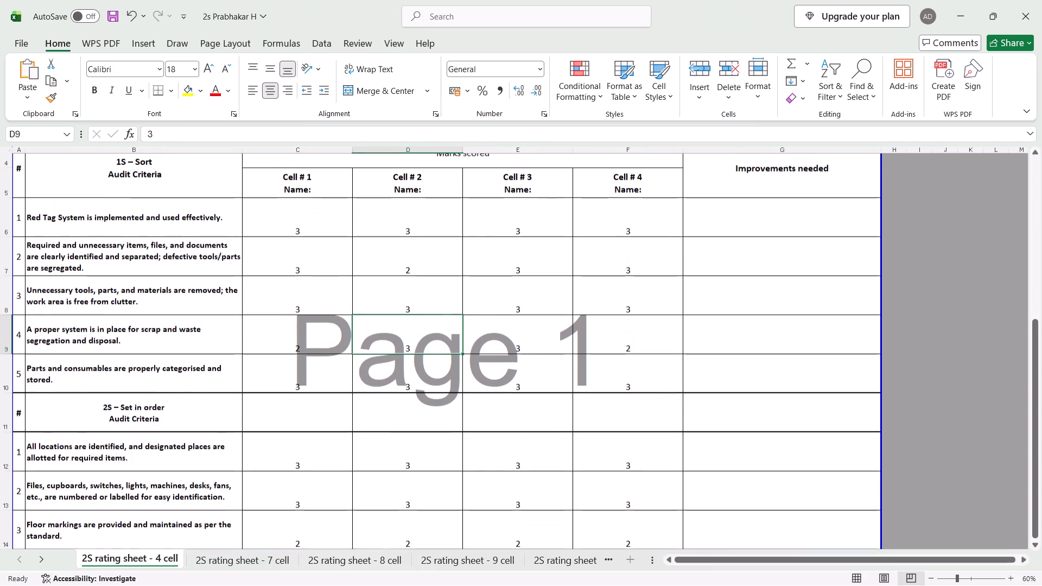
Set the Cell # 1 mark for 1S criterion 4 back to 3 and check the rating row.
{"action": "left_click", "coordinate": [340, 346]}
{"action": "key", "text": "3"}
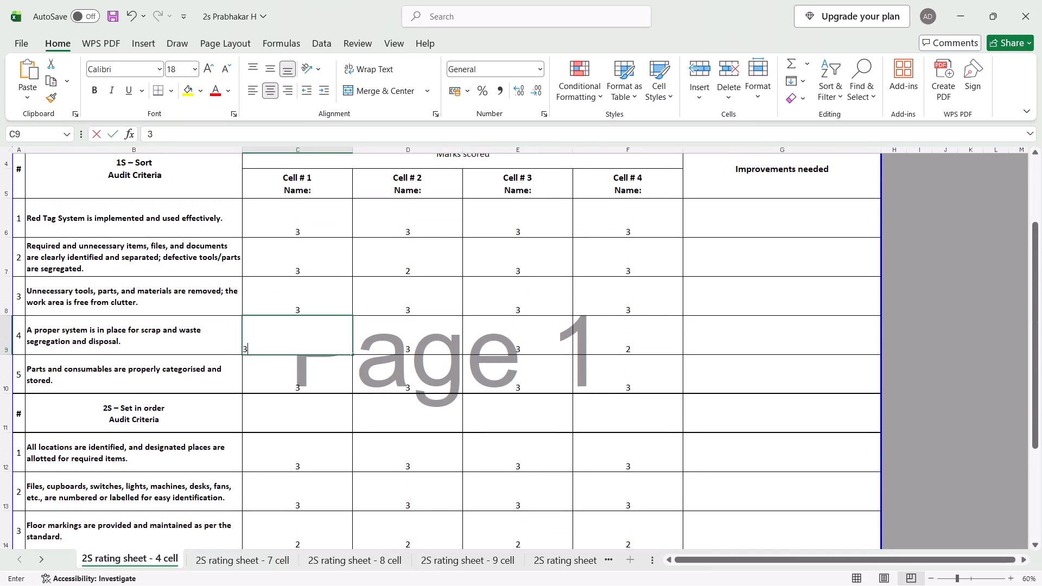
{"action": "left_click", "coordinate": [389, 353]}
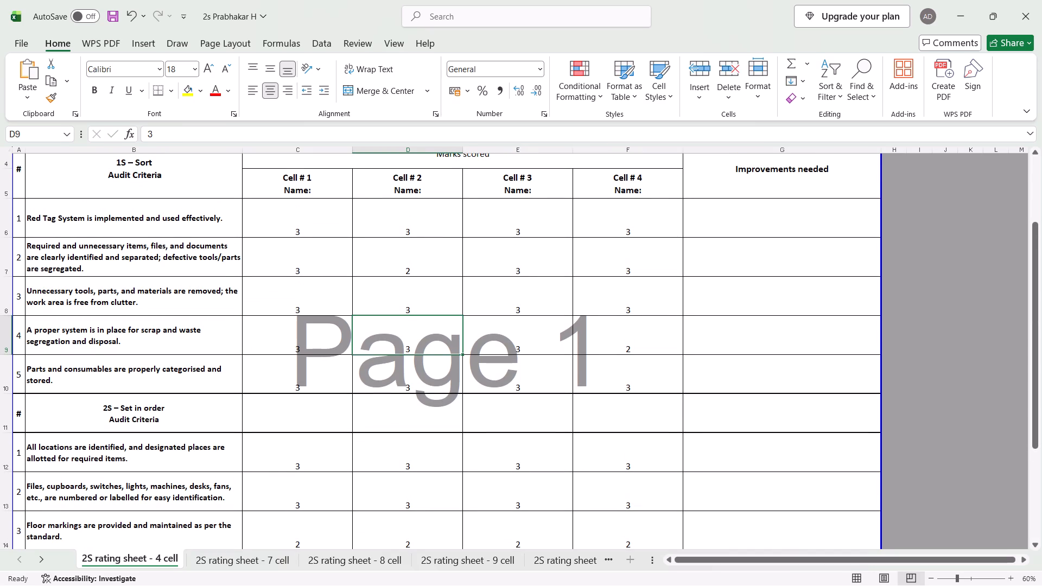
{"action": "scroll", "coordinate": [389, 353], "scroll_direction": "down", "scroll_amount": 1}
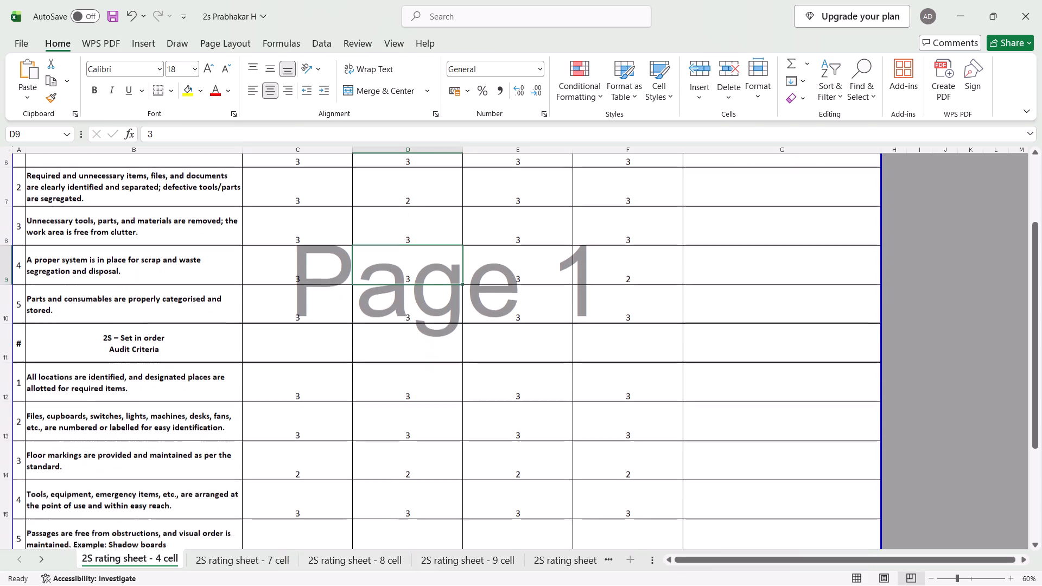
{"action": "scroll", "coordinate": [389, 353], "scroll_direction": "down", "scroll_amount": 2}
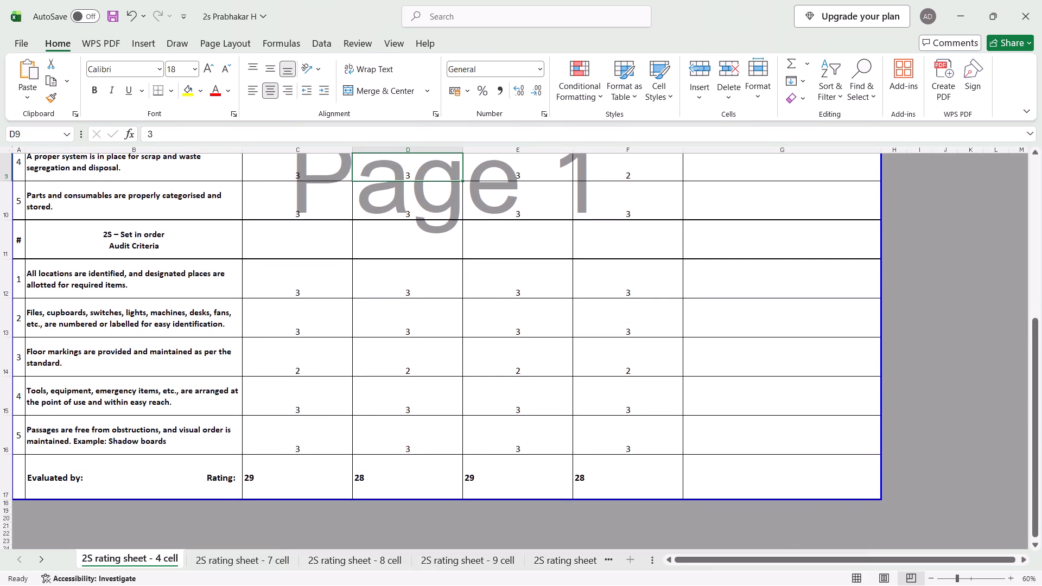
On the 7-cell rating sheet, enter 2 for 2S criterion 3 and fill it across Cell # 1 to Cell # 7.
{"action": "left_click", "coordinate": [240, 563]}
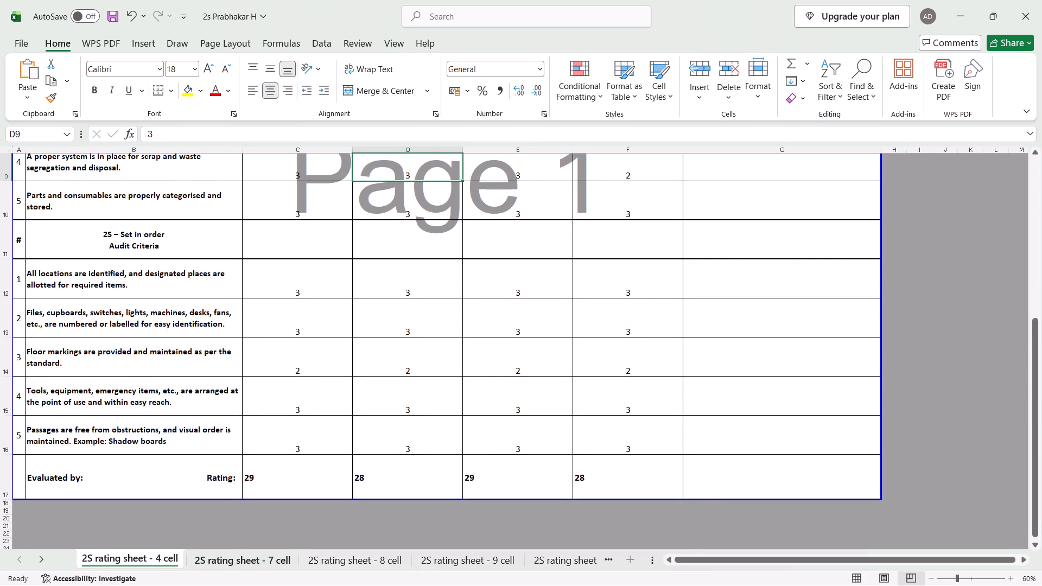
{"action": "scroll", "coordinate": [350, 467], "scroll_direction": "down", "scroll_amount": 1}
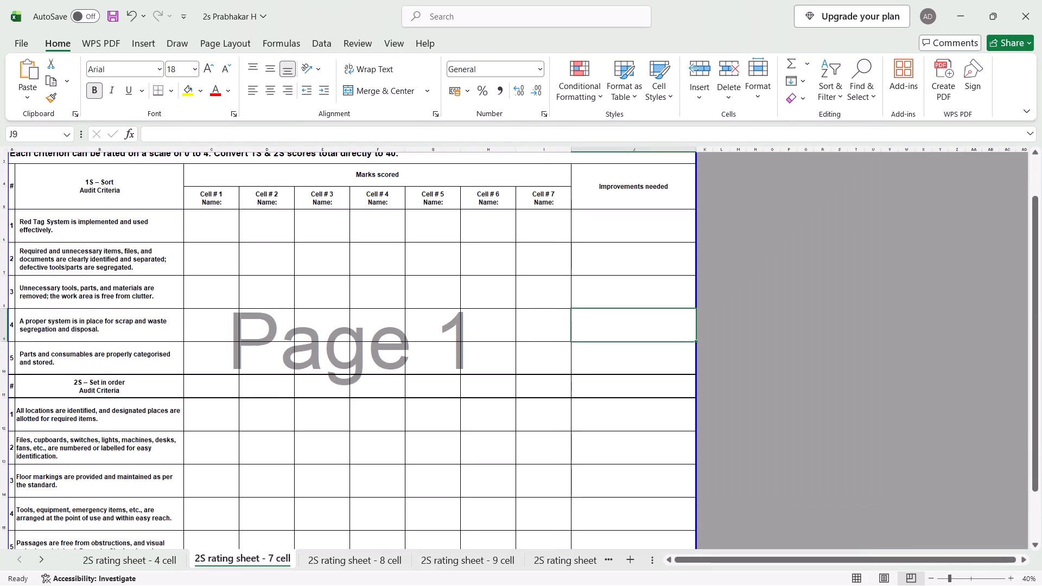
{"action": "left_click", "coordinate": [221, 484]}
{"action": "key", "text": "2"}
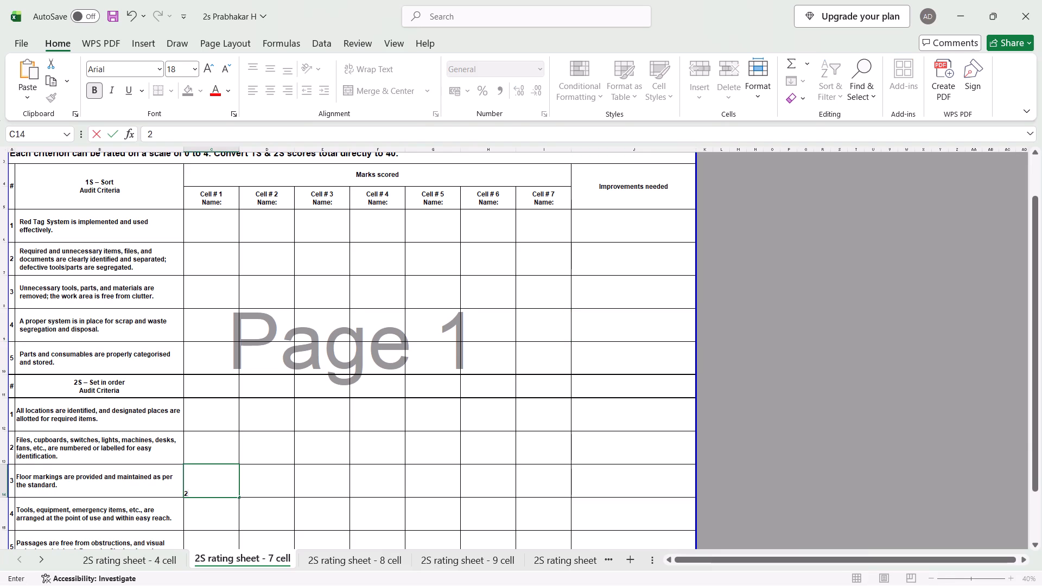
{"action": "left_click_drag", "start_coordinate": [239, 497], "coordinate": [539, 479]}
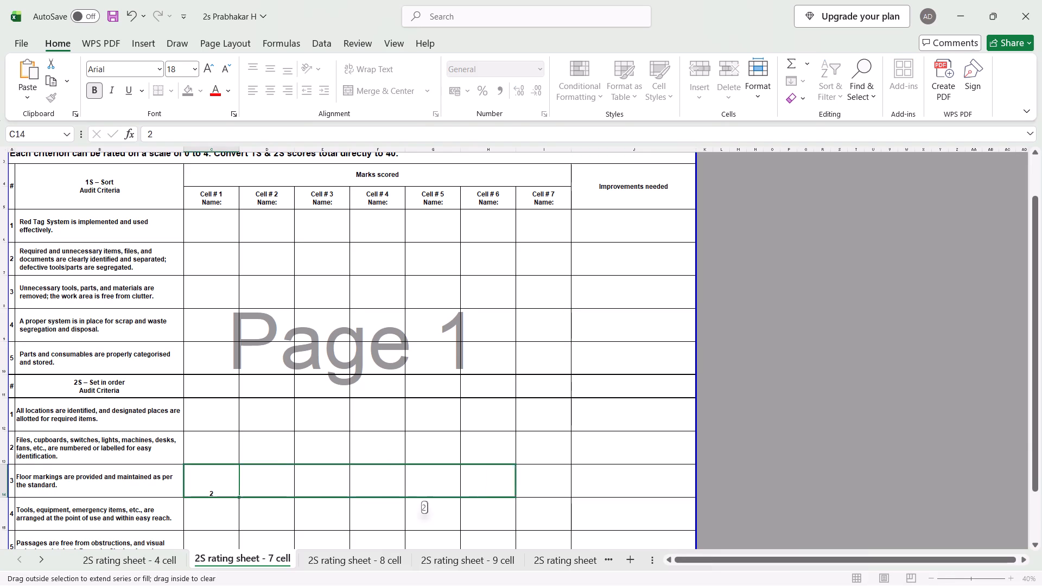
{"action": "left_click_drag", "start_coordinate": [539, 479], "coordinate": [565, 485]}
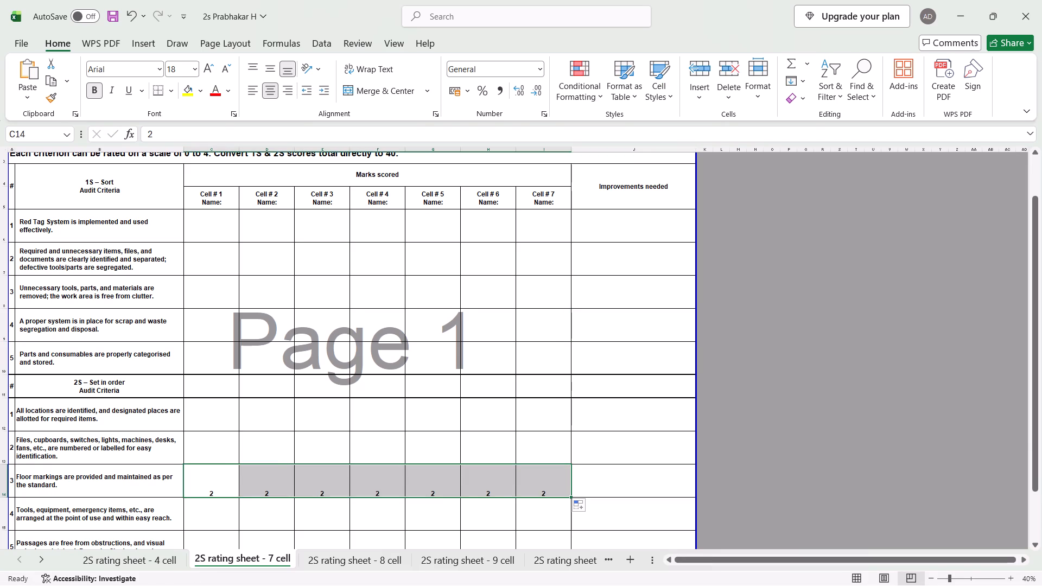
Enter a mark of 3 for all five 1S criteria across Cell # 1 to Cell # 7.
{"action": "left_click", "coordinate": [207, 231]}
{"action": "key", "text": "3"}
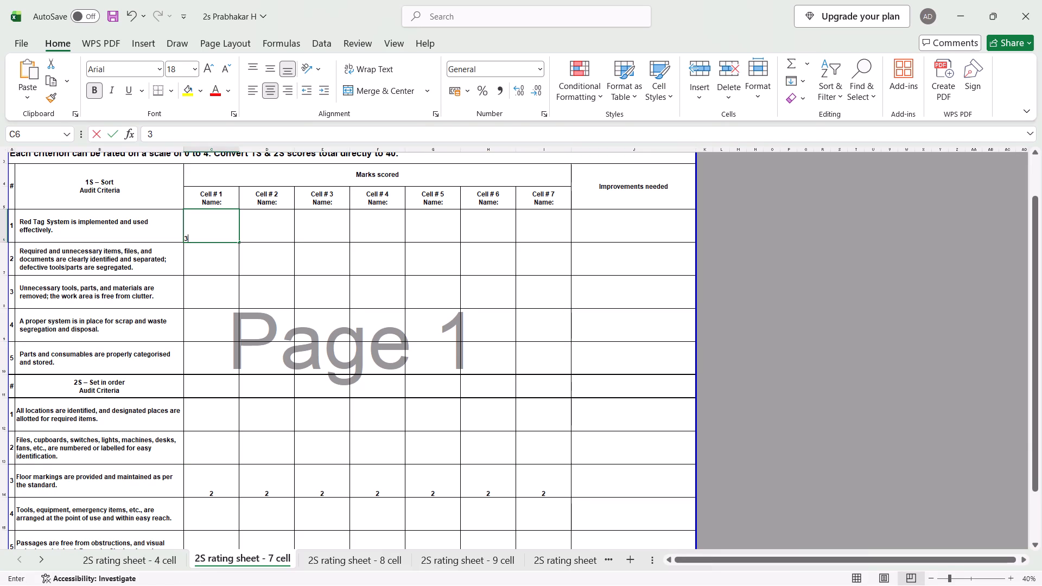
{"action": "left_click_drag", "start_coordinate": [239, 241], "coordinate": [475, 321]}
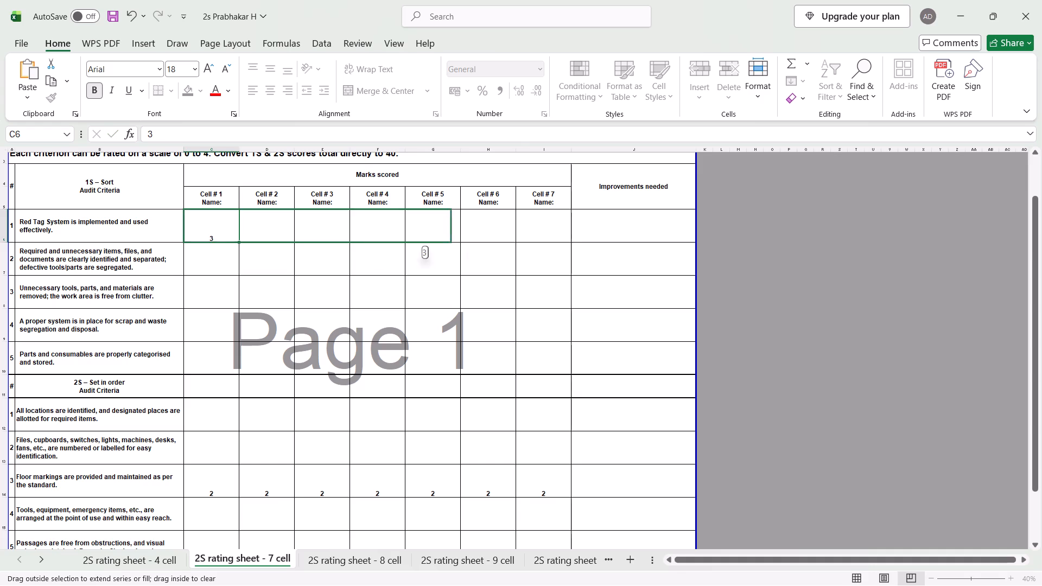
{"action": "left_click_drag", "start_coordinate": [475, 321], "coordinate": [544, 387]}
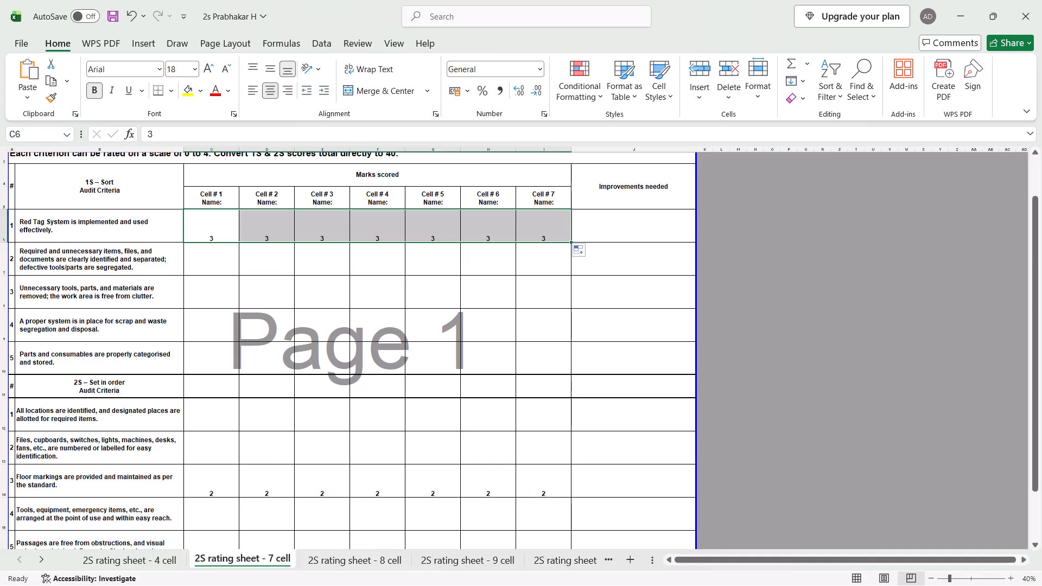
{"action": "left_click_drag", "start_coordinate": [571, 242], "coordinate": [571, 364]}
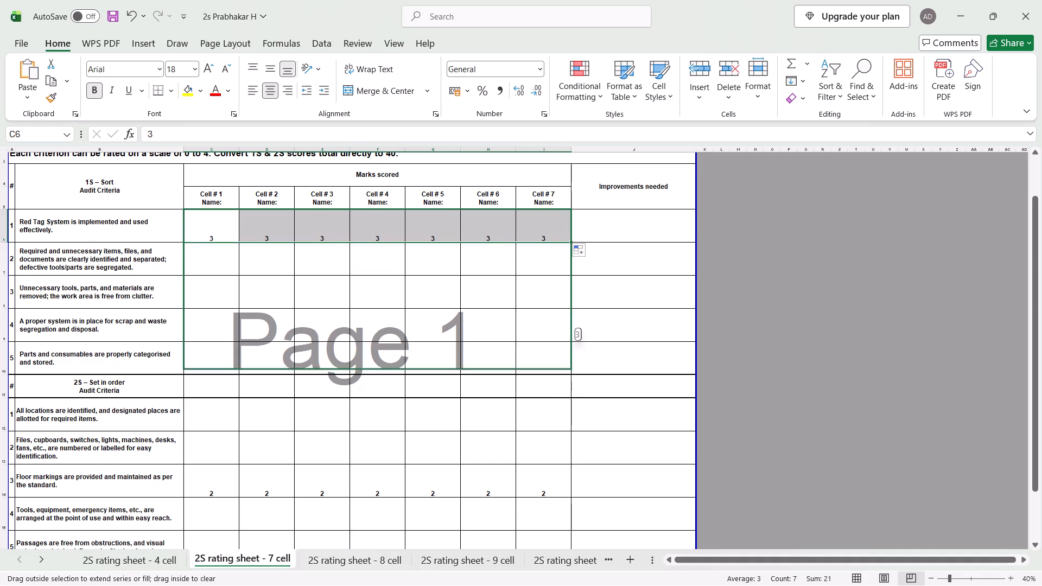
{"action": "left_click_drag", "start_coordinate": [571, 364], "coordinate": [572, 375]}
Enter a mark of 3 for 2S criteria 1 and 2 across Cell # 1 to Cell # 7.
{"action": "left_click", "coordinate": [208, 414]}
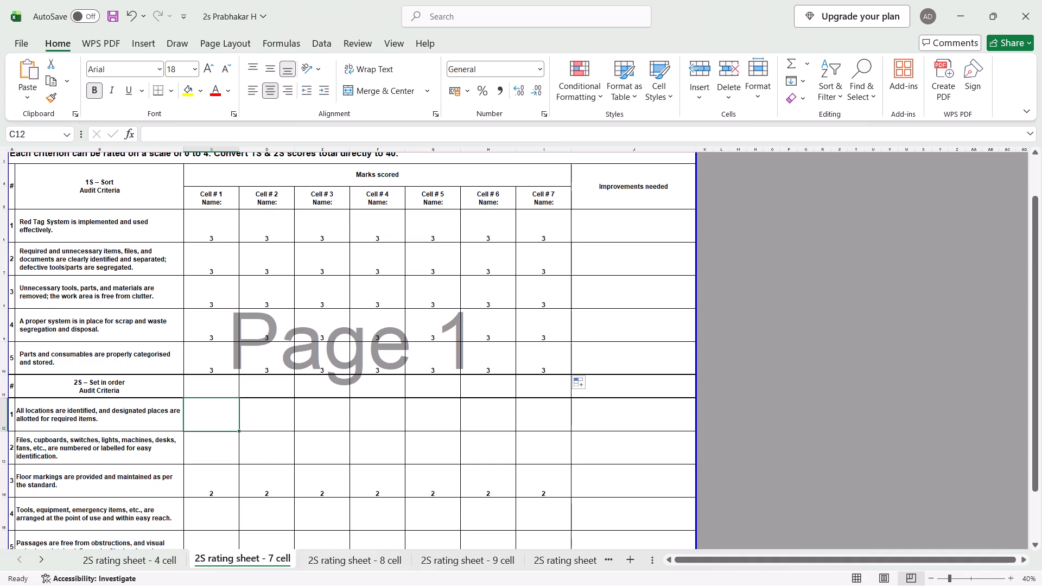
{"action": "key", "text": "3"}
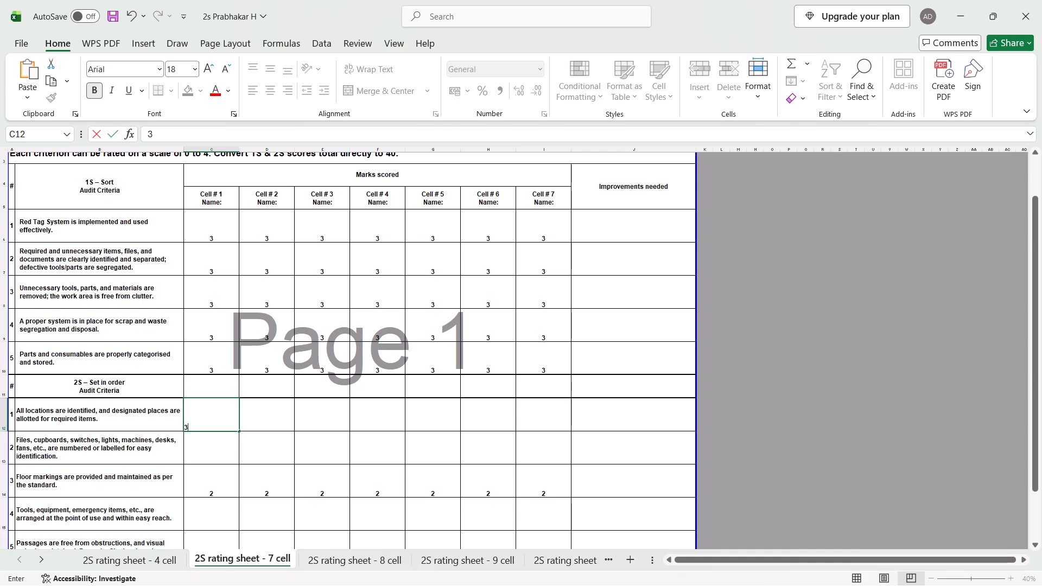
{"action": "left_click_drag", "start_coordinate": [239, 431], "coordinate": [593, 430]}
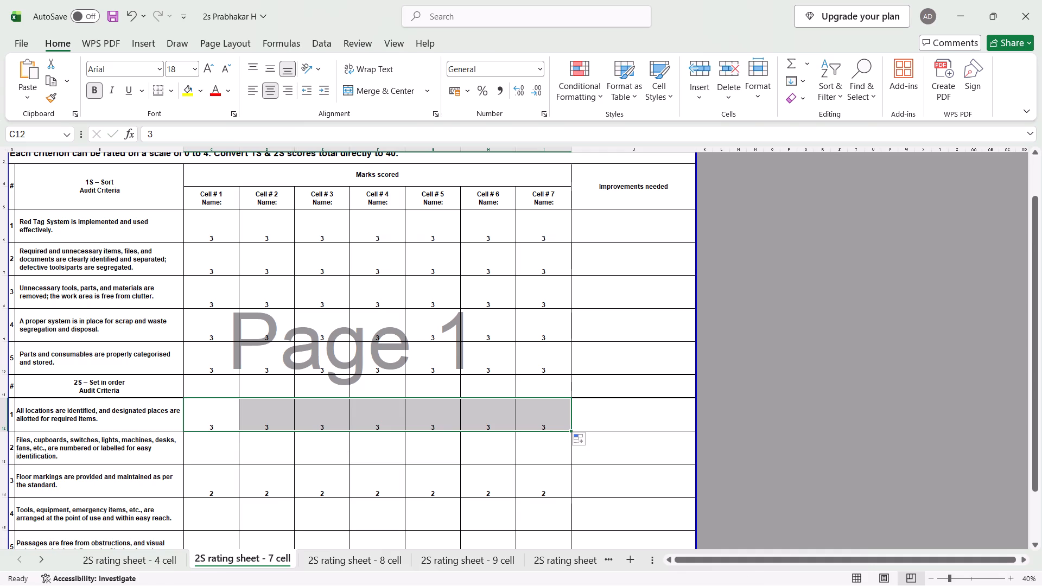
{"action": "left_click_drag", "start_coordinate": [571, 430], "coordinate": [569, 463]}
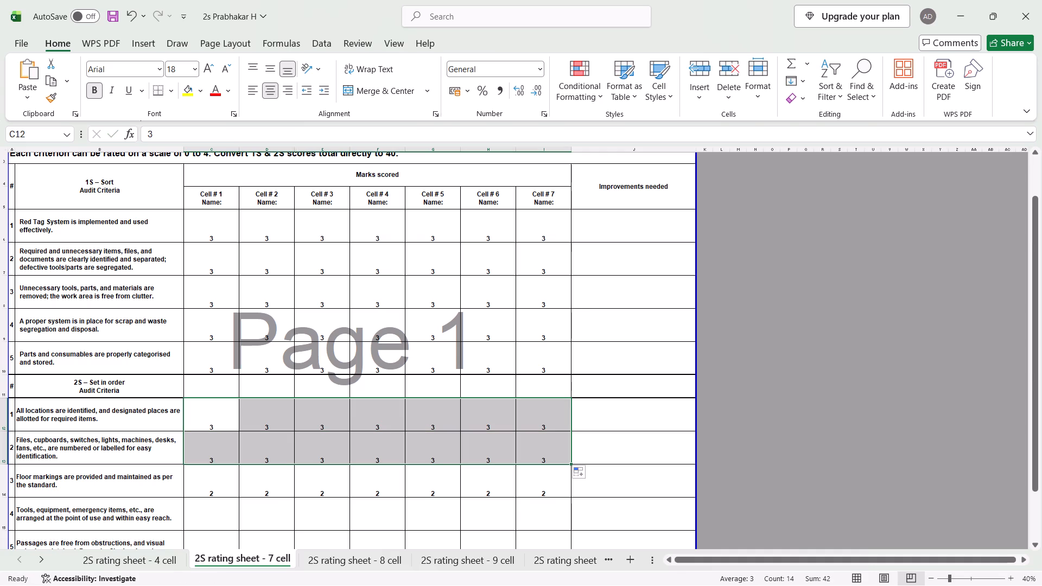
Enter a mark of 3 for 2S criteria 4 and 5 across Cell # 1 to Cell # 7.
{"action": "scroll", "coordinate": [485, 472], "scroll_direction": "down", "scroll_amount": 1}
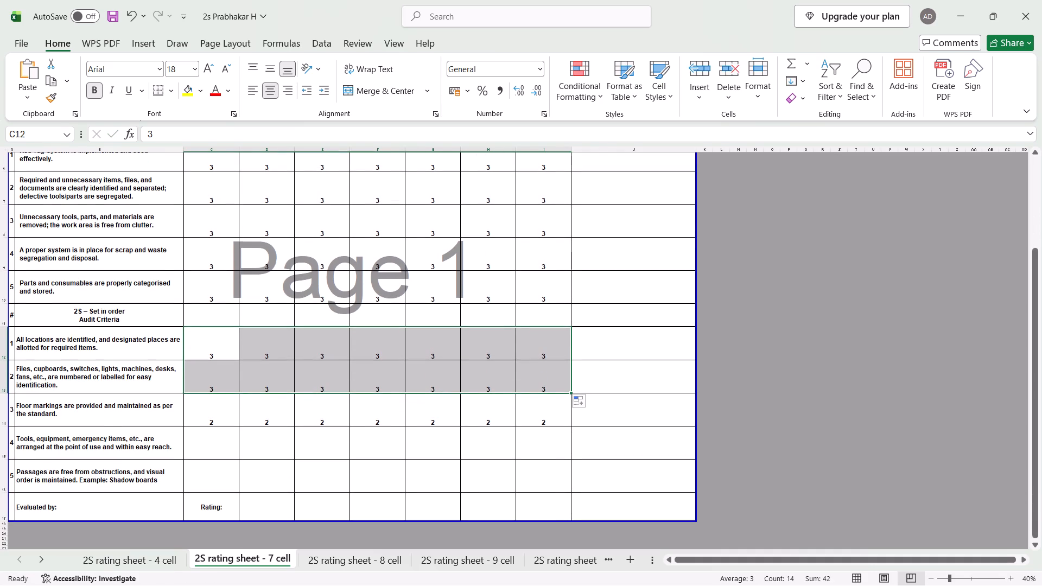
{"action": "left_click", "coordinate": [213, 445]}
{"action": "key", "text": "3"}
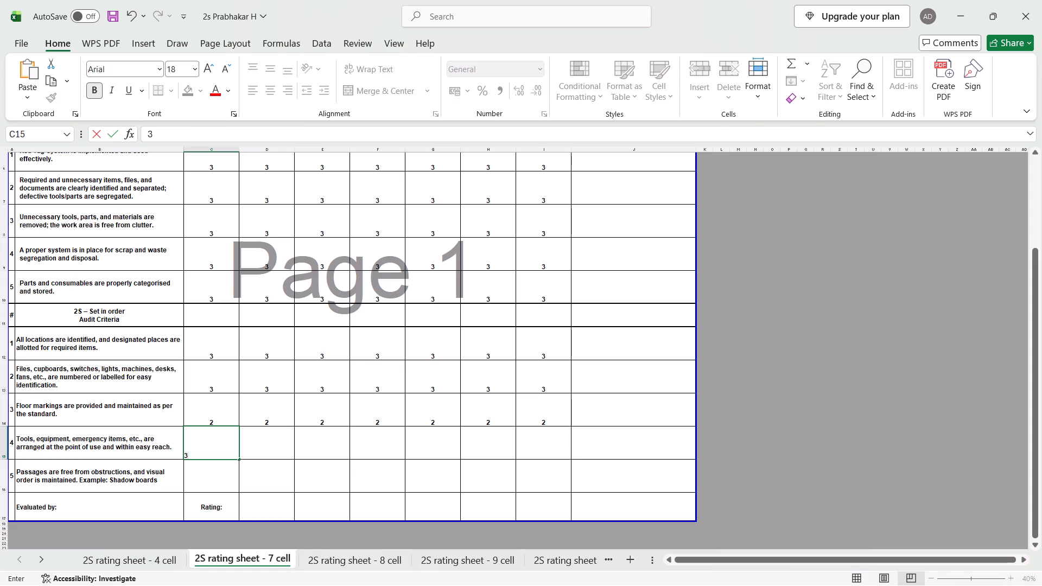
{"action": "left_click_drag", "start_coordinate": [238, 459], "coordinate": [343, 459]}
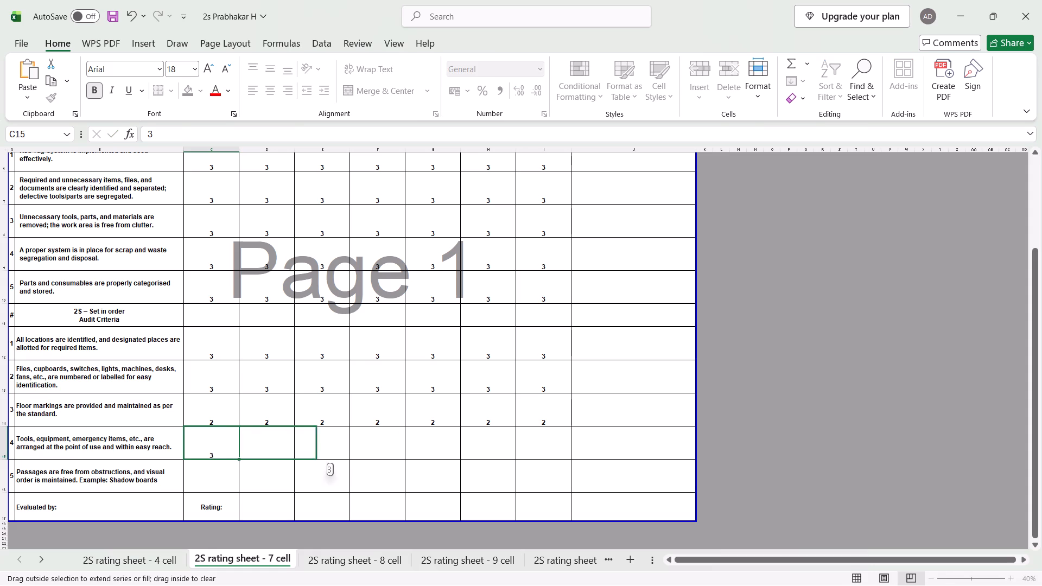
{"action": "left_click_drag", "start_coordinate": [343, 459], "coordinate": [560, 471]}
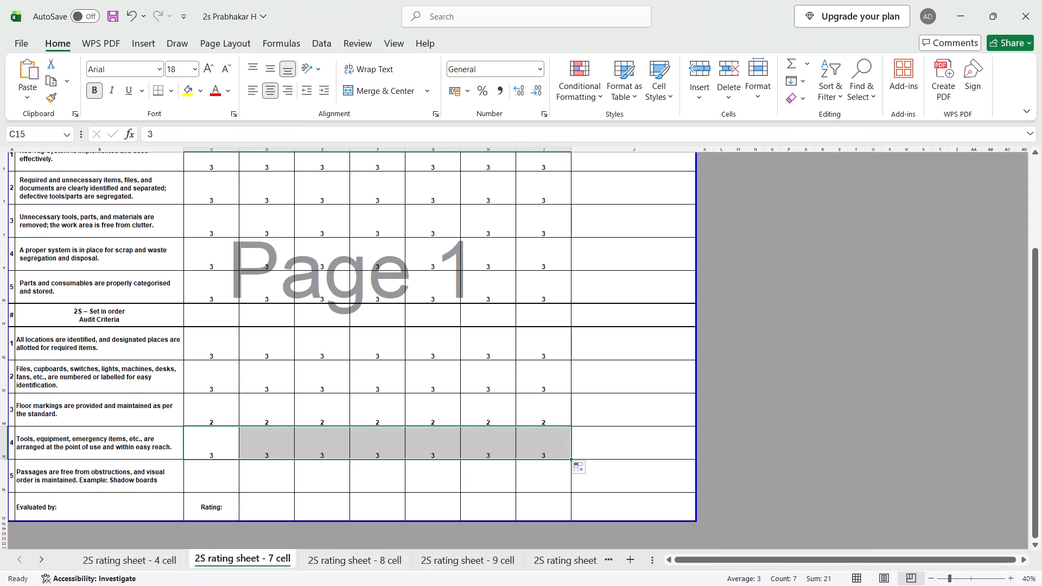
{"action": "left_click_drag", "start_coordinate": [571, 458], "coordinate": [569, 482]}
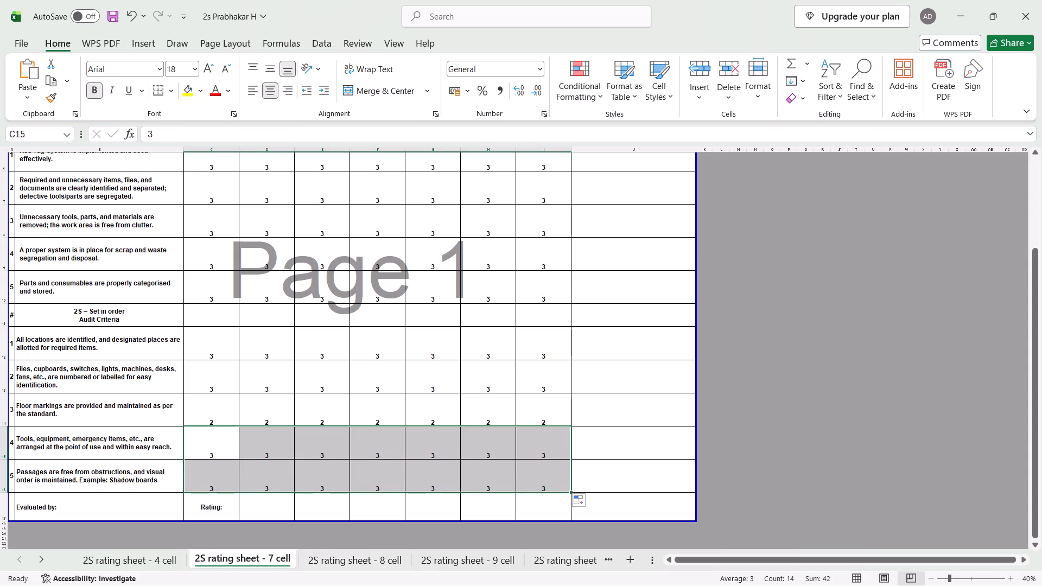
On the 7-cell sheet, copy the "Rating:" label into the "Evaluated by:" cell, spaced well after the existing text.
{"action": "left_click", "coordinate": [224, 500]}
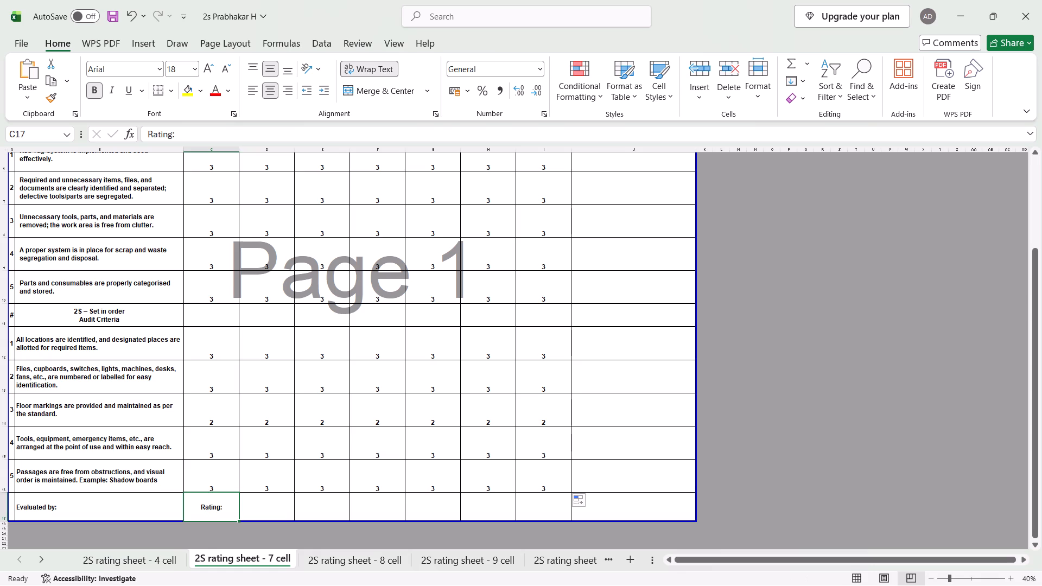
{"action": "left_click_drag", "start_coordinate": [188, 138], "coordinate": [144, 135]}
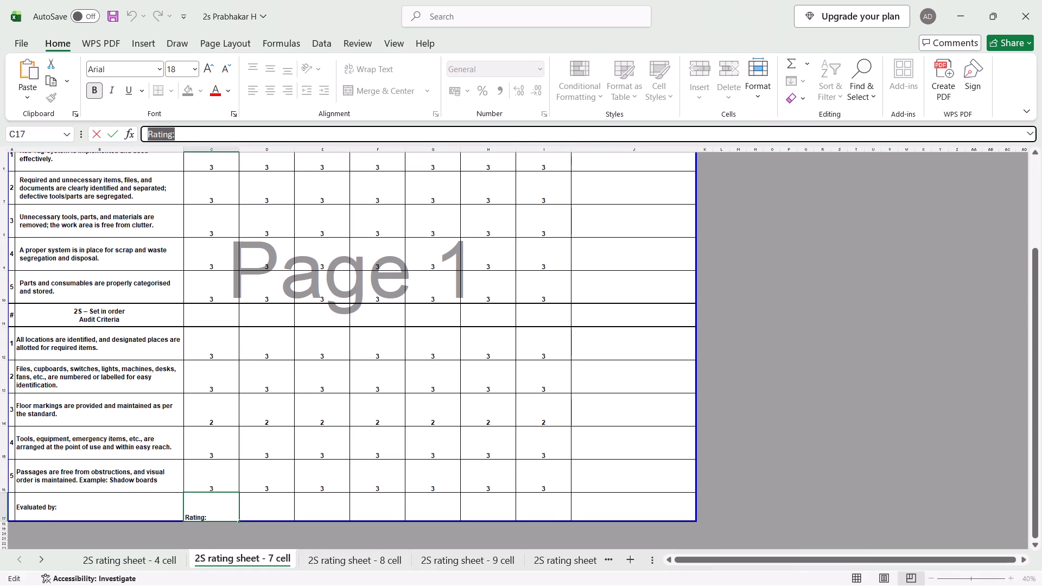
{"action": "key", "text": "ctrl+c"}
{"action": "left_click", "coordinate": [131, 511]}
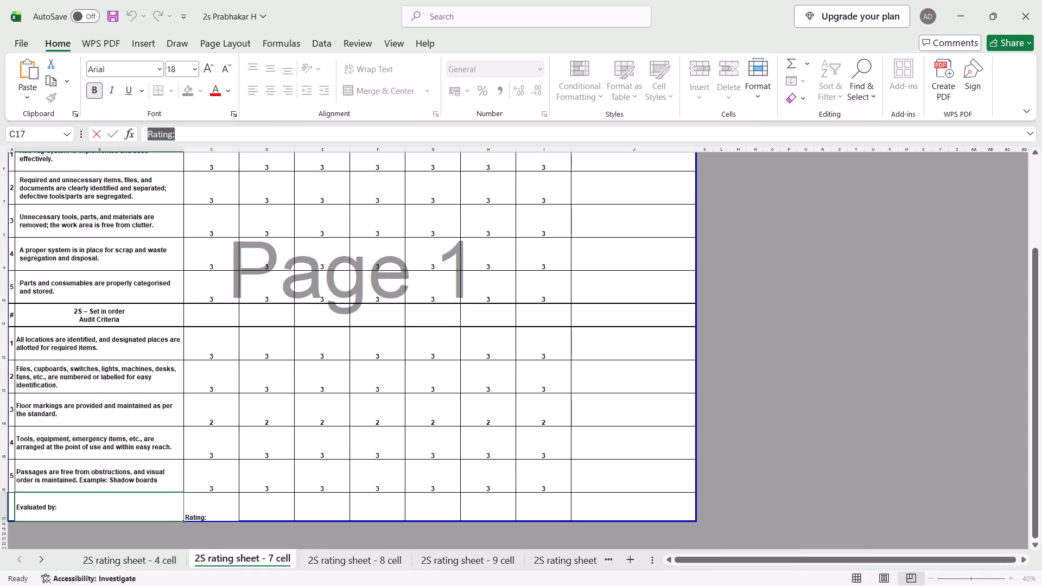
{"action": "left_click", "coordinate": [236, 137]}
{"action": "key", "text": "space"}
{"action": "key", "text": "space"}
{"action": "key", "text": "space"}
{"action": "key", "text": "space"}
{"action": "key", "text": "space"}
{"action": "key", "text": "space"}
{"action": "key", "text": "space"}
{"action": "key", "text": "space"}
{"action": "key", "text": "space"}
{"action": "key", "text": "space"}
{"action": "key", "text": "space"}
{"action": "key", "text": "space"}
{"action": "key", "text": "space"}
{"action": "key", "text": "space"}
{"action": "key", "text": "space"}
{"action": "key", "text": "space"}
{"action": "key", "text": "space"}
{"action": "key", "text": "space"}
{"action": "key", "text": "space"}
{"action": "key", "text": "space"}
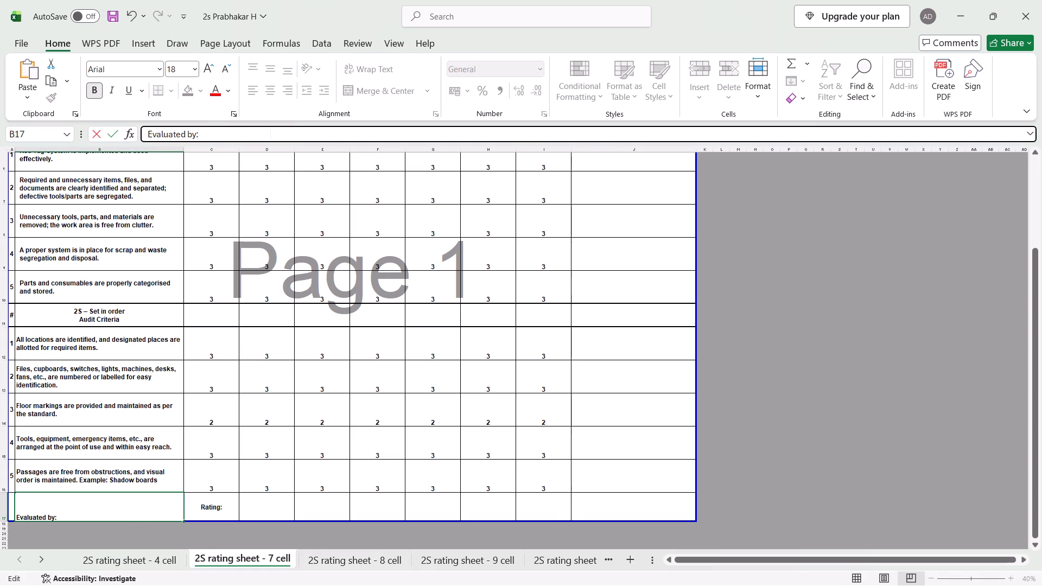
{"action": "key", "text": "ctrl+v"}
{"action": "left_click", "coordinate": [266, 133]}
{"action": "key", "text": "space"}
{"action": "key", "text": "space"}
{"action": "key", "text": "space"}
{"action": "key", "text": "space"}
{"action": "key", "text": "space"}
{"action": "key", "text": "space"}
{"action": "key", "text": "space"}
{"action": "key", "text": "space"}
{"action": "key", "text": "space"}
{"action": "key", "text": "space"}
{"action": "key", "text": "space"}
{"action": "key", "text": "space"}
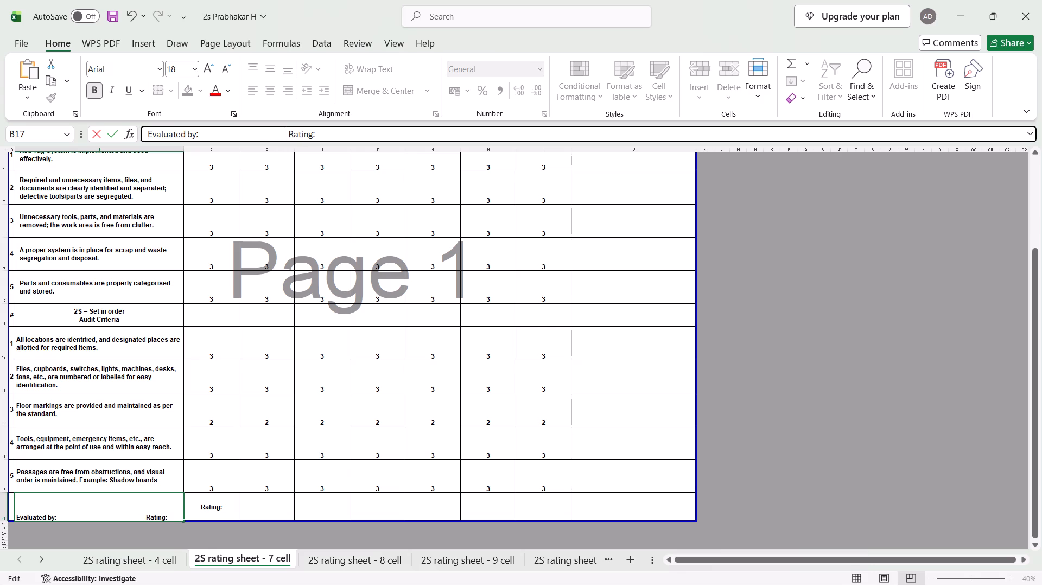
Clear the original "Rating:" label from the Cell # 1 column of the bottom row.
{"action": "left_click", "coordinate": [219, 505]}
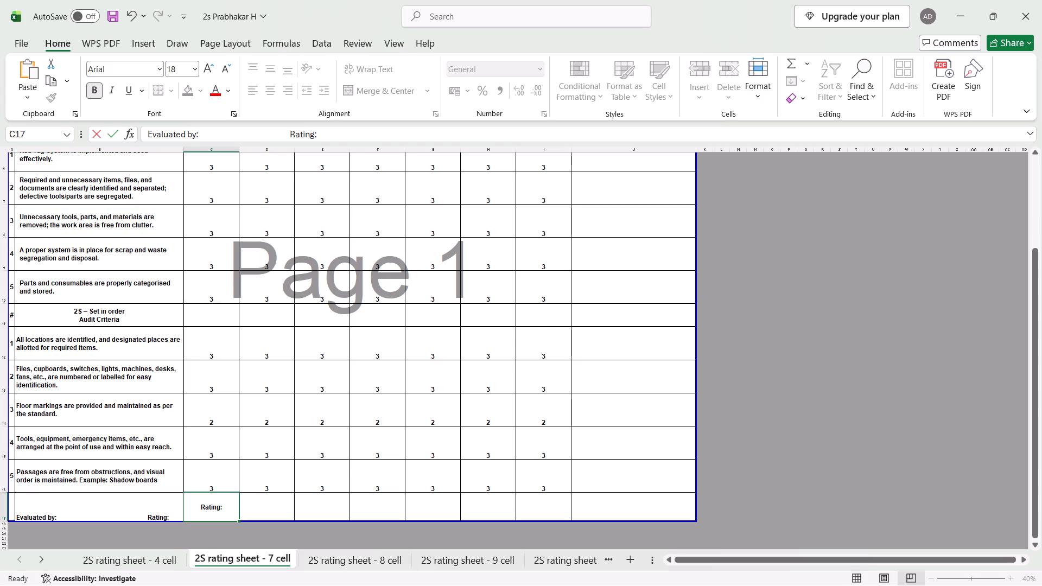
{"action": "left_click_drag", "start_coordinate": [181, 137], "coordinate": [141, 137]}
{"action": "key", "text": "Delete"}
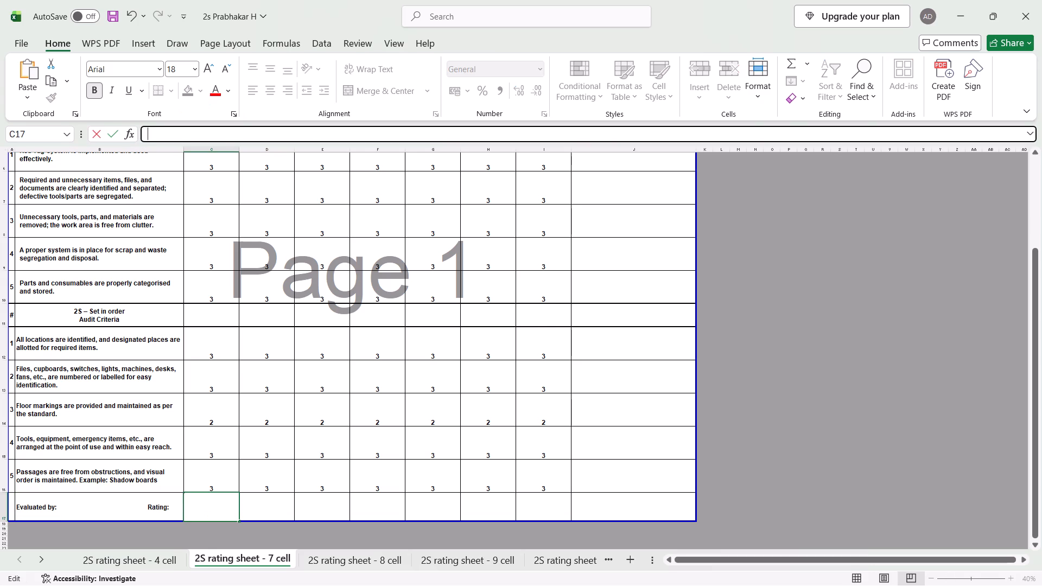
Enter =sum(C6,C7,C8,C9,C10,C12,C13,C14,C15,C16) in C17 as the Cell # 1 rating total.
{"action": "left_click", "coordinate": [208, 502]}
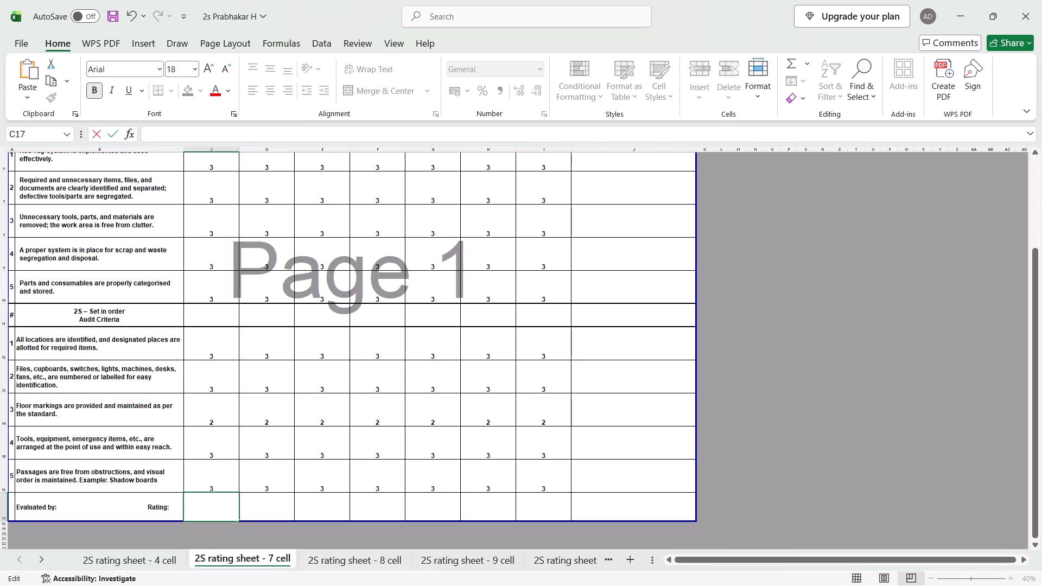
{"action": "key", "text": "equal"}
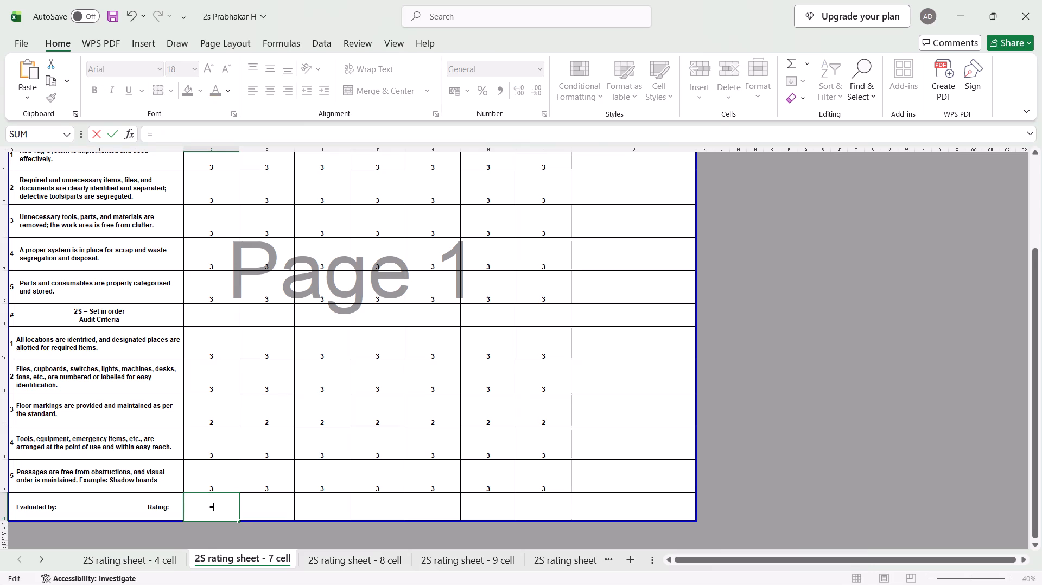
{"action": "type", "text": "sum"}
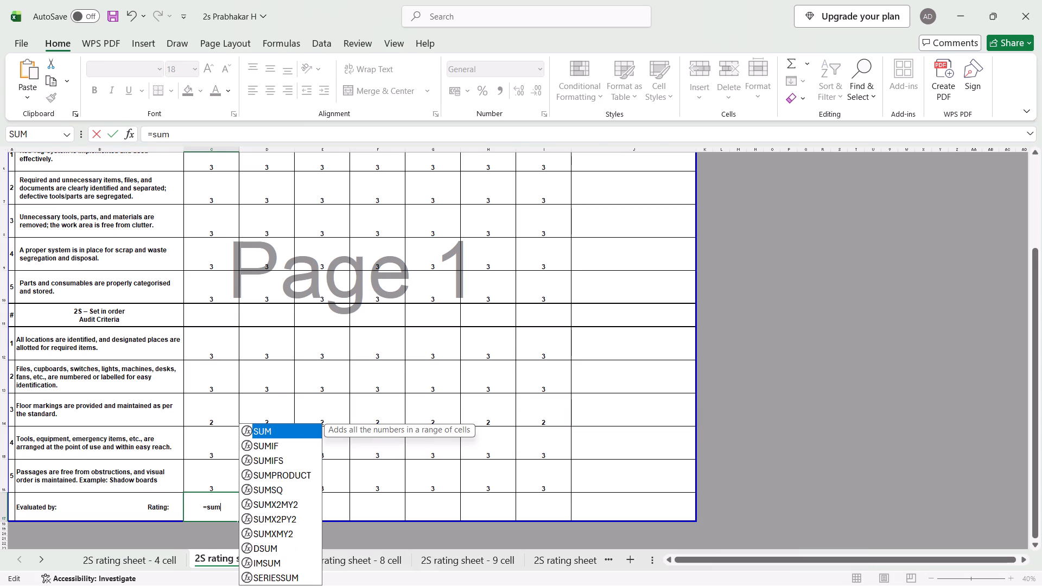
{"action": "key", "text": "shift+parenleft"}
{"action": "scroll", "coordinate": [208, 502], "scroll_direction": "up", "scroll_amount": 2}
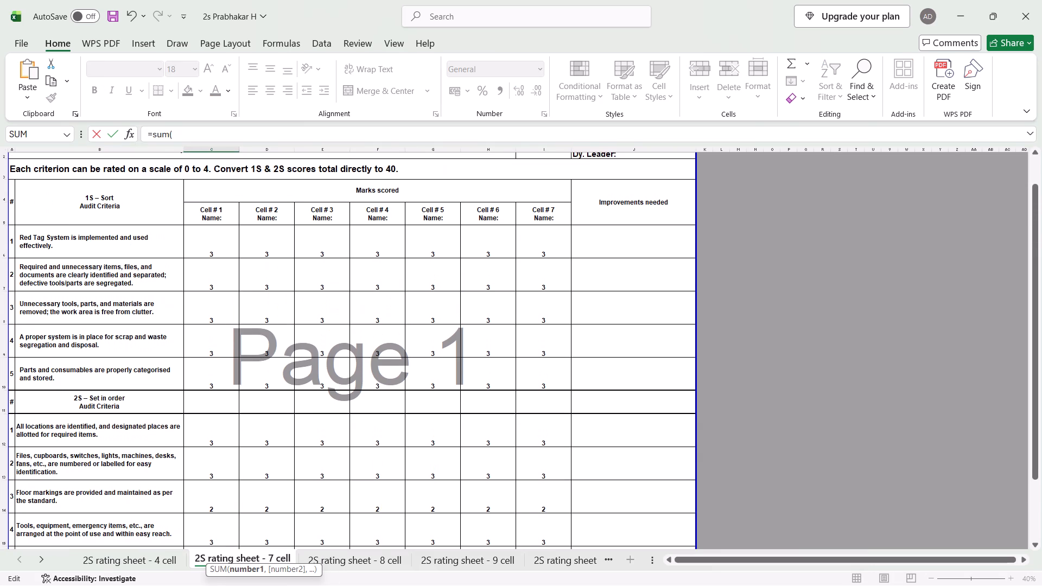
{"action": "left_click", "coordinate": [211, 240], "text": "ctrl"}
{"action": "left_click", "coordinate": [213, 288], "text": "ctrl"}
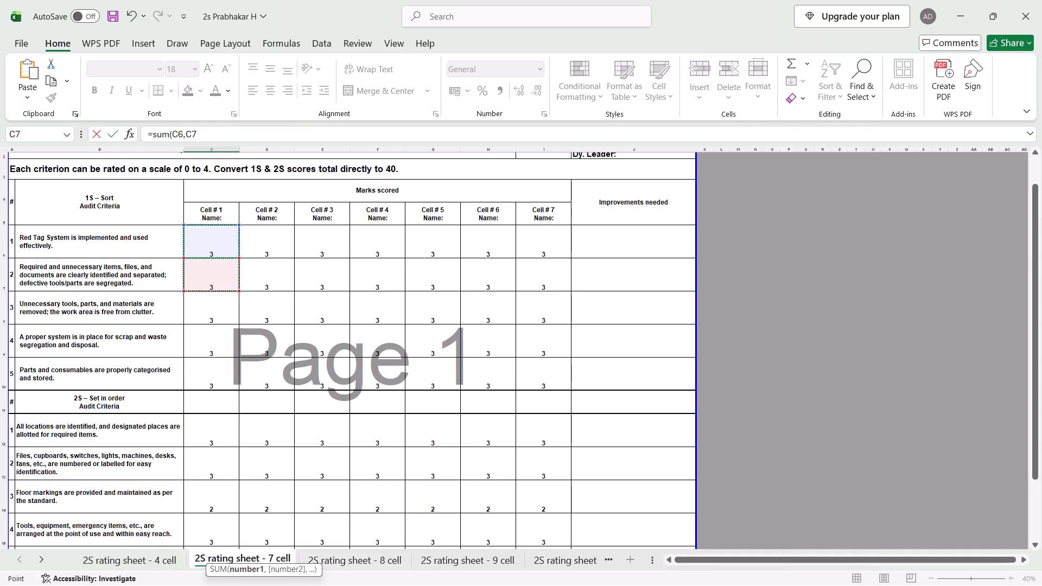
{"action": "left_click", "coordinate": [213, 315], "text": "ctrl"}
{"action": "left_click", "coordinate": [213, 351], "text": "ctrl"}
{"action": "left_click", "coordinate": [215, 376], "text": "ctrl"}
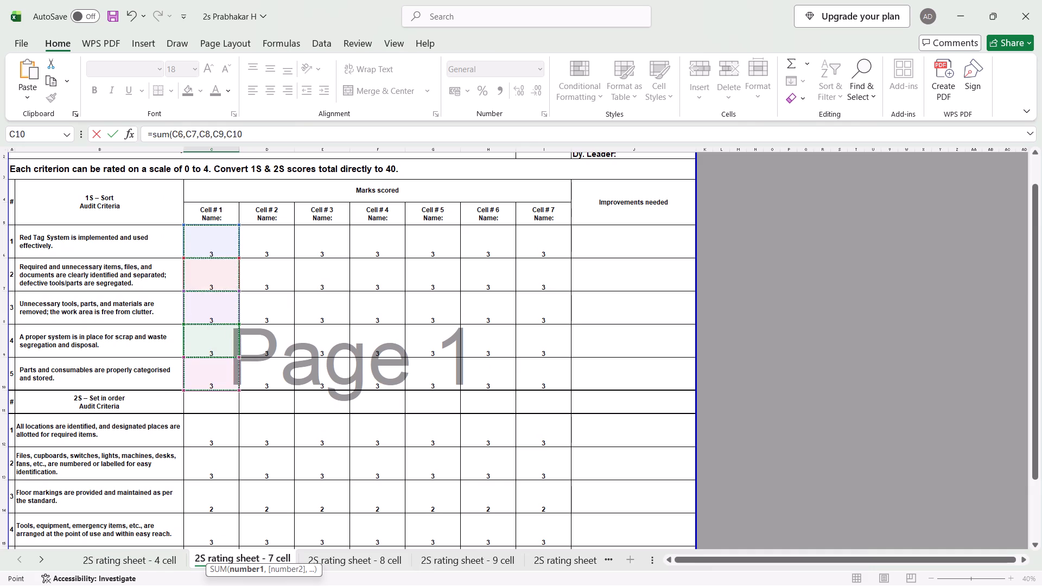
{"action": "scroll", "coordinate": [215, 376], "scroll_direction": "down", "scroll_amount": 1, "text": "ctrl"}
{"action": "left_click", "coordinate": [213, 381], "text": "ctrl"}
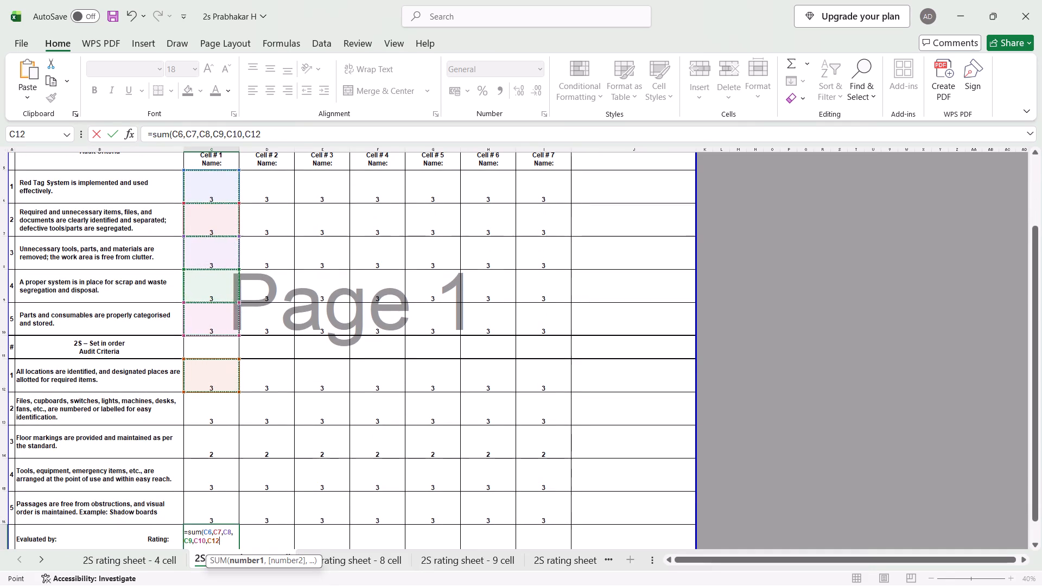
{"action": "left_click", "coordinate": [213, 413], "text": "ctrl"}
{"action": "left_click", "coordinate": [215, 444], "text": "ctrl"}
{"action": "left_click", "coordinate": [217, 481], "text": "ctrl"}
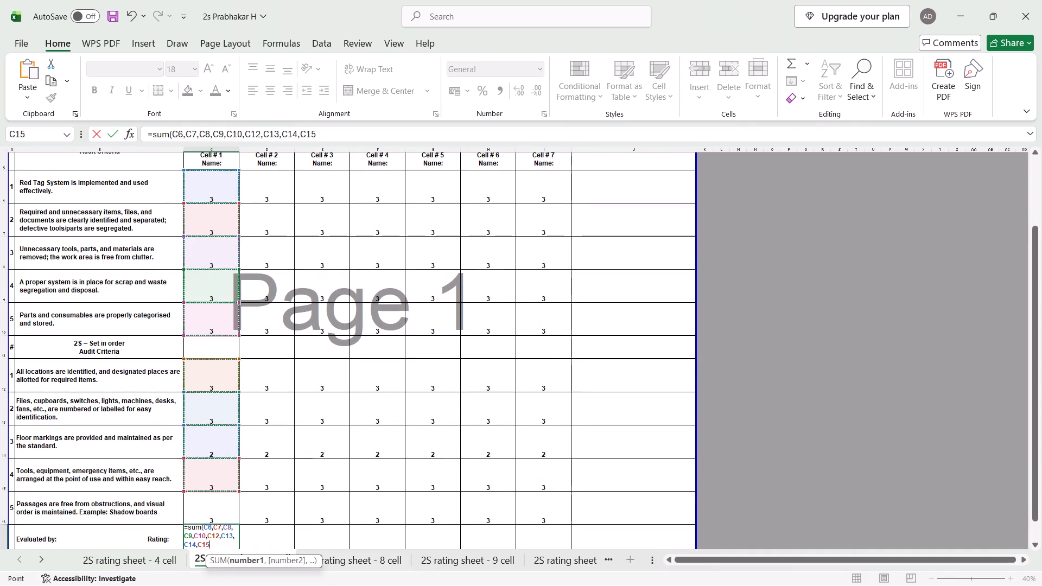
{"action": "left_click", "coordinate": [215, 509], "text": "ctrl"}
{"action": "key", "text": "shift+parenright"}
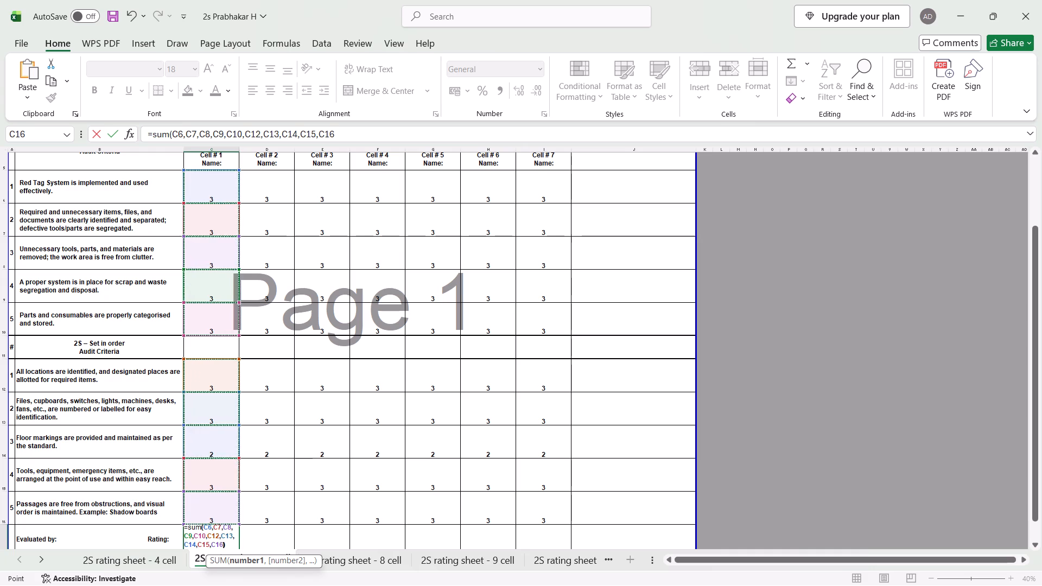
{"action": "key", "text": "Return"}
{"action": "left_click", "coordinate": [275, 516]}
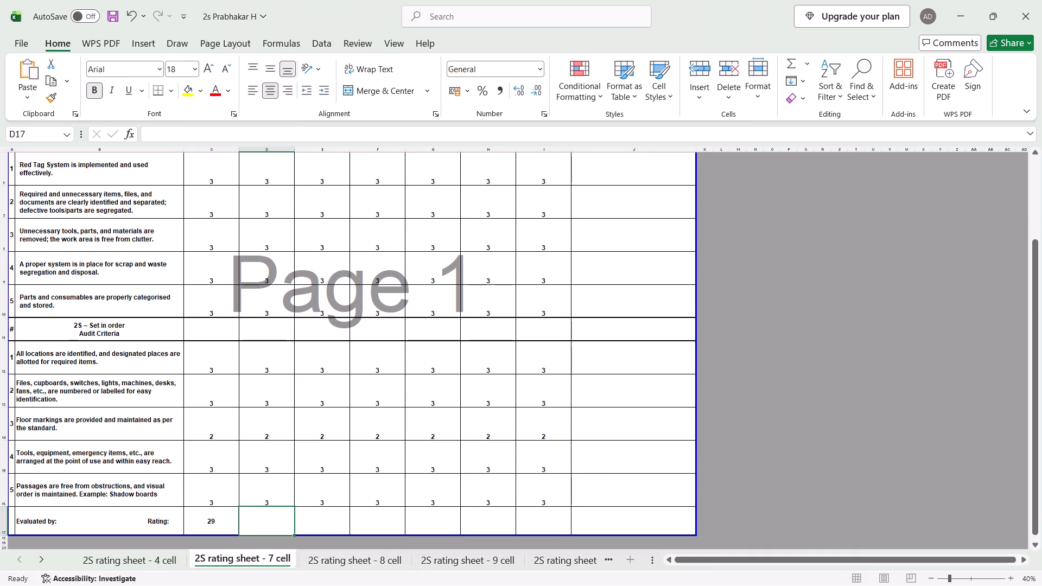
Fill the Cell # 1 rating formula across the rating row to Cell # 7.
{"action": "left_click", "coordinate": [228, 519]}
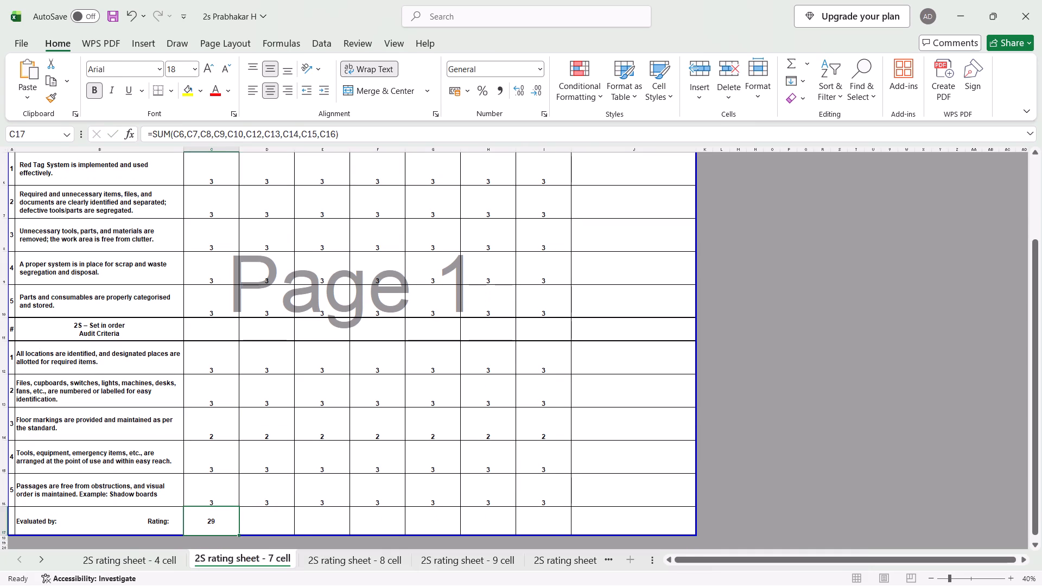
{"action": "left_click_drag", "start_coordinate": [238, 536], "coordinate": [554, 538]}
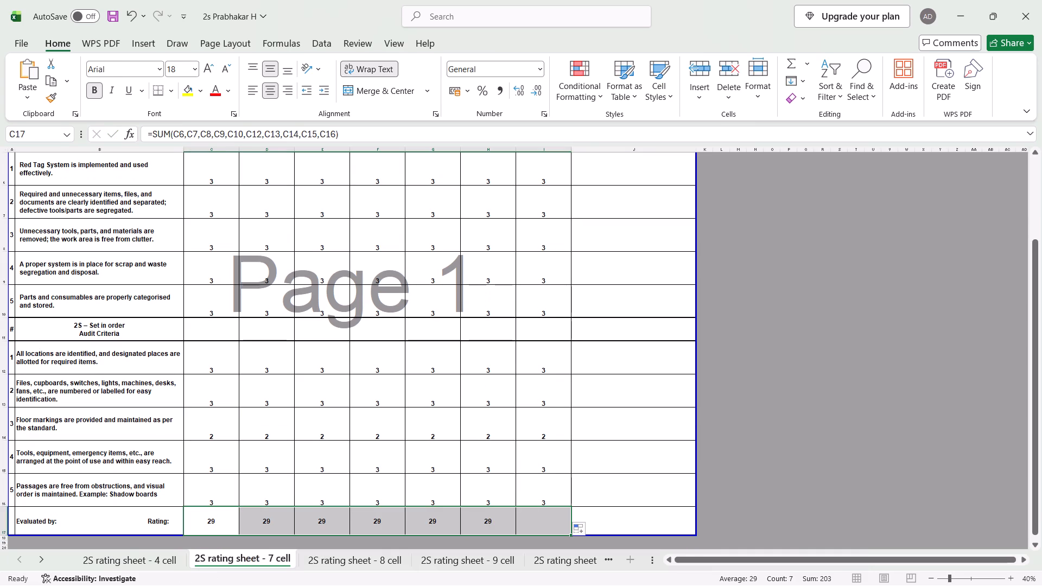
Set 1S marks to 2 for Cell # 2 criterion 3, Cell # 3 criteria 1 and 3, and Cell # 4 criterion 2.
{"action": "scroll", "coordinate": [418, 470], "scroll_direction": "up", "scroll_amount": 2}
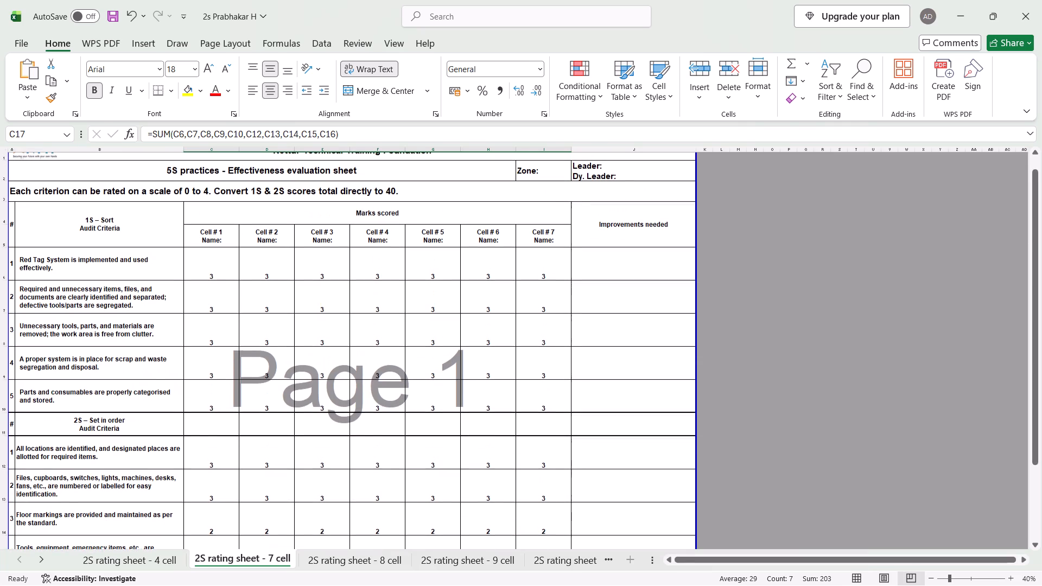
{"action": "left_click", "coordinate": [271, 333]}
{"action": "key", "text": "2"}
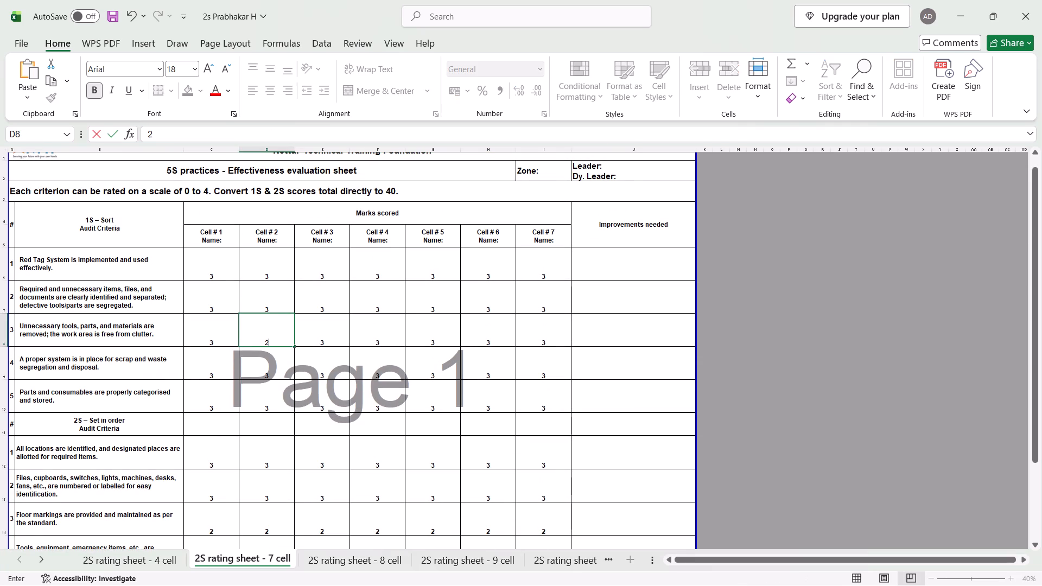
{"action": "left_click", "coordinate": [322, 276]}
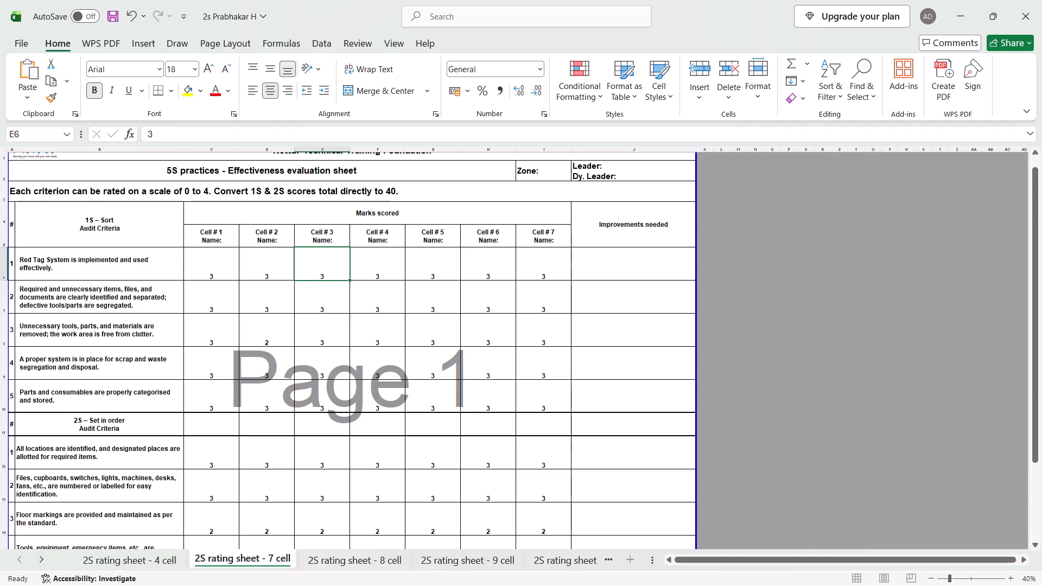
{"action": "key", "text": "2"}
{"action": "left_click", "coordinate": [332, 339]}
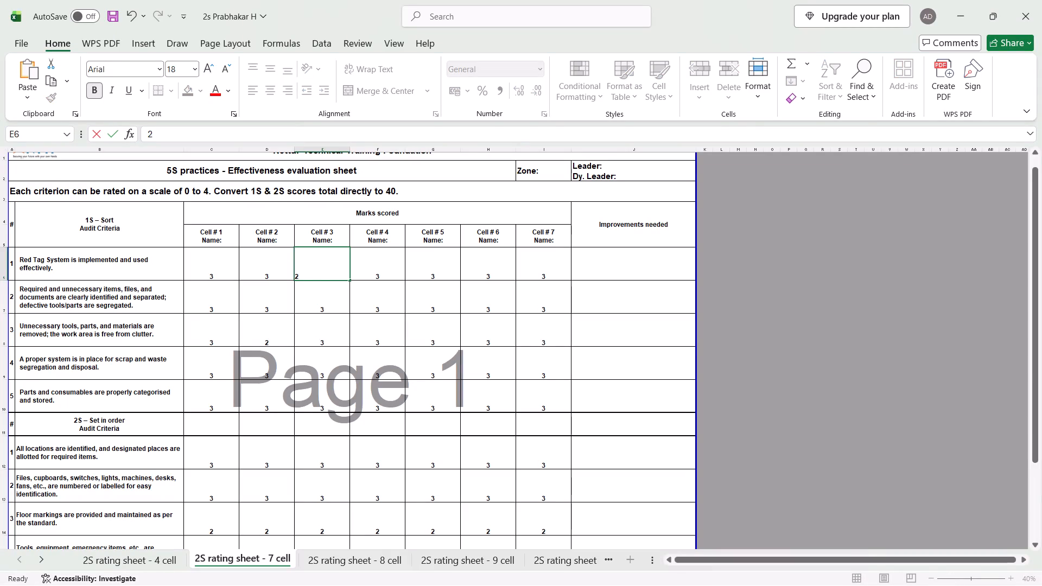
{"action": "key", "text": "2"}
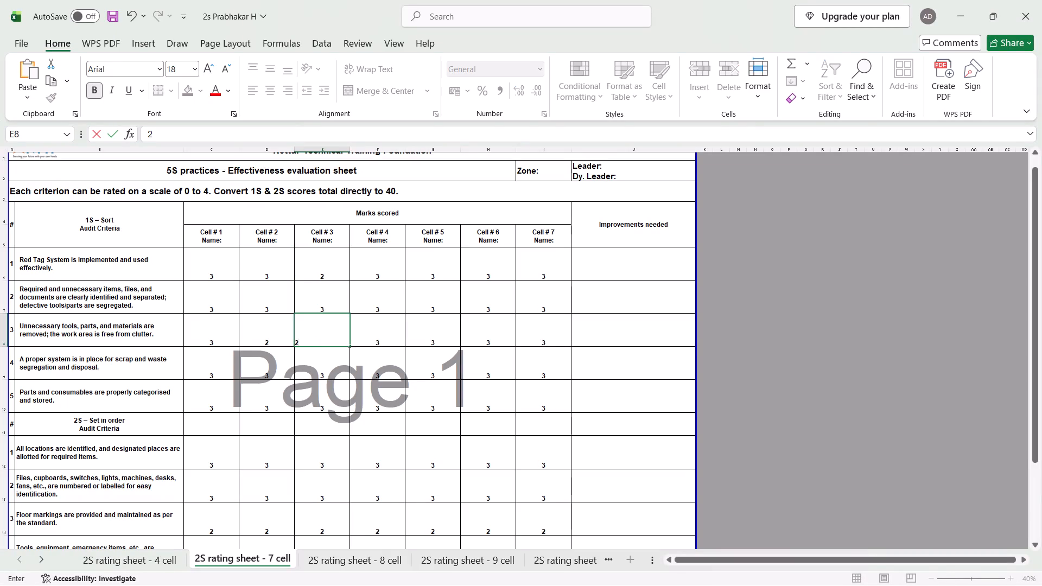
{"action": "left_click", "coordinate": [390, 293]}
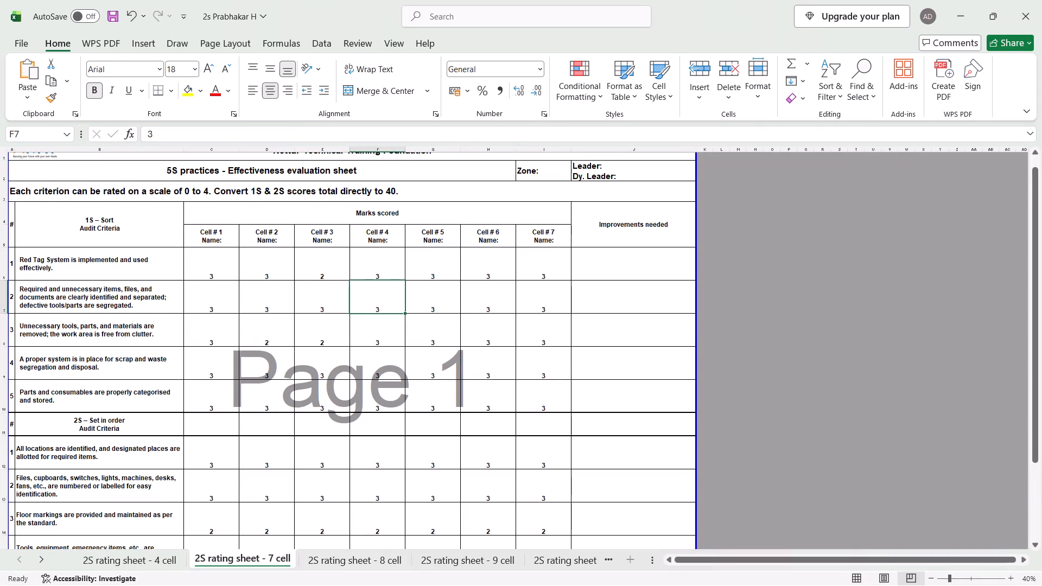
{"action": "key", "text": "2"}
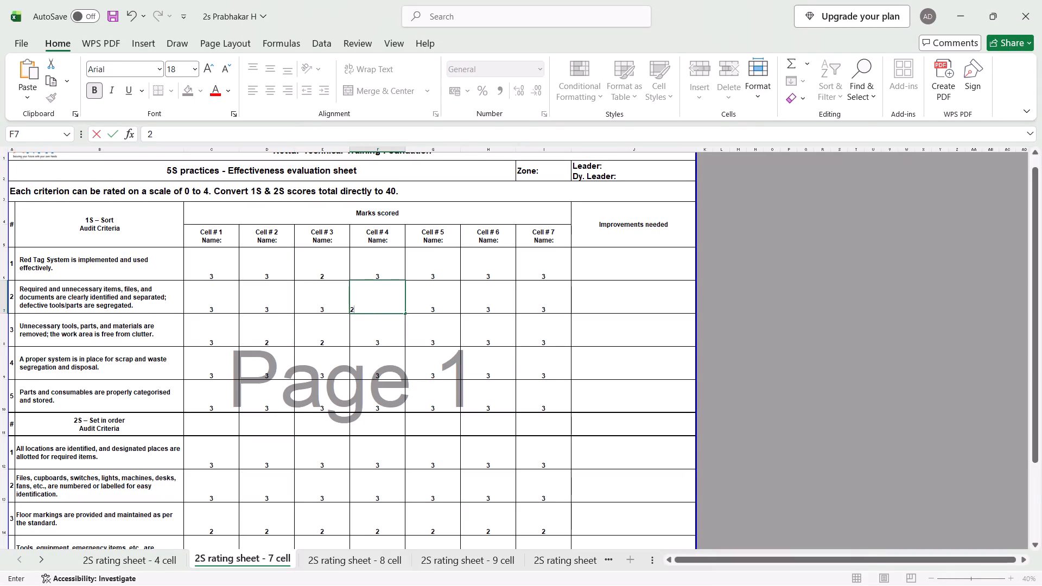
Set 1S marks to 2 for Cell # 5 criteria 4 and 5, Cell # 6 criterion 2, and Cell # 7 criterion 4.
{"action": "left_click", "coordinate": [449, 375]}
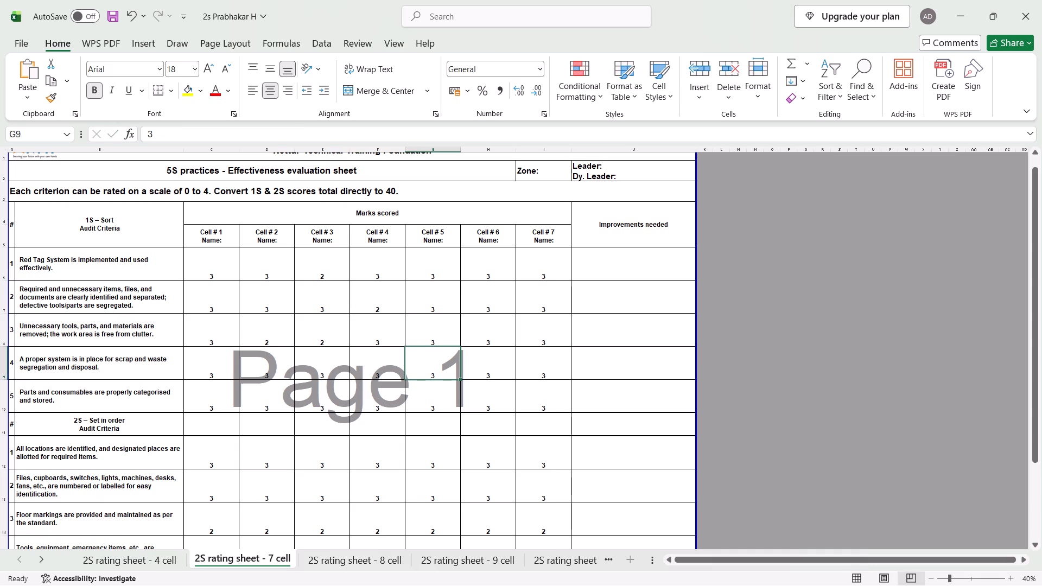
{"action": "key", "text": "2"}
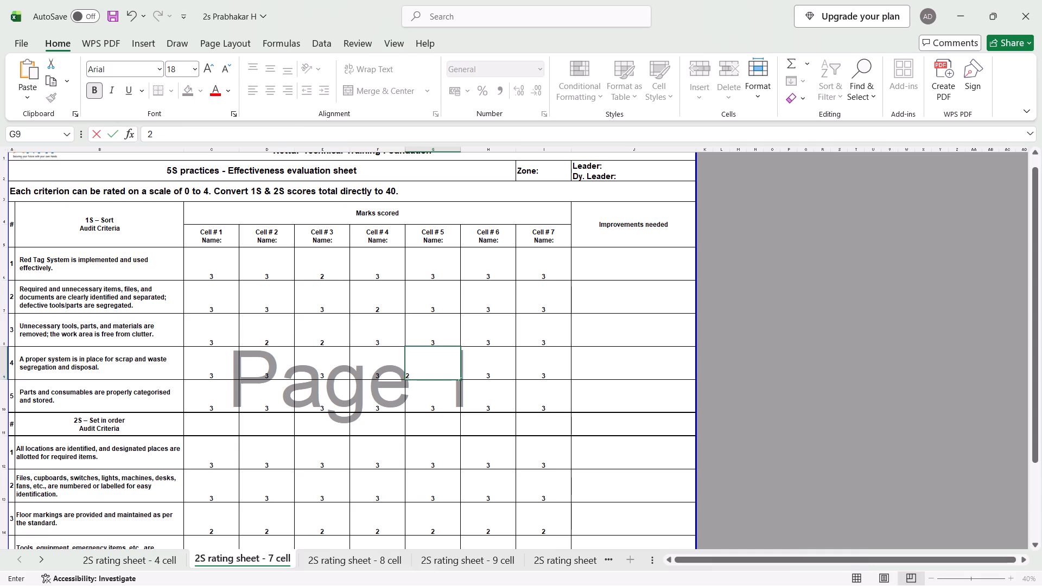
{"action": "left_click", "coordinate": [449, 409]}
{"action": "key", "text": "2"}
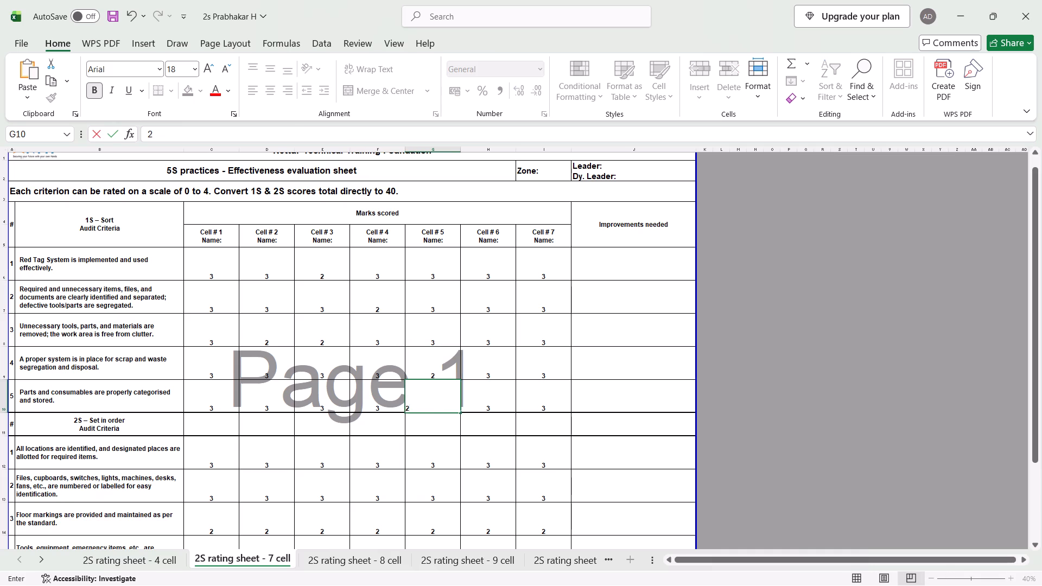
{"action": "left_click", "coordinate": [490, 303]}
{"action": "key", "text": "2"}
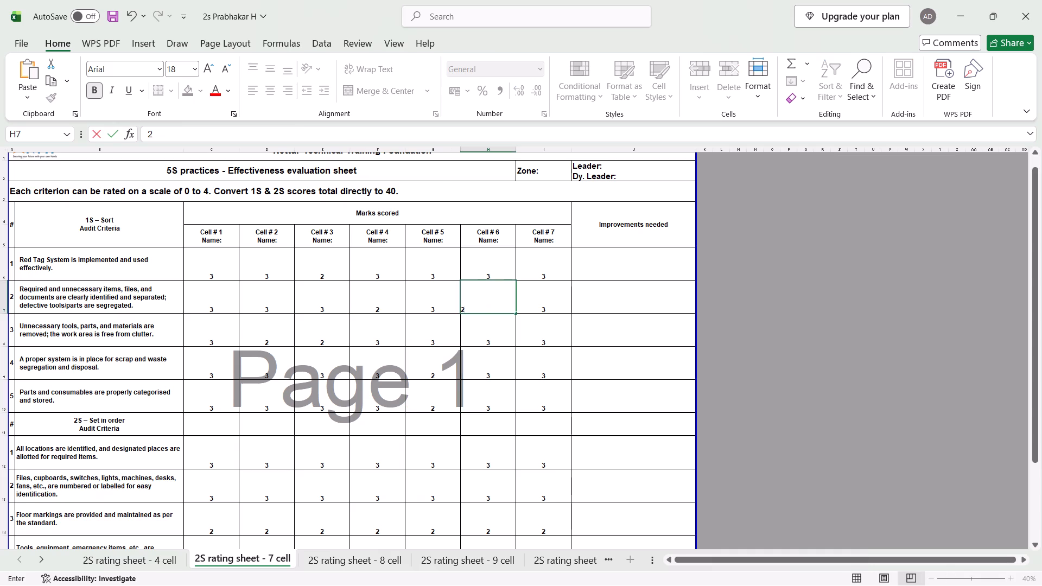
{"action": "left_click", "coordinate": [551, 364]}
{"action": "key", "text": "2"}
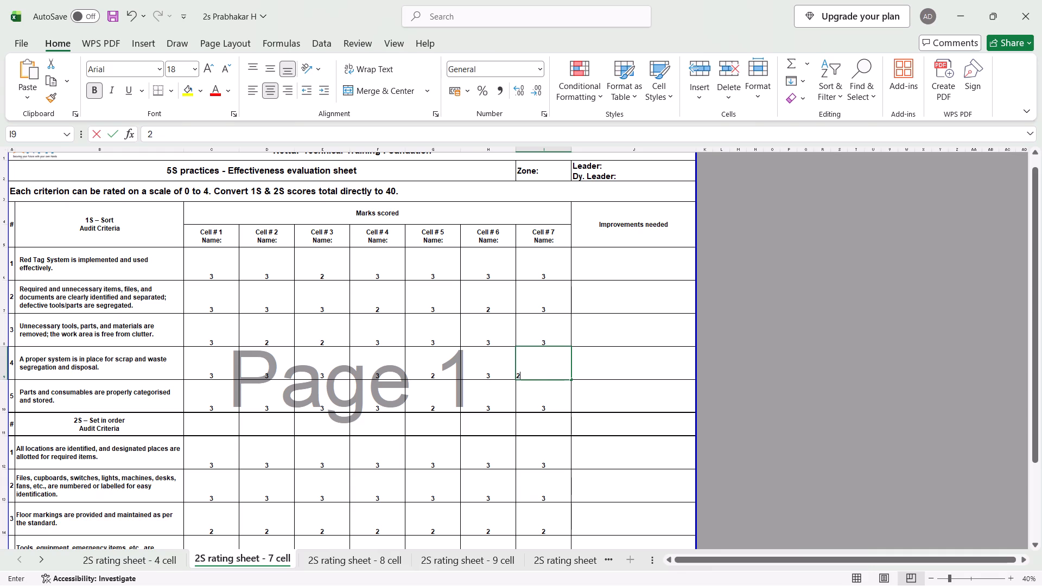
{"action": "scroll", "coordinate": [514, 395], "scroll_direction": "down", "scroll_amount": 3}
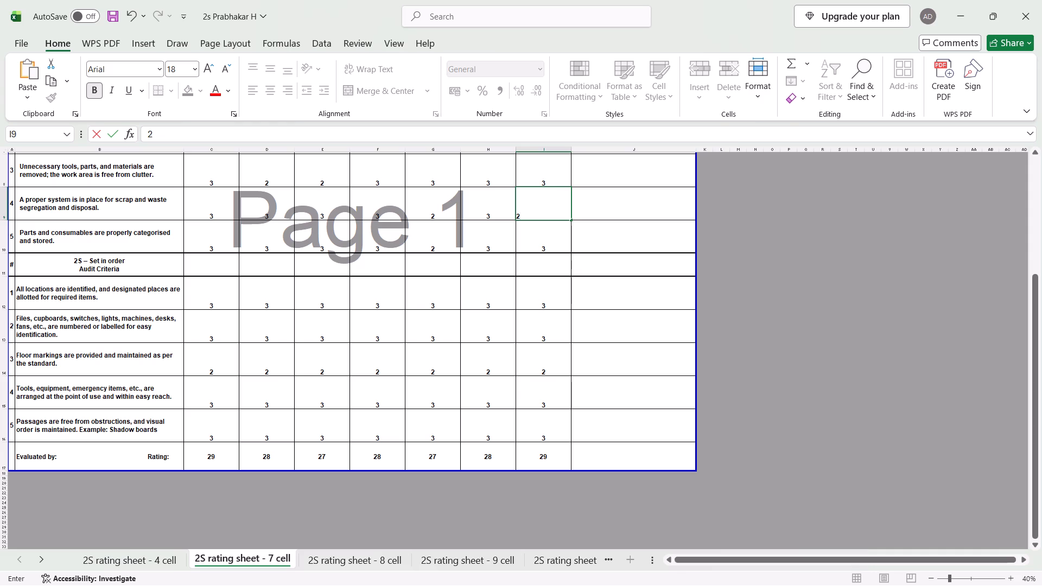
{"action": "left_click", "coordinate": [546, 332]}
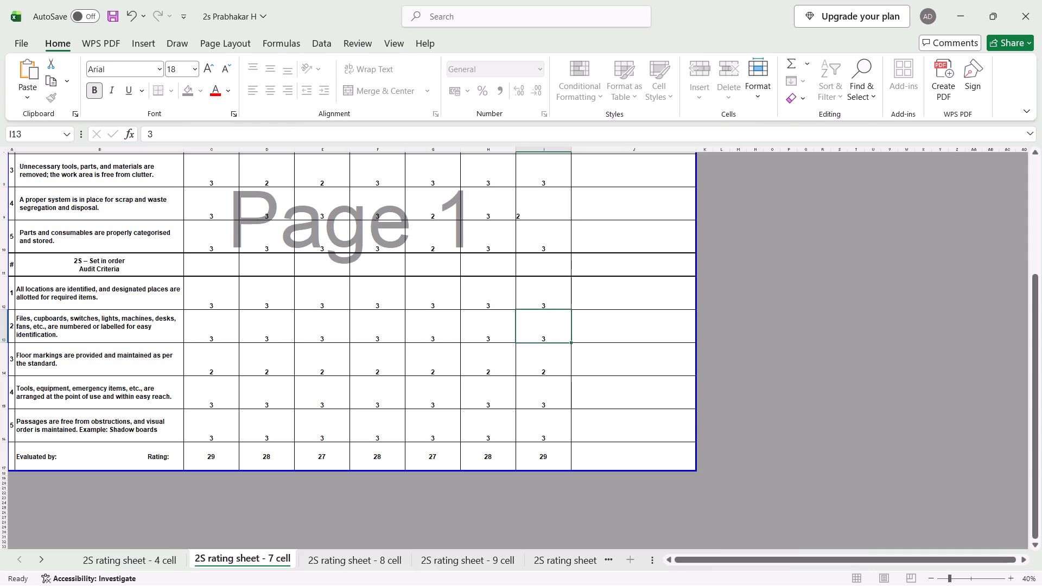
{"action": "scroll", "coordinate": [546, 332], "scroll_direction": "up", "scroll_amount": 2}
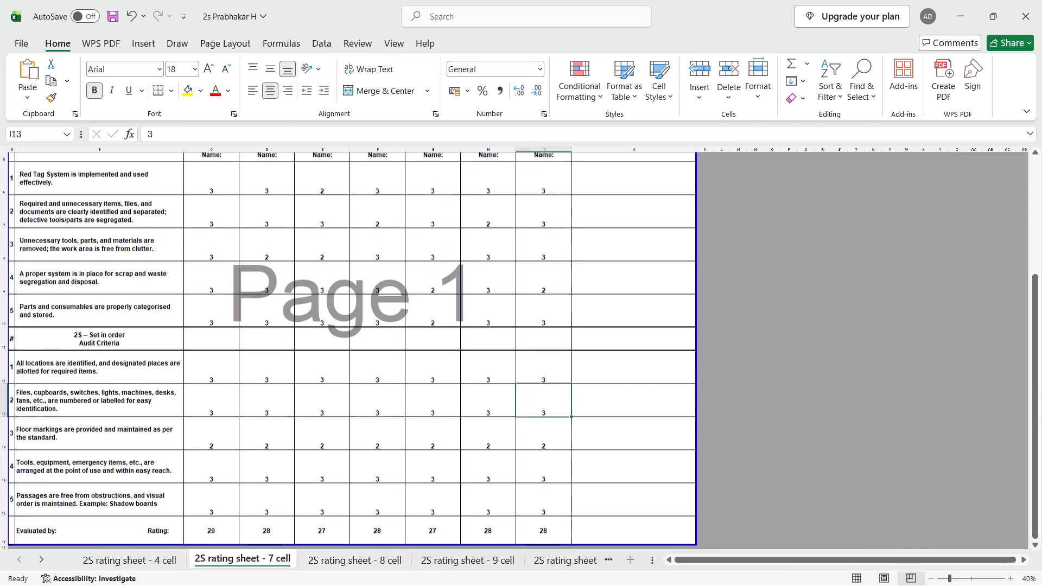
On the 2S rating sheet - 8 cell, set the Cell # 7 mark for 1S criterion 4 to 2.
{"action": "scroll", "coordinate": [546, 332], "scroll_direction": "down", "scroll_amount": 1}
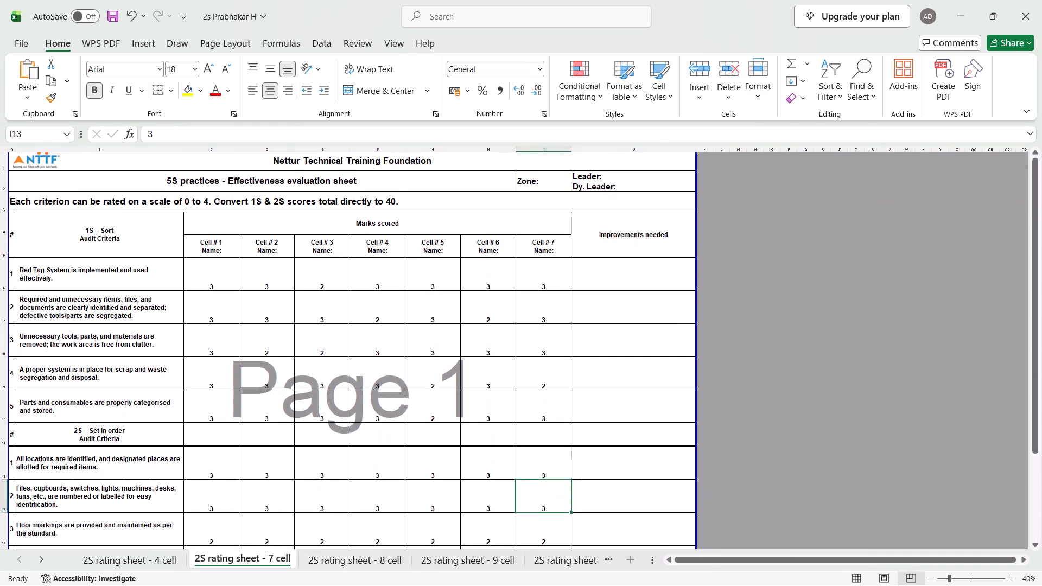
{"action": "scroll", "coordinate": [546, 332], "scroll_direction": "down", "scroll_amount": 1}
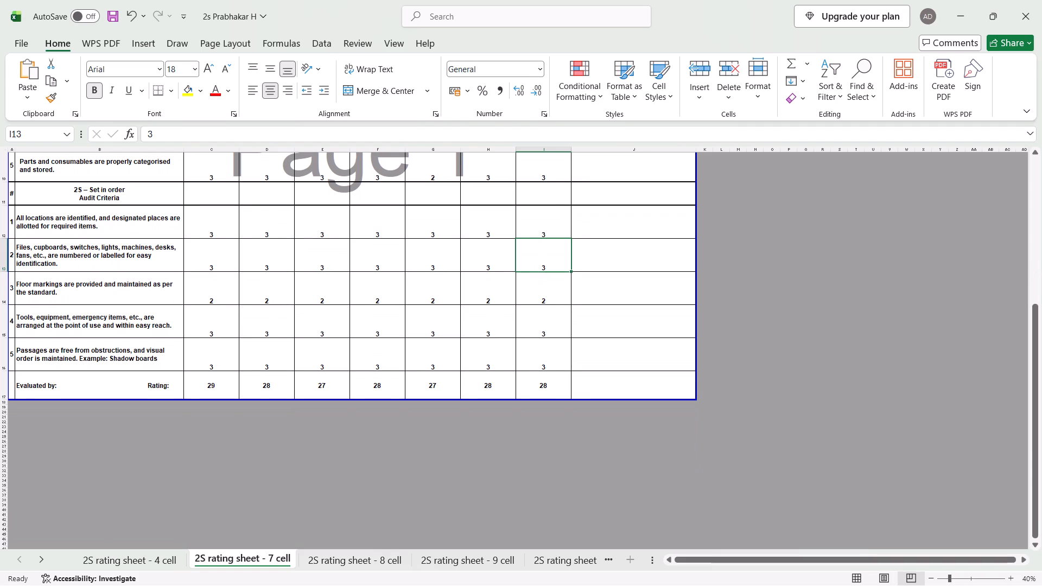
{"action": "left_click", "coordinate": [341, 551]}
{"action": "scroll", "coordinate": [369, 422], "scroll_direction": "down", "scroll_amount": 5}
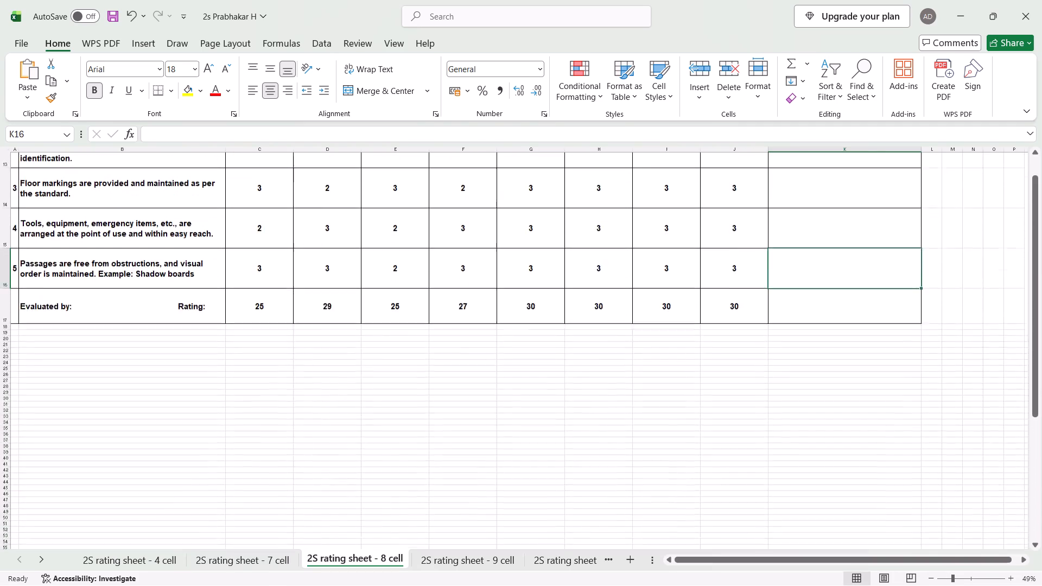
{"action": "scroll", "coordinate": [369, 422], "scroll_direction": "up", "scroll_amount": 3}
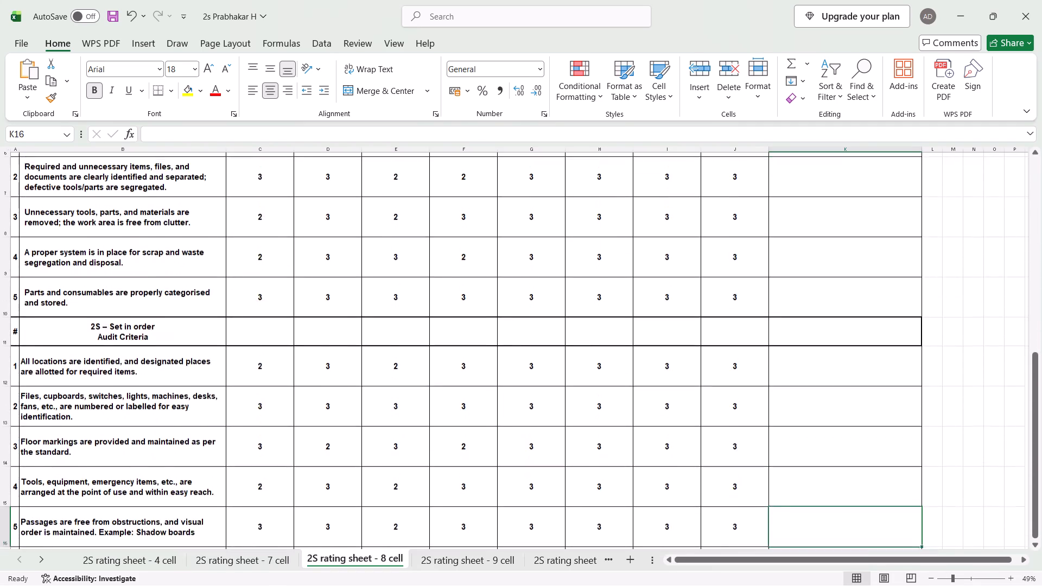
{"action": "scroll", "coordinate": [369, 422], "scroll_direction": "up", "scroll_amount": 1}
{"action": "scroll", "coordinate": [369, 422], "scroll_direction": "down", "scroll_amount": 1}
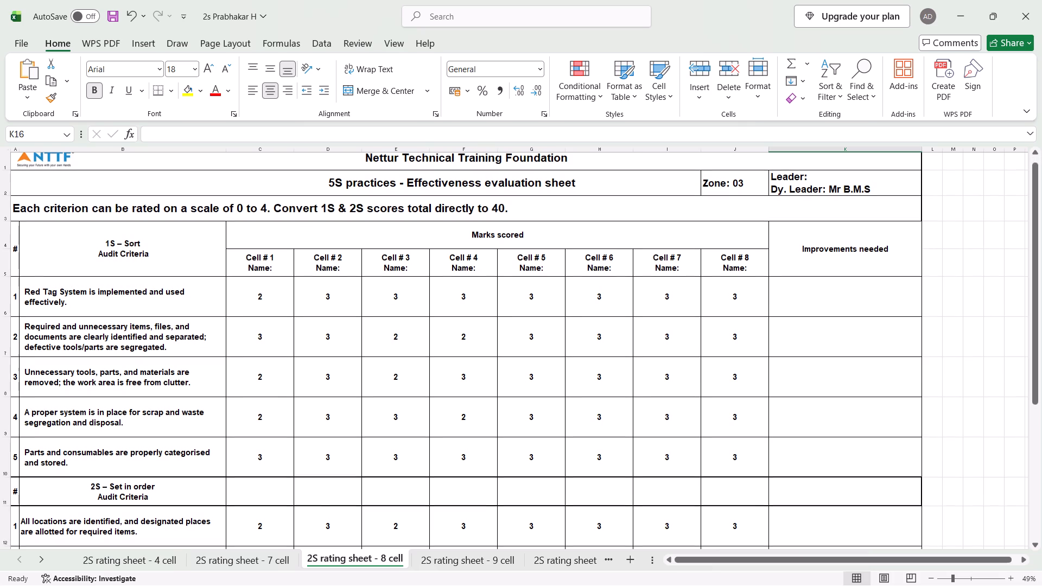
{"action": "scroll", "coordinate": [693, 312], "scroll_direction": "down", "scroll_amount": 3}
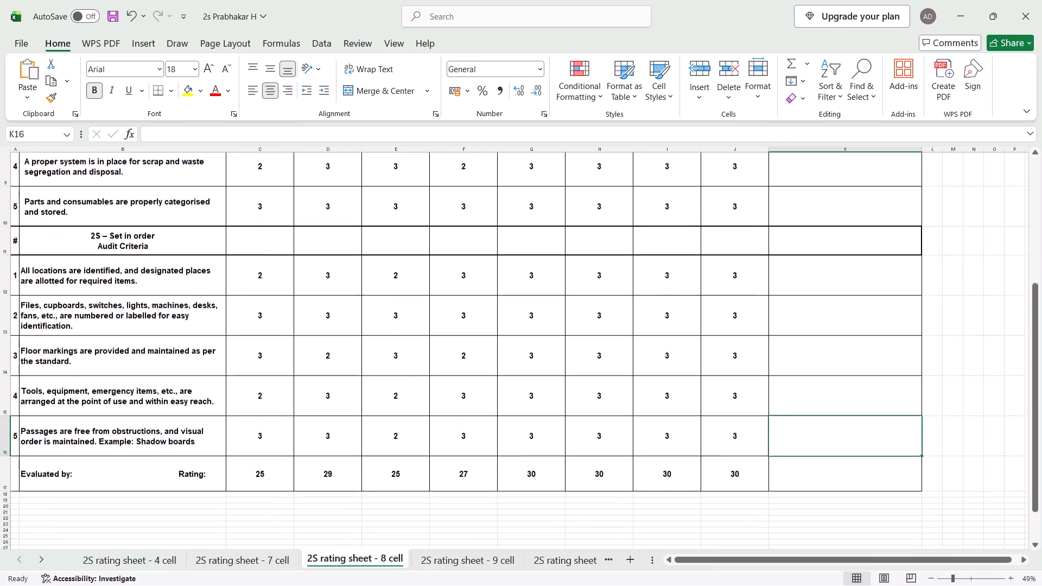
{"action": "scroll", "coordinate": [692, 321], "scroll_direction": "up", "scroll_amount": 1}
{"action": "left_click", "coordinate": [672, 278]}
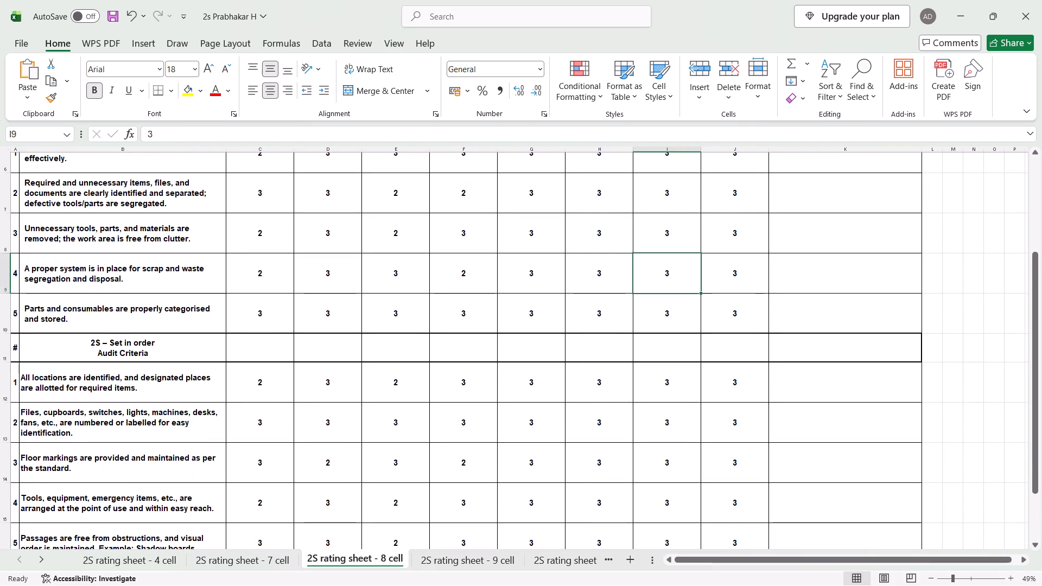
{"action": "key", "text": "2"}
{"action": "scroll", "coordinate": [520, 281], "scroll_direction": "down", "scroll_amount": 1}
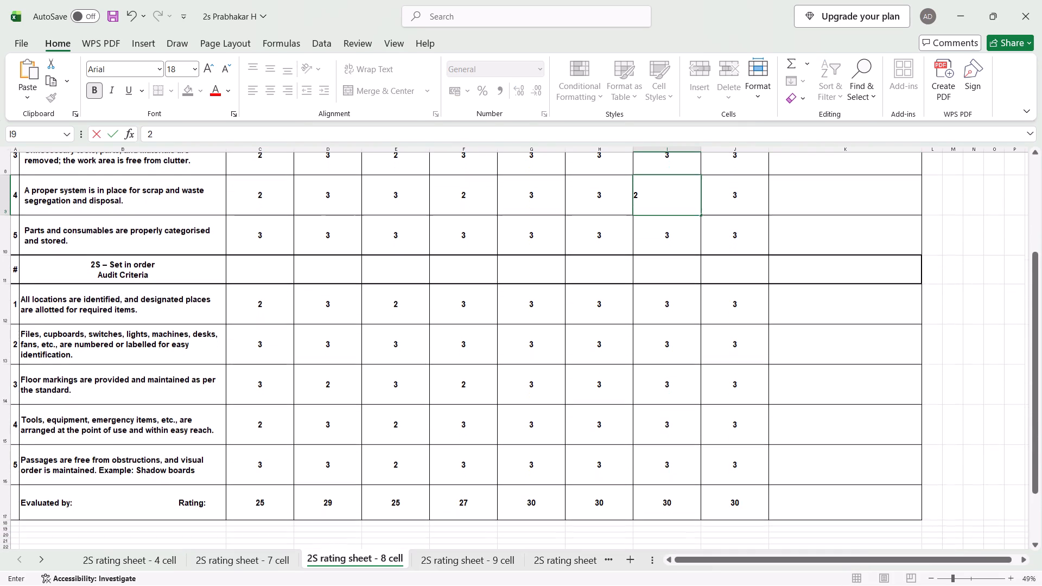
{"action": "left_click", "coordinate": [420, 436]}
Fill the Cell # 2 floor markings mark of 2 across the row to Cell # 8 and back to Cell # 1.
{"action": "left_click", "coordinate": [327, 439]}
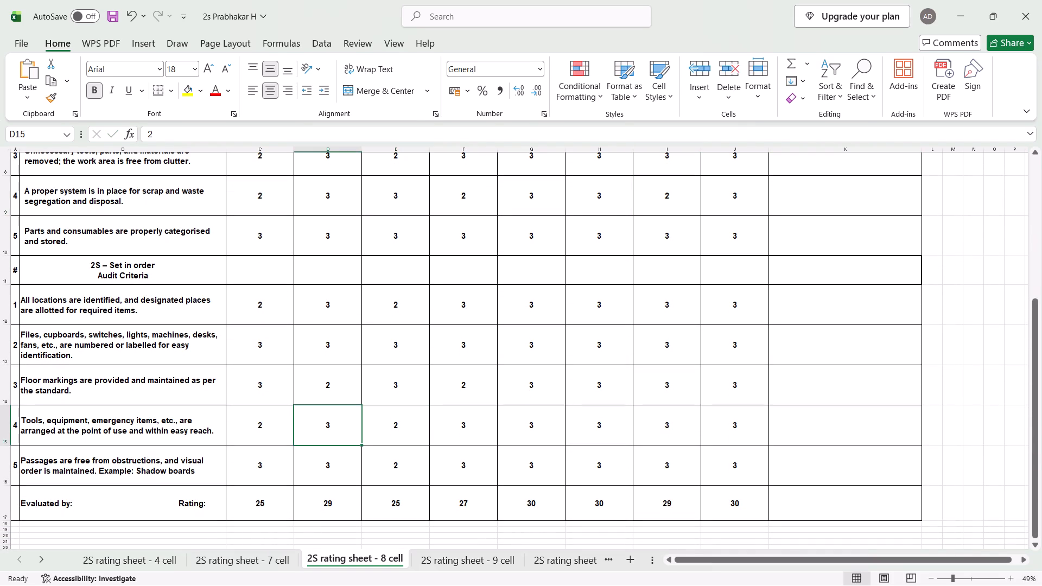
{"action": "left_click", "coordinate": [258, 437]}
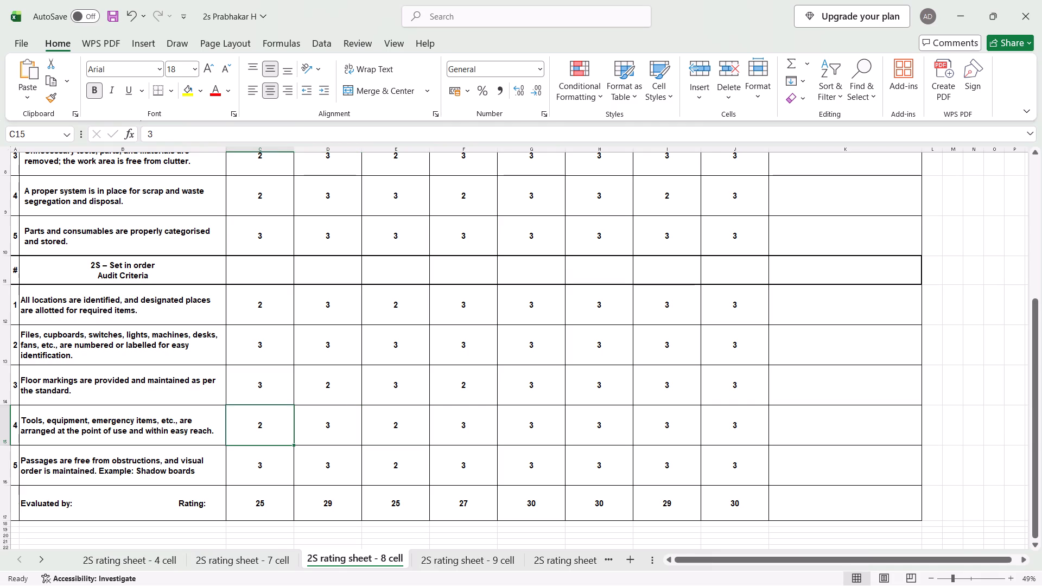
{"action": "left_click", "coordinate": [264, 390]}
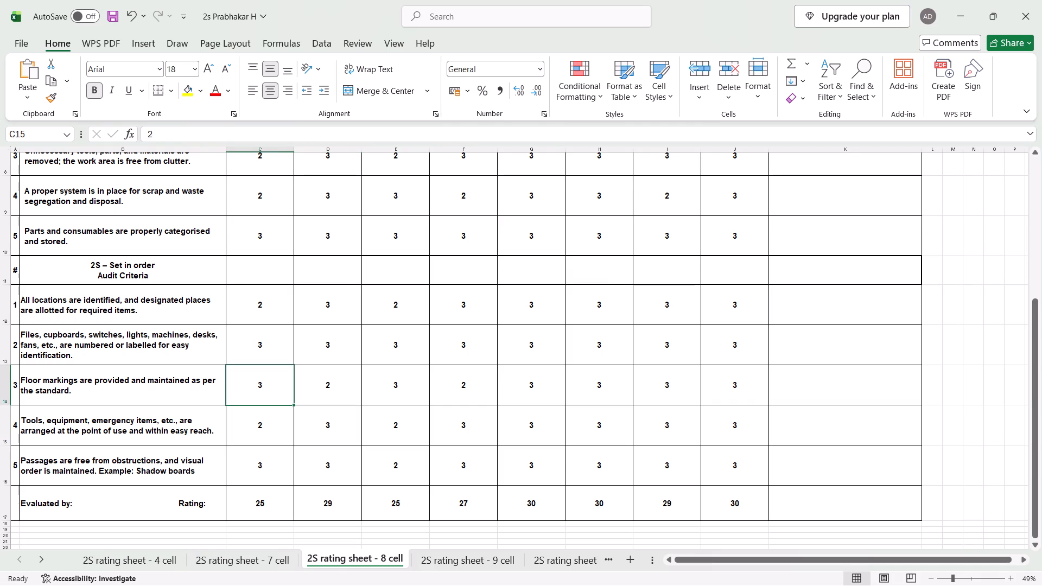
{"action": "left_click", "coordinate": [325, 393]}
{"action": "left_click_drag", "start_coordinate": [362, 406], "coordinate": [745, 411]}
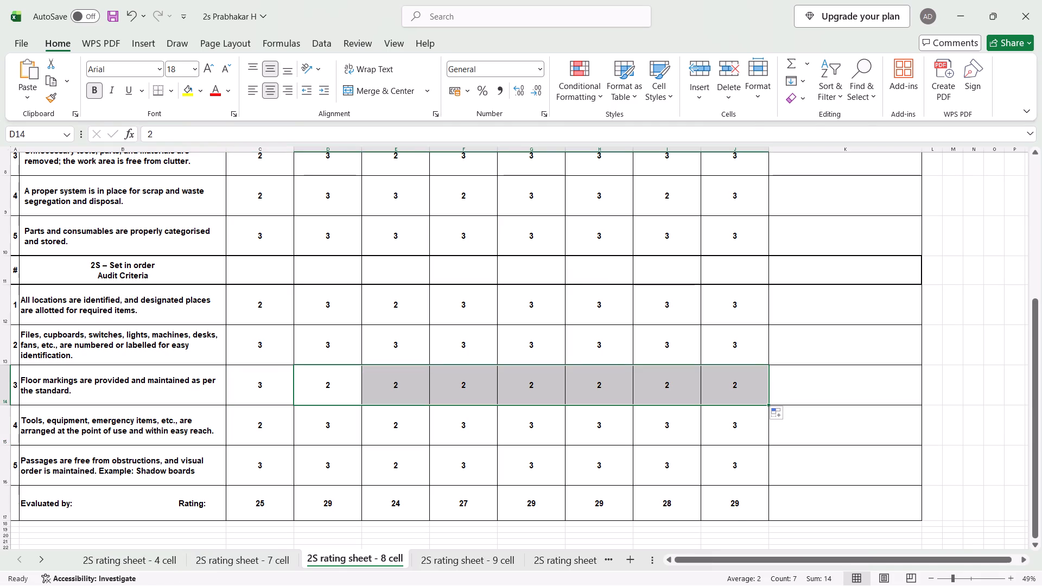
{"action": "left_click", "coordinate": [247, 390]}
{"action": "left_click", "coordinate": [320, 396]}
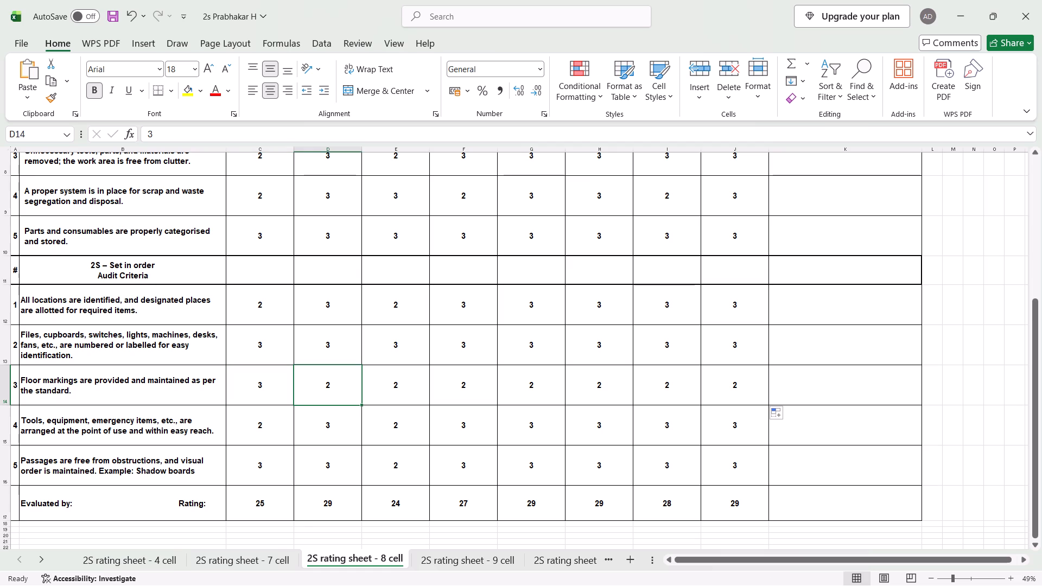
{"action": "left_click_drag", "start_coordinate": [361, 405], "coordinate": [253, 402]}
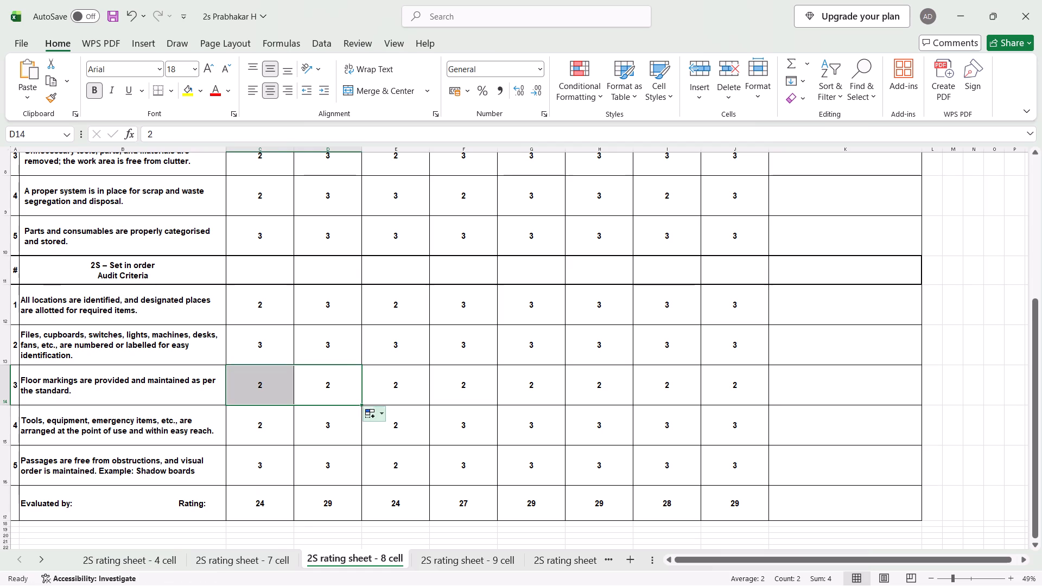
Set the Cell # 1 mark for 2S criterion 1 and the Cell # 3 mark for 1S criterion 3 to 3.
{"action": "left_click", "coordinate": [429, 461]}
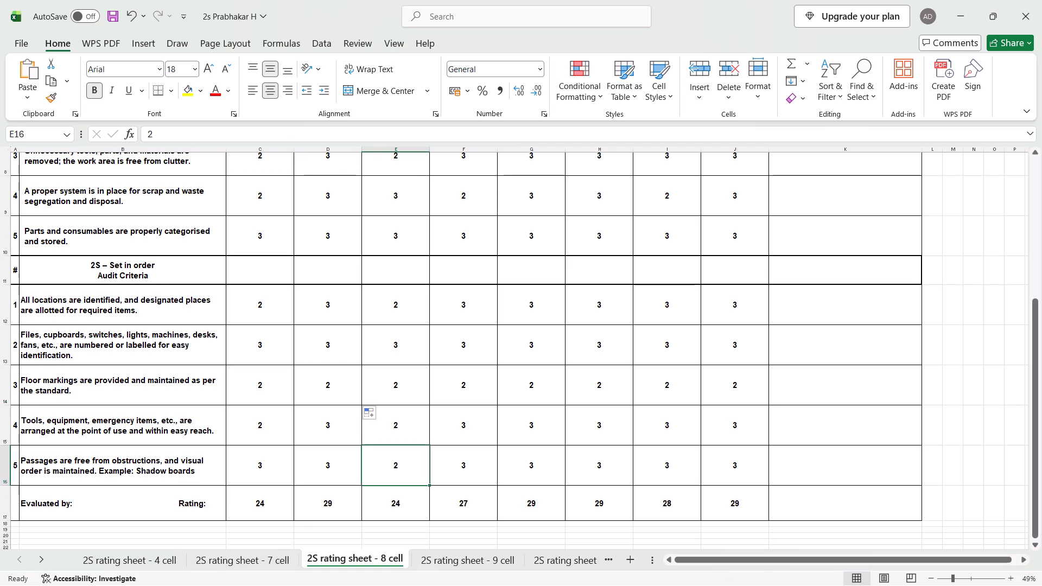
{"action": "left_click", "coordinate": [257, 310]}
{"action": "key", "text": "3"}
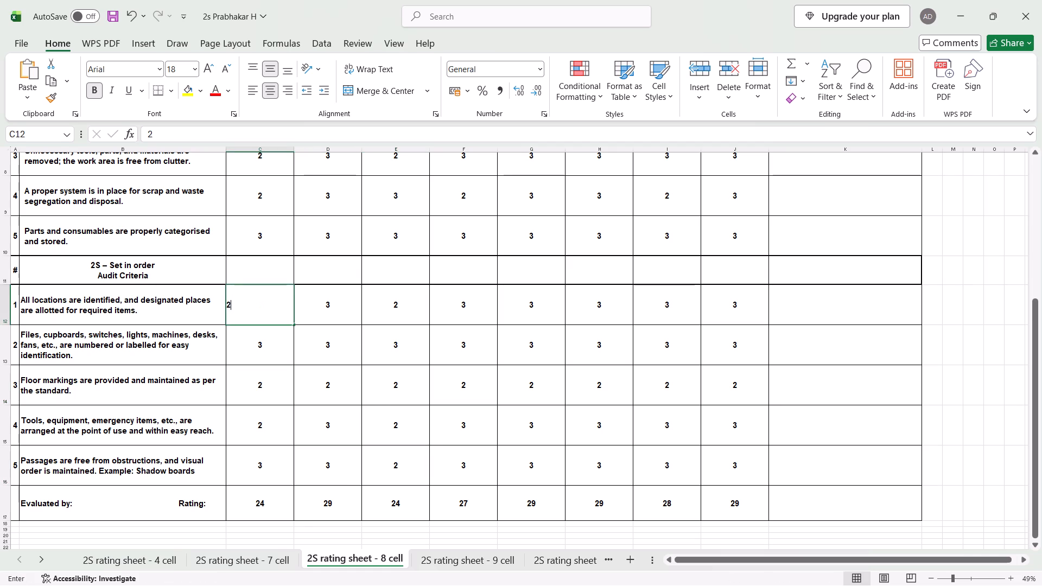
{"action": "left_click", "coordinate": [341, 356]}
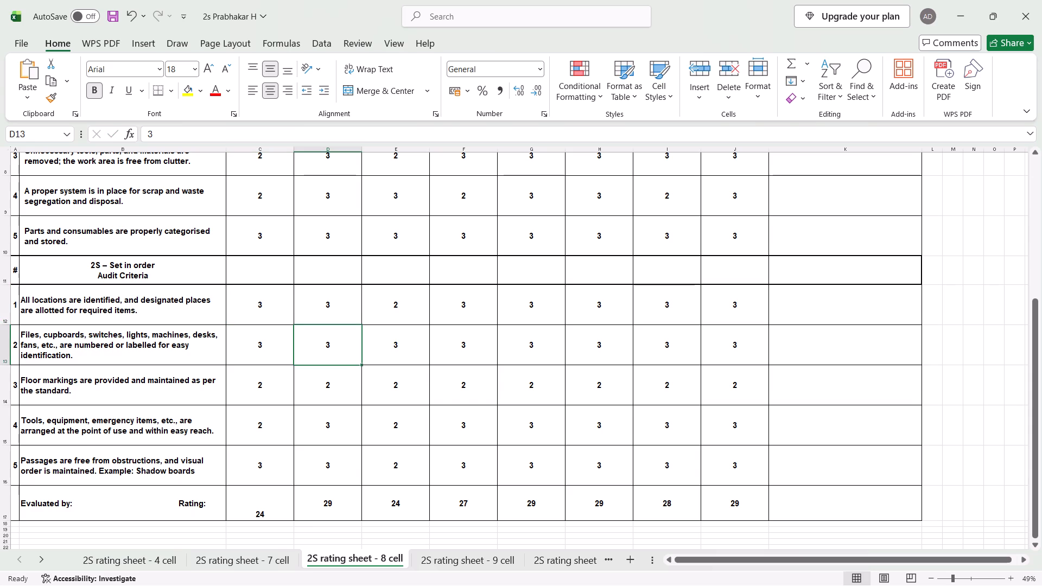
{"action": "scroll", "coordinate": [265, 197], "scroll_direction": "up", "scroll_amount": 1}
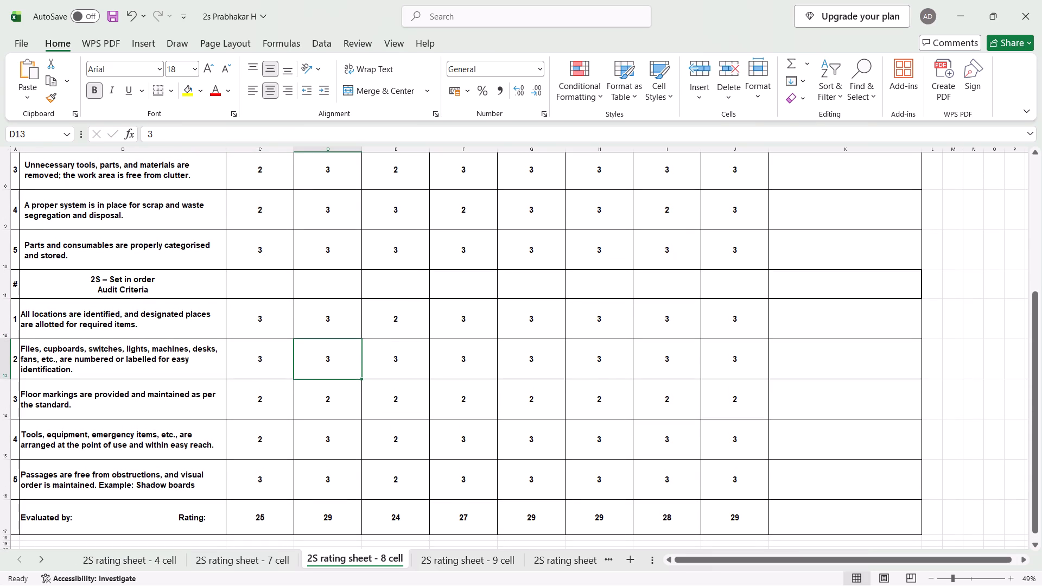
{"action": "scroll", "coordinate": [399, 217], "scroll_direction": "up", "scroll_amount": 1}
{"action": "left_click", "coordinate": [399, 217]}
{"action": "key", "text": "3"}
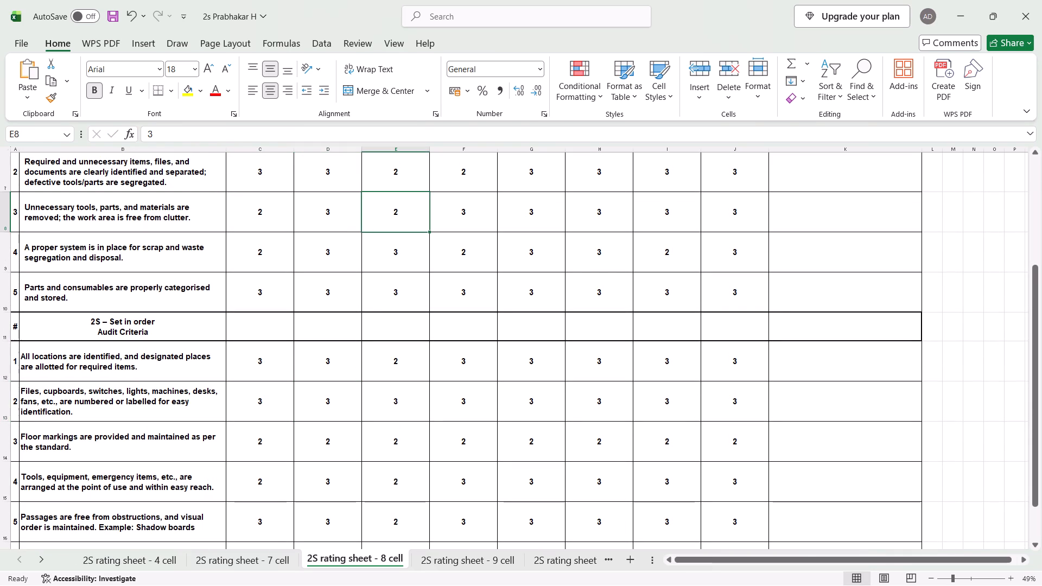
{"action": "key", "text": "Return"}
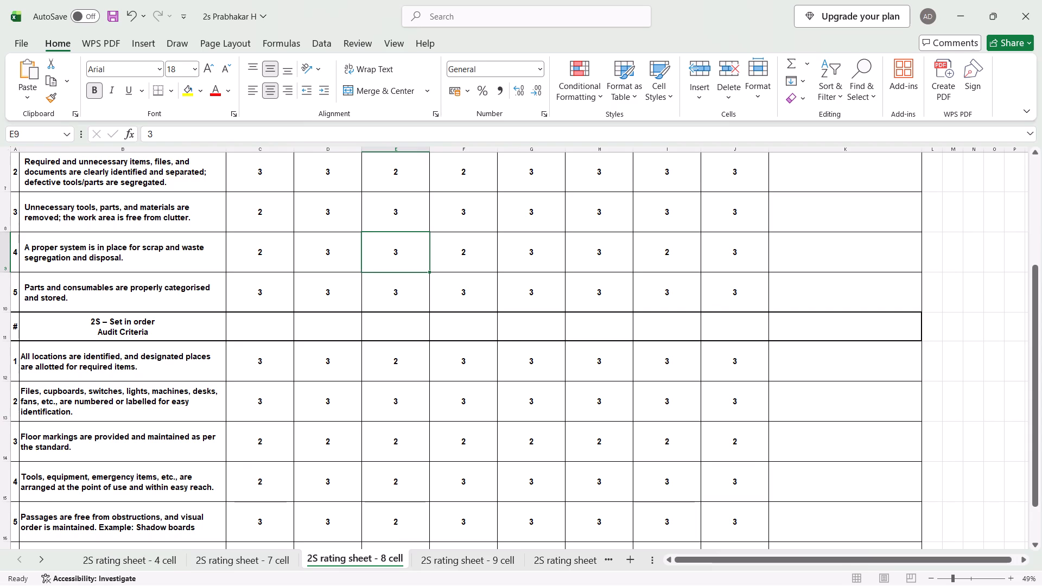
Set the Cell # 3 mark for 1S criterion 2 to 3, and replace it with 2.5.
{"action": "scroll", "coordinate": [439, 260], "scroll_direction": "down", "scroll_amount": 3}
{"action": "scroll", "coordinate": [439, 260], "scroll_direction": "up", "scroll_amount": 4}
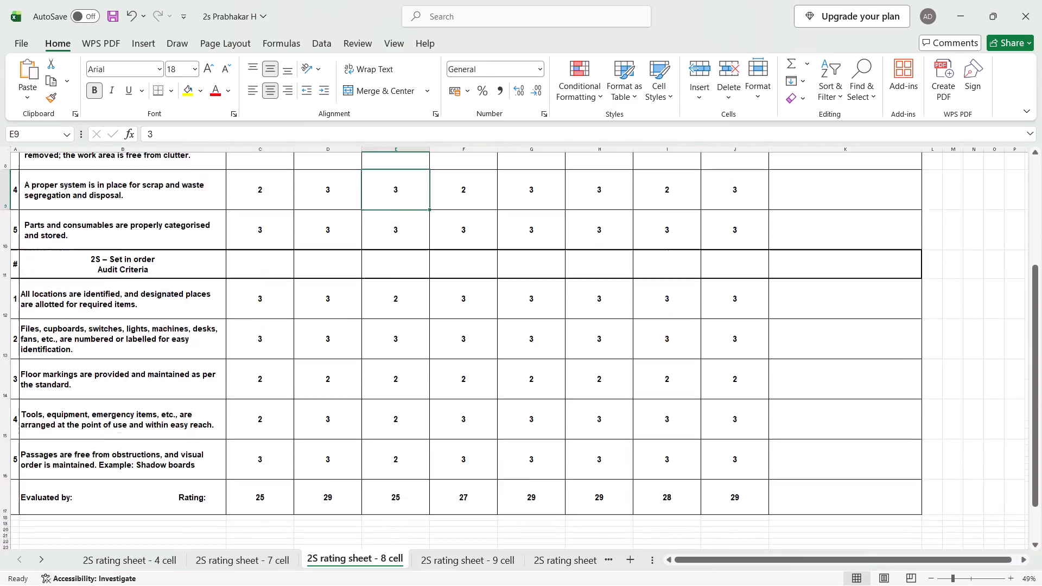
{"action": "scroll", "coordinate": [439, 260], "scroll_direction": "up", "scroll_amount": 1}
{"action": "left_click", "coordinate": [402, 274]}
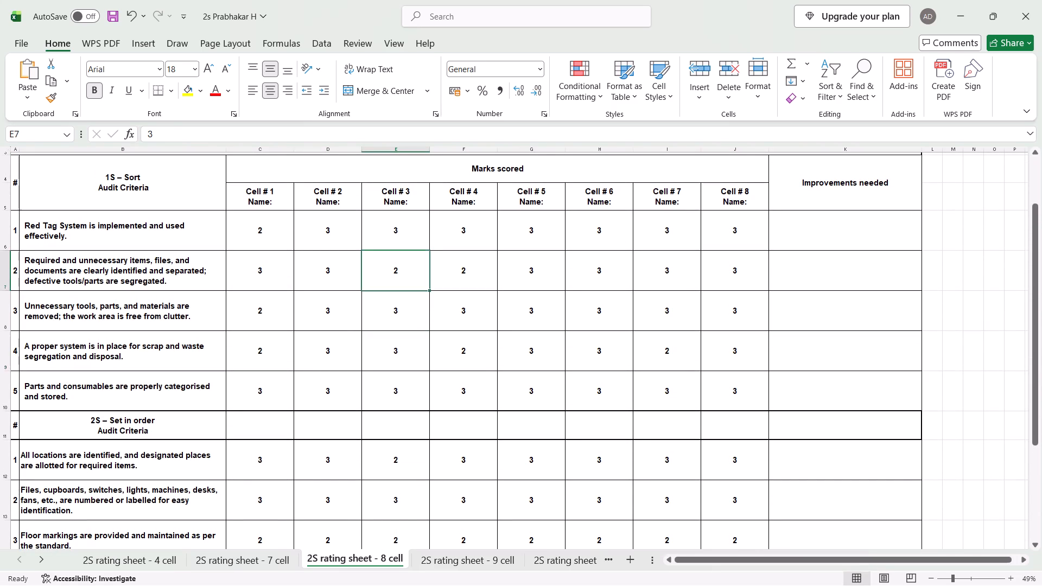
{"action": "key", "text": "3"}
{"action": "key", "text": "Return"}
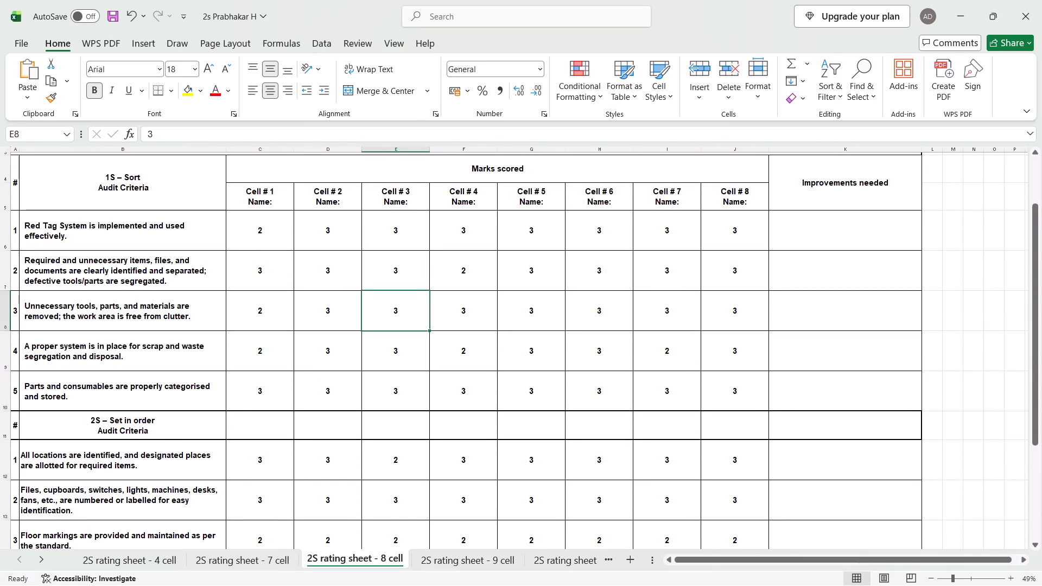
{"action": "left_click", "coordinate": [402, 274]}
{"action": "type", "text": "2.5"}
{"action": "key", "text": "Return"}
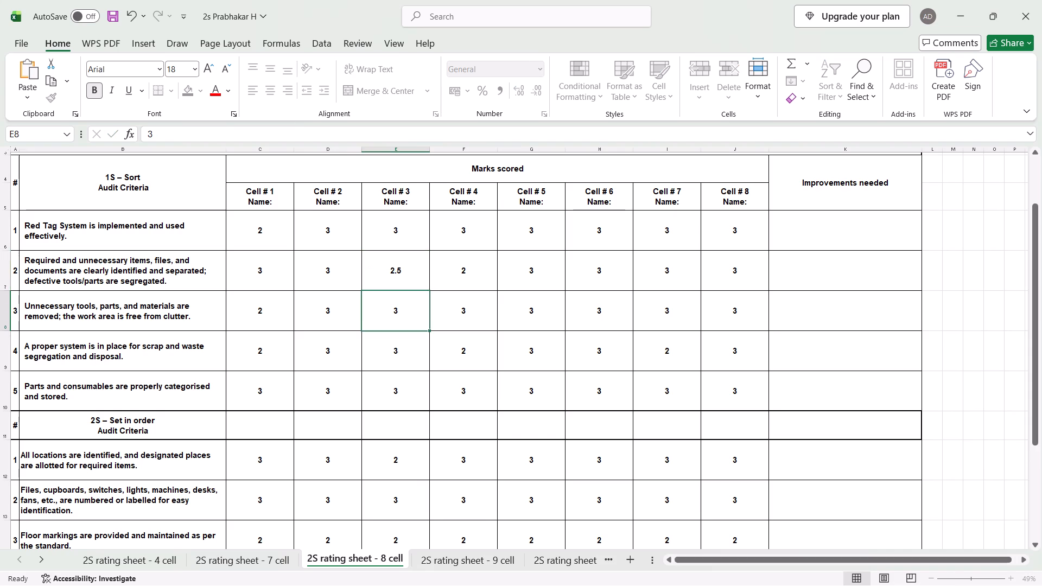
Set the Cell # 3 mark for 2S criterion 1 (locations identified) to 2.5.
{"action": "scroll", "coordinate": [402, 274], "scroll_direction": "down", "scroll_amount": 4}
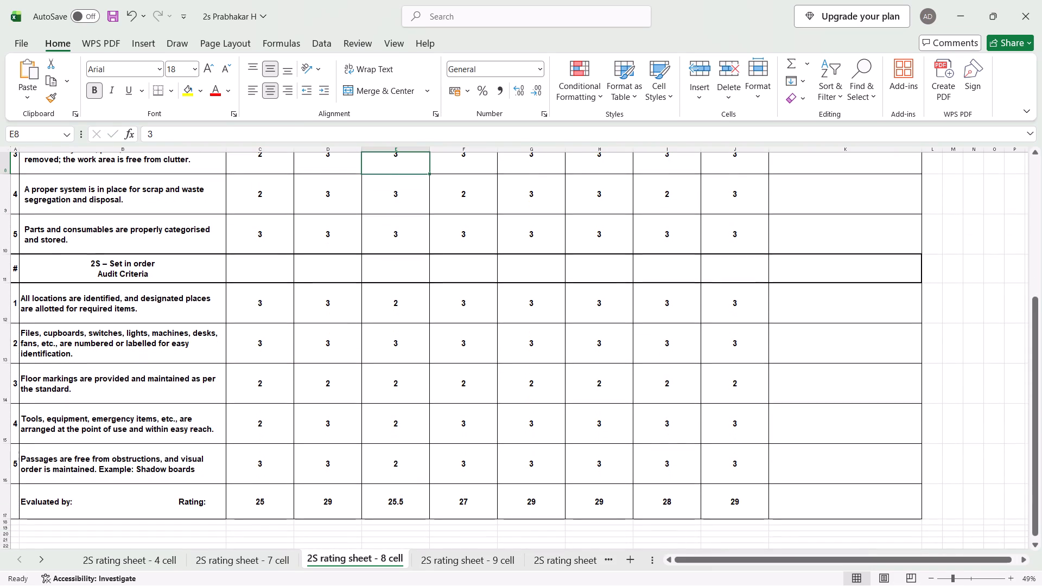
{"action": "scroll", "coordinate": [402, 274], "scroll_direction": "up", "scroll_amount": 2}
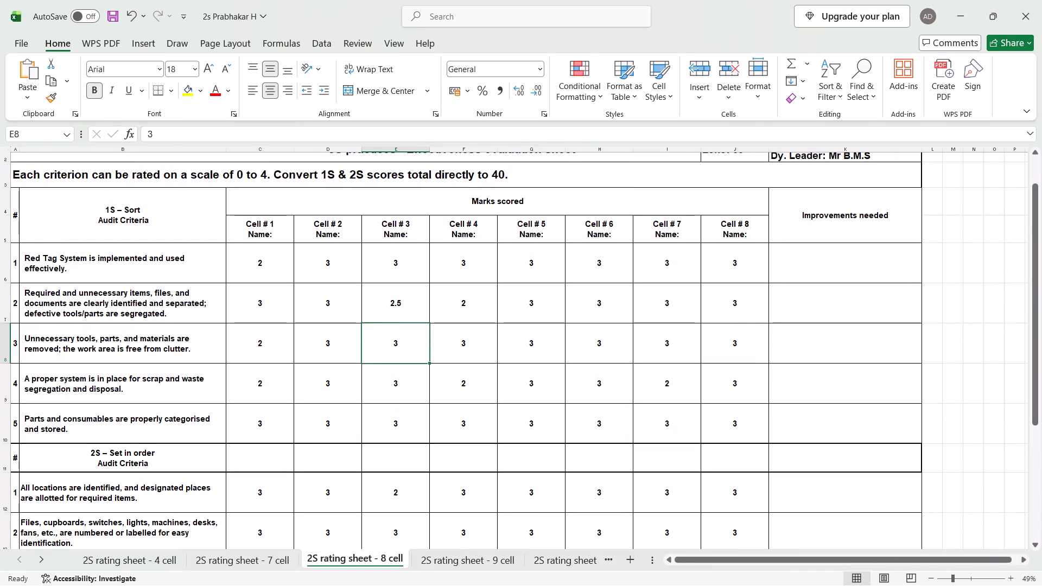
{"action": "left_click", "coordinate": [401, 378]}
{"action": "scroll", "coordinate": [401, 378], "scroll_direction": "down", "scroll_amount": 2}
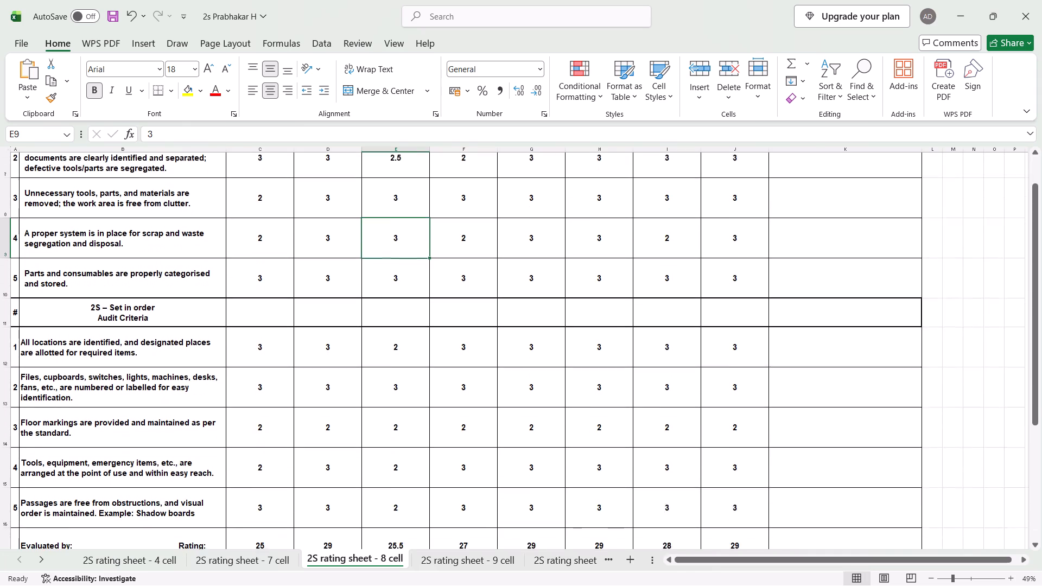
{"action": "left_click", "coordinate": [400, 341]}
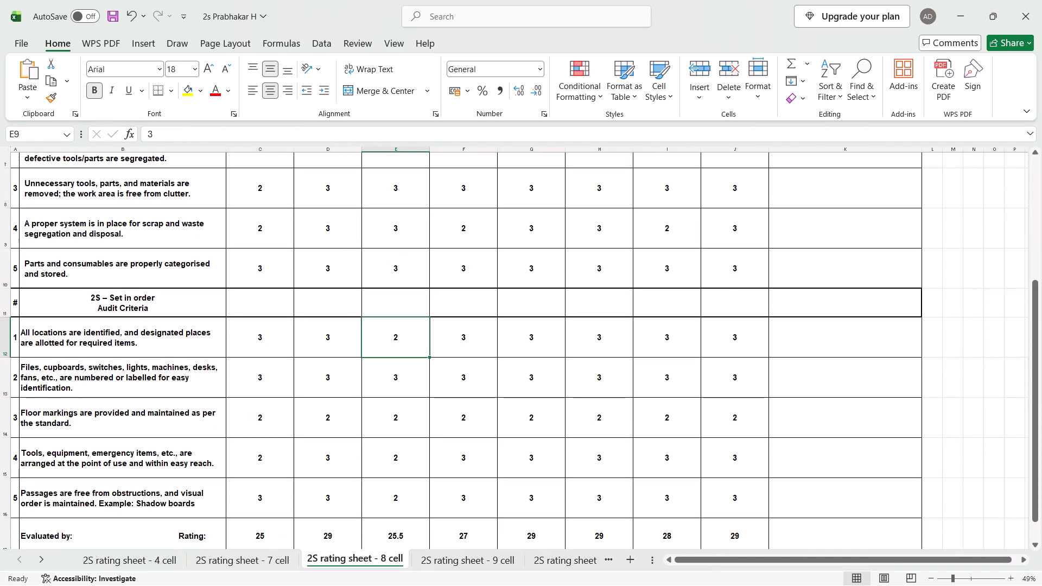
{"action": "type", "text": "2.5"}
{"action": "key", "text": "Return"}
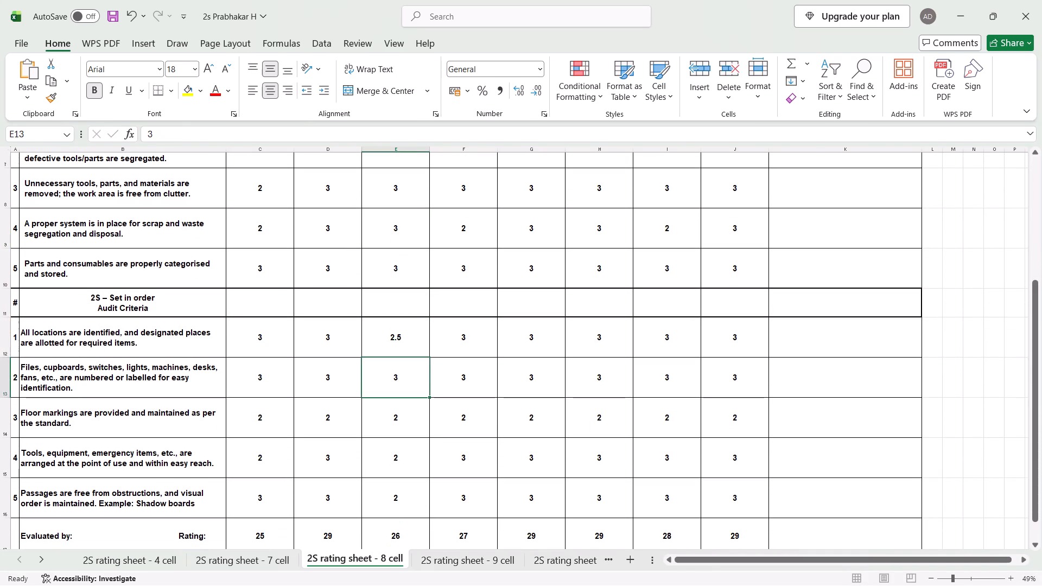
Set the Cell # 3 marks to 3 for 2S criterion 1 and 2 for 1S criterion 2.
{"action": "scroll", "coordinate": [400, 341], "scroll_direction": "down", "scroll_amount": 1}
{"action": "scroll", "coordinate": [400, 341], "scroll_direction": "up", "scroll_amount": 2}
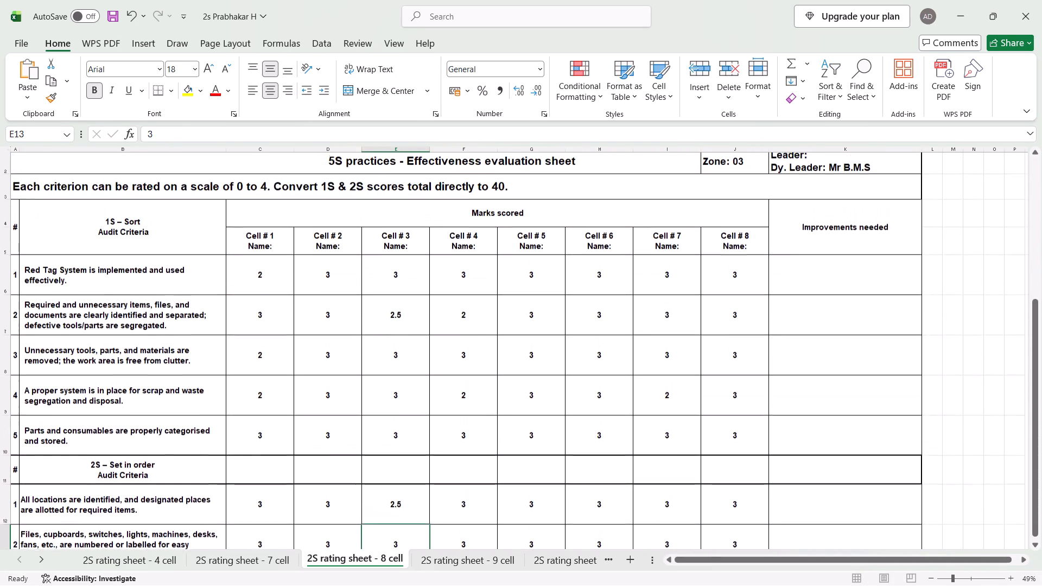
{"action": "scroll", "coordinate": [400, 341], "scroll_direction": "down", "scroll_amount": 2}
{"action": "scroll", "coordinate": [400, 341], "scroll_direction": "up", "scroll_amount": 1}
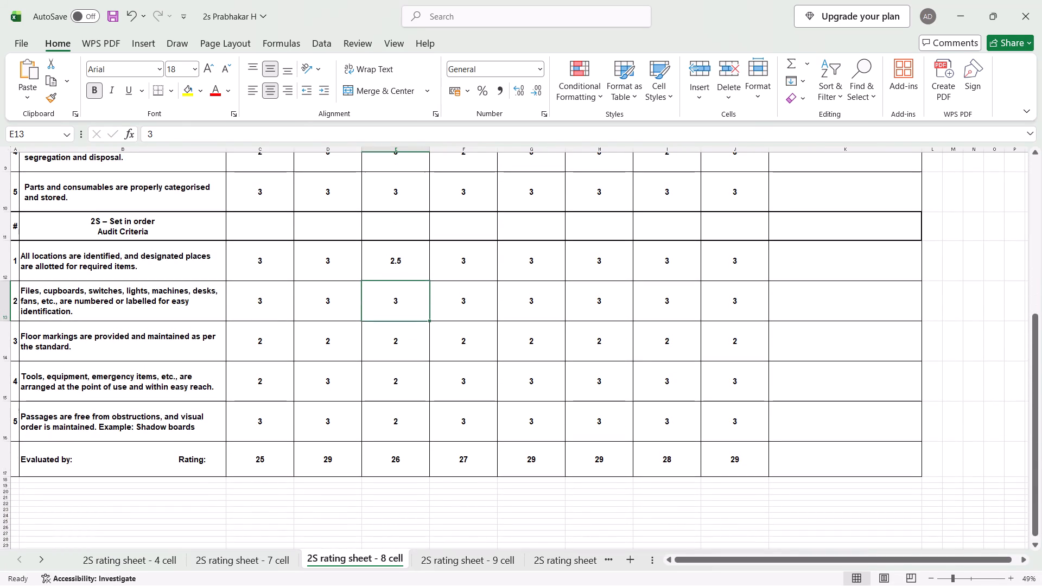
{"action": "left_click", "coordinate": [409, 259]}
{"action": "key", "text": "3"}
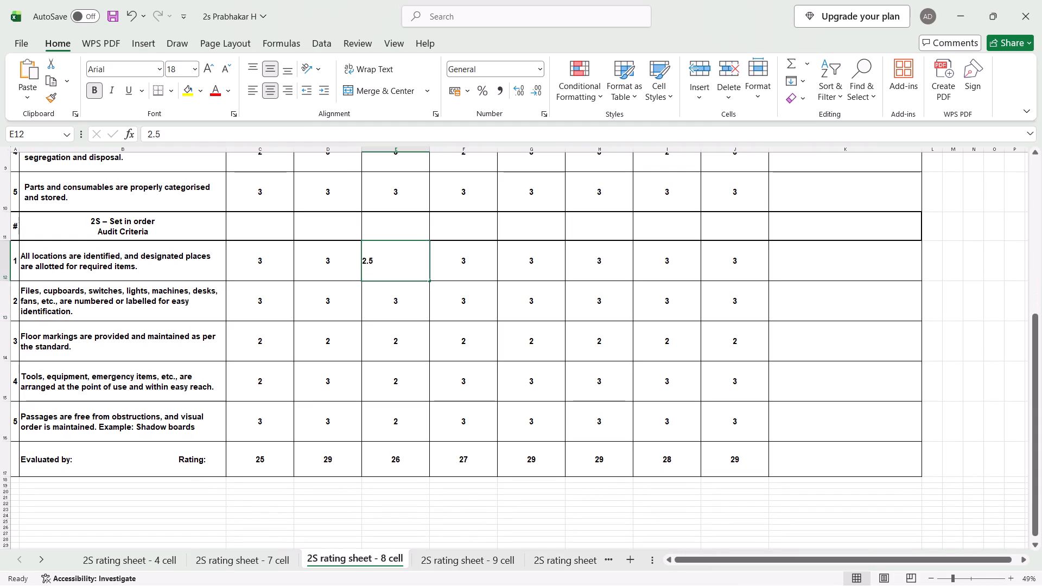
{"action": "key", "text": "Return"}
{"action": "scroll", "coordinate": [409, 259], "scroll_direction": "up", "scroll_amount": 3}
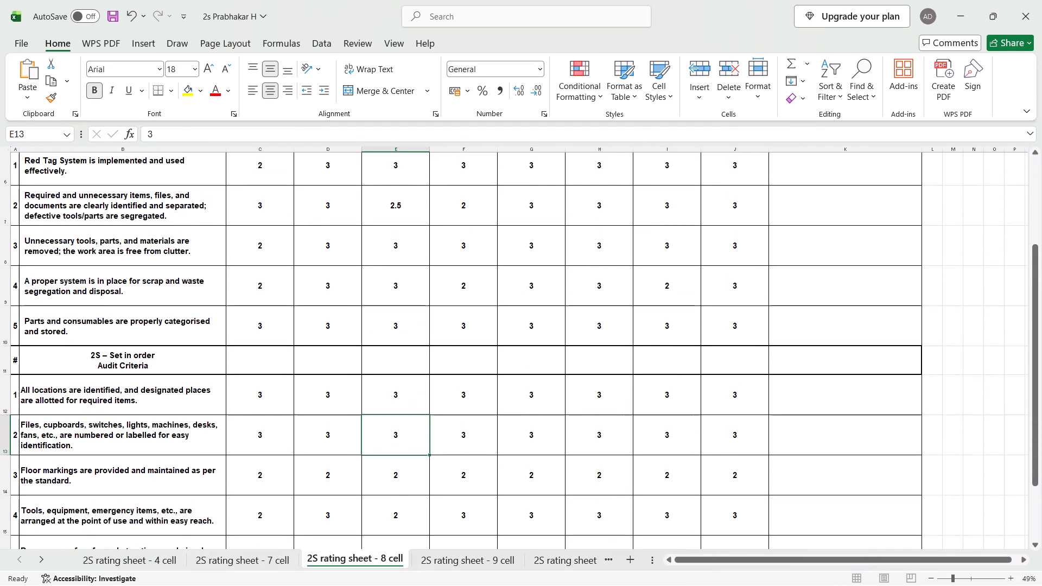
{"action": "left_click", "coordinate": [405, 208]}
{"action": "key", "text": "2"}
{"action": "key", "text": "Return"}
{"action": "scroll", "coordinate": [405, 208], "scroll_direction": "down", "scroll_amount": 2}
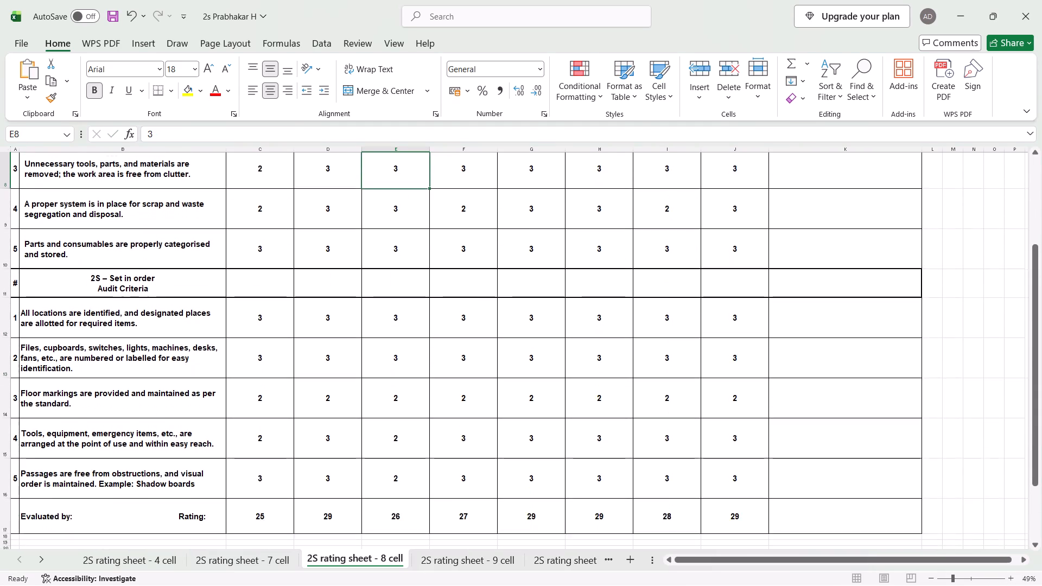
{"action": "scroll", "coordinate": [405, 208], "scroll_direction": "down", "scroll_amount": 1}
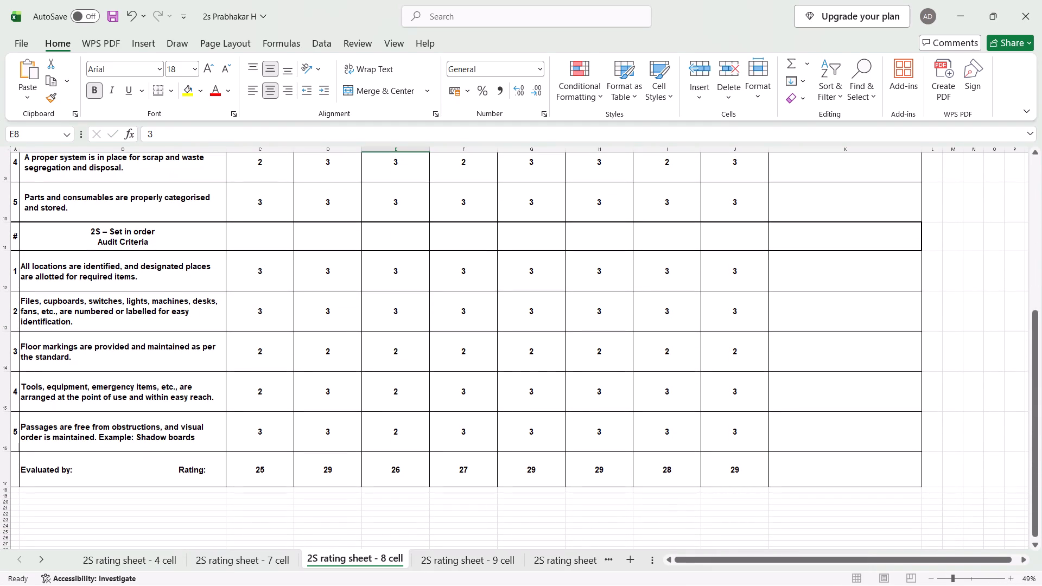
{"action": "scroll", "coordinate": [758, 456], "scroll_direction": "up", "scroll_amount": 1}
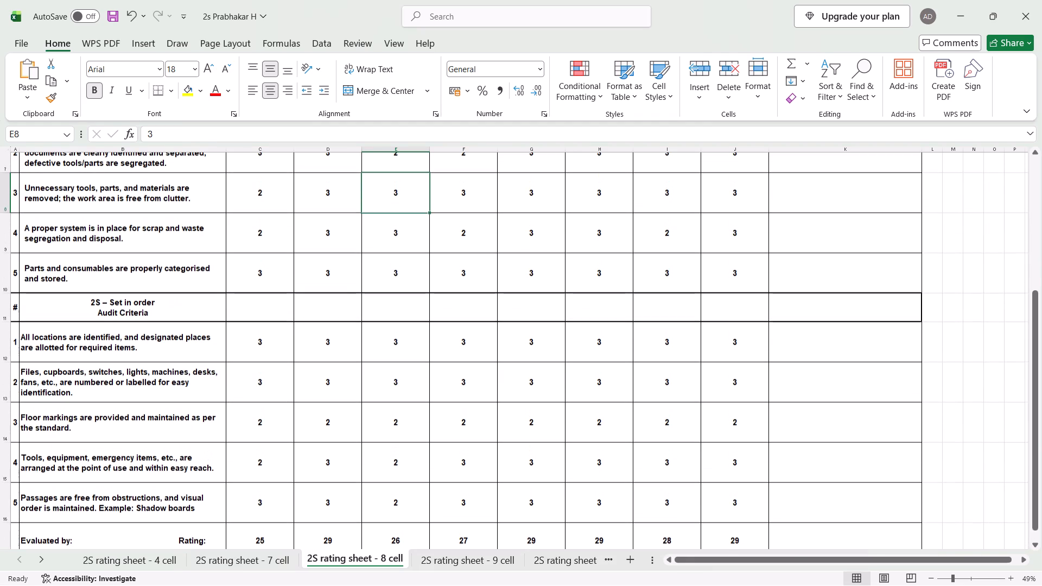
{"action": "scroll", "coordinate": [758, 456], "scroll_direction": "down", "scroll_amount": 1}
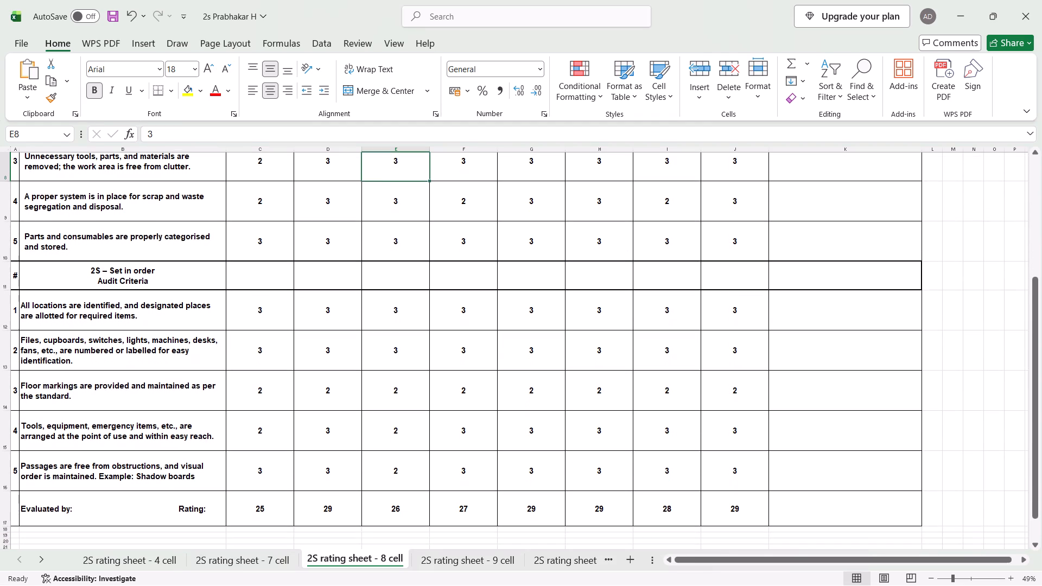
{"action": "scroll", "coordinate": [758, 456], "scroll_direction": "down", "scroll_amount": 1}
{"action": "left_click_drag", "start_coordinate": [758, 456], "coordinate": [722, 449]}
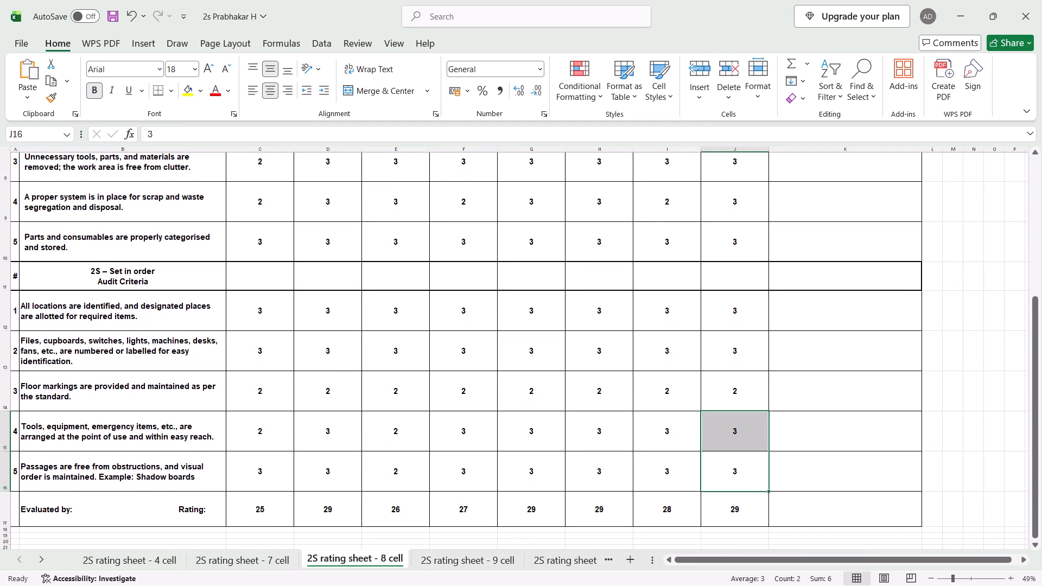
On the 9-cell rating sheet, fill all five 1S criteria with a mark of 3 for Cell # 1 through Cell # 9.
{"action": "left_click", "coordinate": [464, 565]}
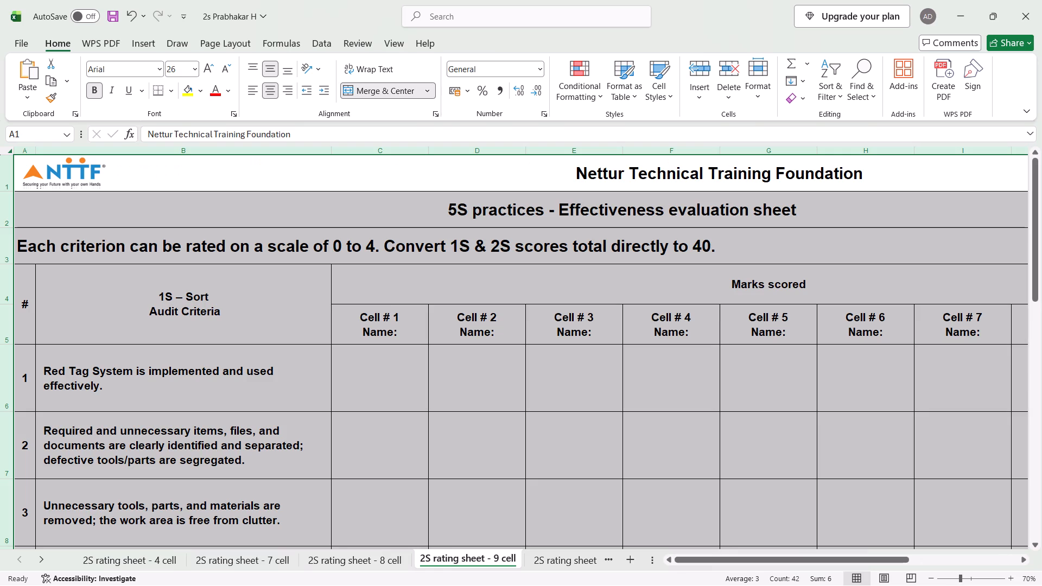
{"action": "left_click", "coordinate": [482, 393]}
{"action": "scroll", "coordinate": [482, 393], "scroll_direction": "down", "scroll_amount": 1}
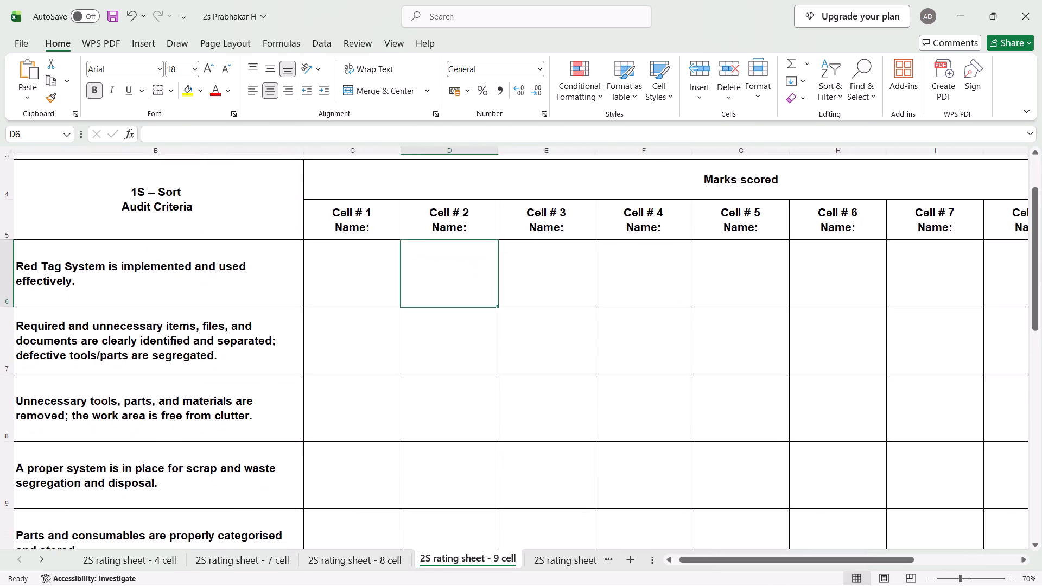
{"action": "left_click", "coordinate": [206, 274]}
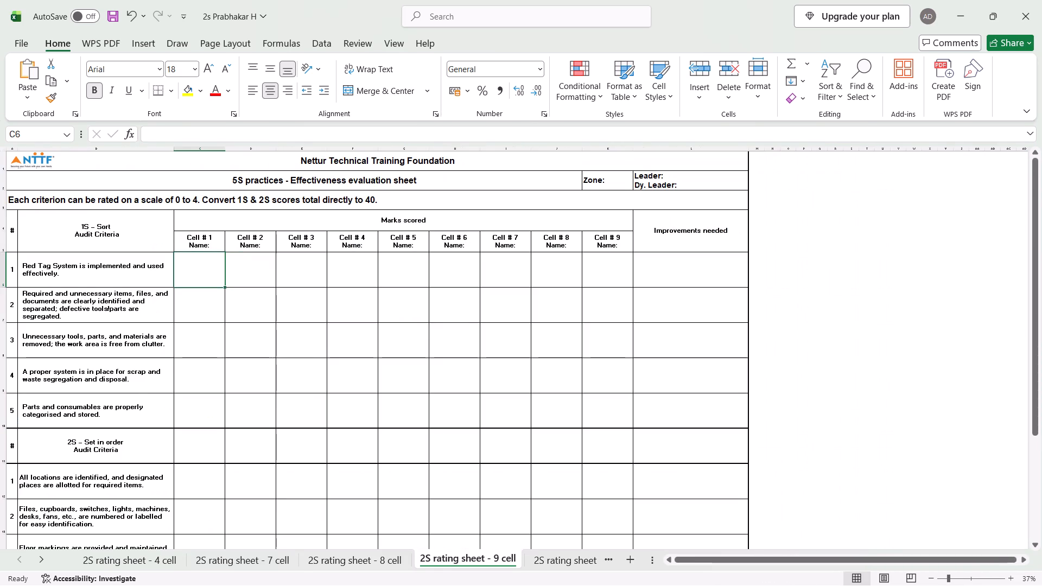
{"action": "key", "text": "3"}
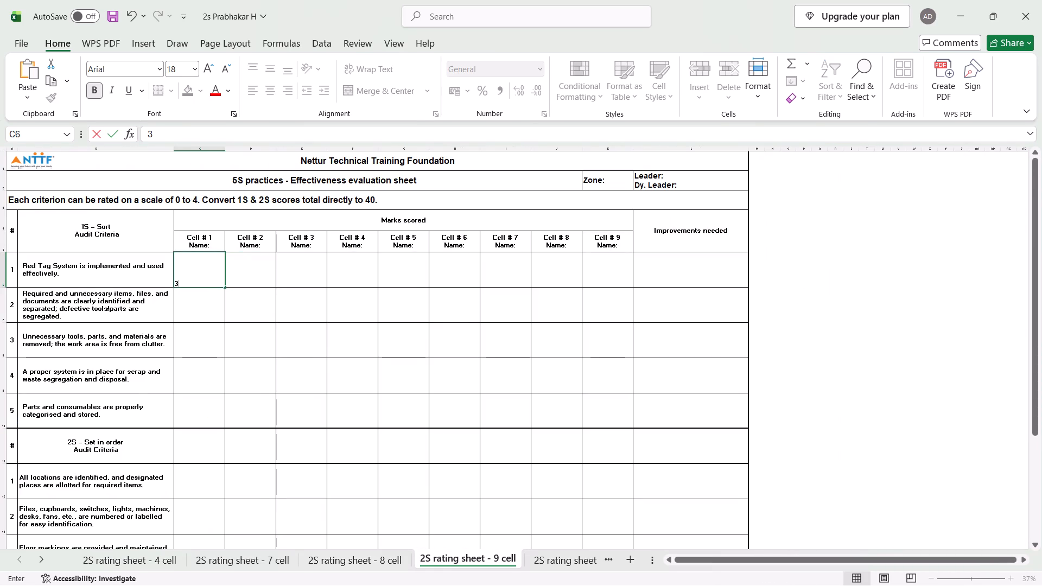
{"action": "left_click_drag", "start_coordinate": [226, 288], "coordinate": [588, 341]}
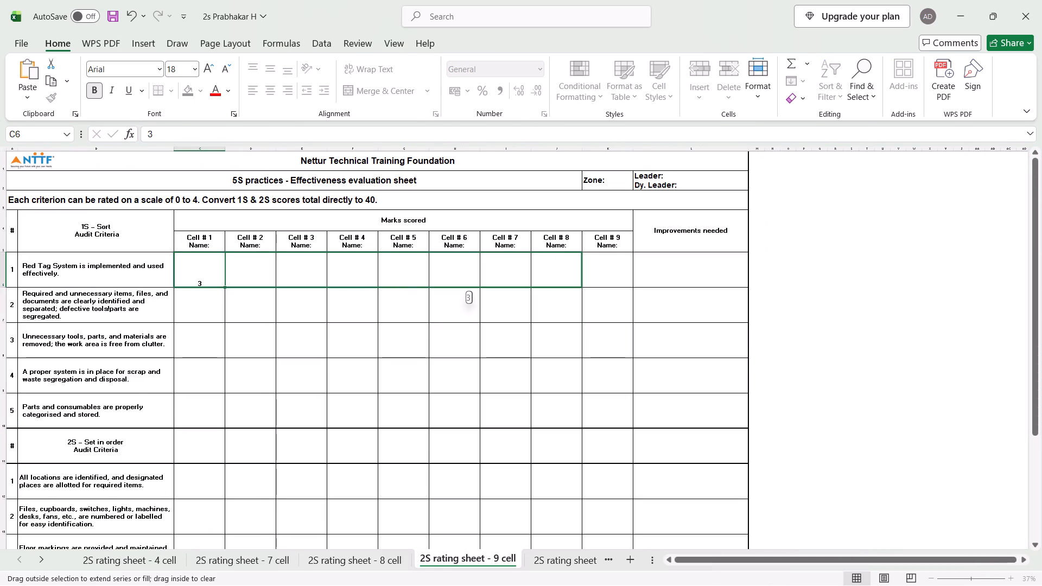
{"action": "left_click_drag", "start_coordinate": [588, 341], "coordinate": [630, 320]}
{"action": "left_click_drag", "start_coordinate": [632, 286], "coordinate": [629, 424]}
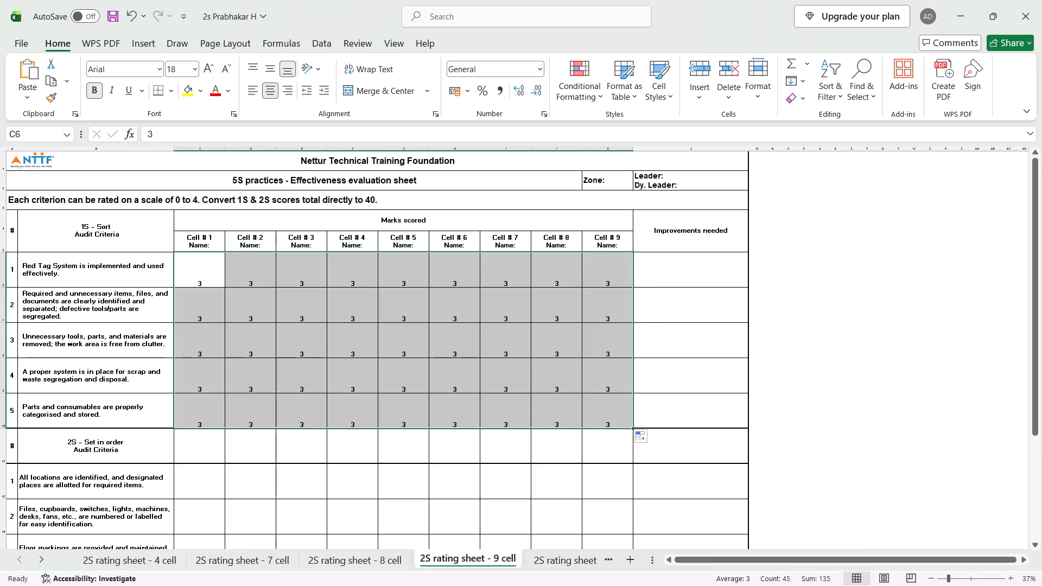
Fill all five 2S criteria with a mark of 3 for Cell # 1 through Cell # 9.
{"action": "left_click", "coordinate": [199, 486]}
{"action": "key", "text": "3"}
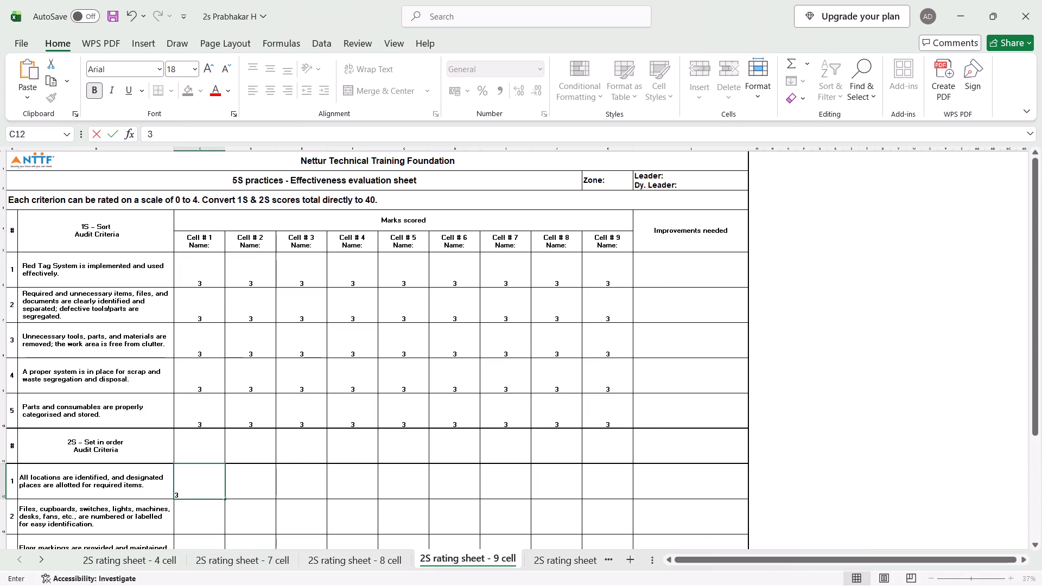
{"action": "left_click_drag", "start_coordinate": [226, 499], "coordinate": [623, 485]}
{"action": "scroll", "coordinate": [623, 485], "scroll_direction": "down", "scroll_amount": 2}
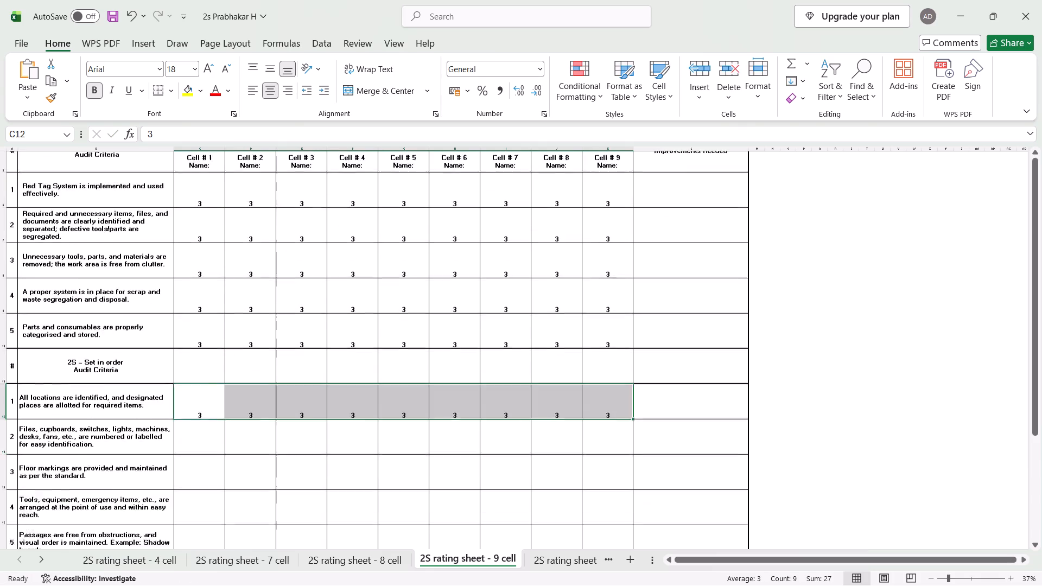
{"action": "scroll", "coordinate": [623, 485], "scroll_direction": "down", "scroll_amount": 1}
{"action": "left_click_drag", "start_coordinate": [631, 336], "coordinate": [631, 416]}
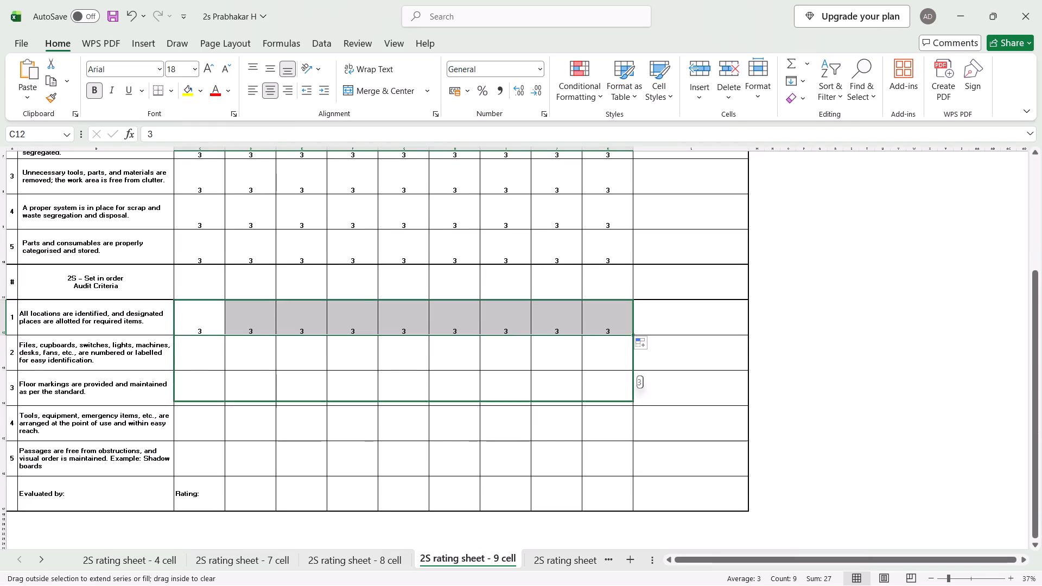
{"action": "left_click_drag", "start_coordinate": [631, 416], "coordinate": [630, 477]}
Set the 2S criterion 3 (floor markings) mark to 2 for Cell # 1 and fill it across to Cell # 9.
{"action": "left_click", "coordinate": [200, 391]}
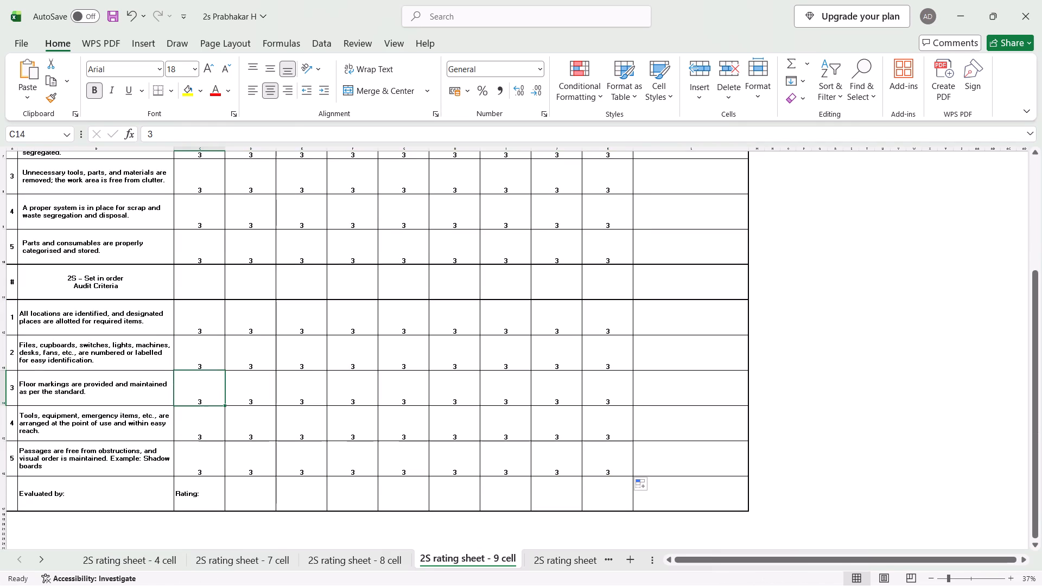
{"action": "key", "text": "3"}
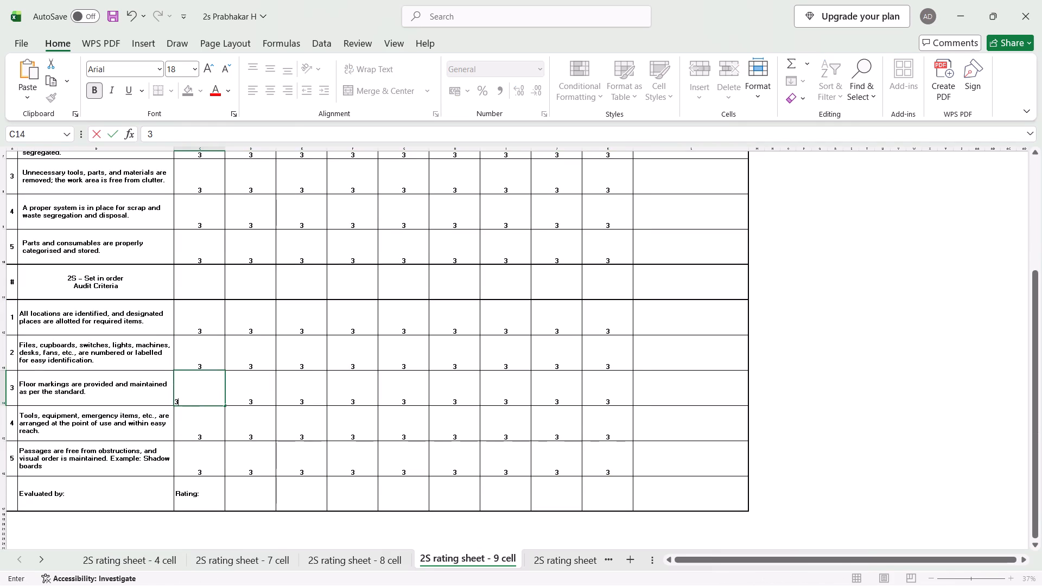
{"action": "key", "text": "2"}
{"action": "key", "text": "Return"}
{"action": "left_click", "coordinate": [201, 384]}
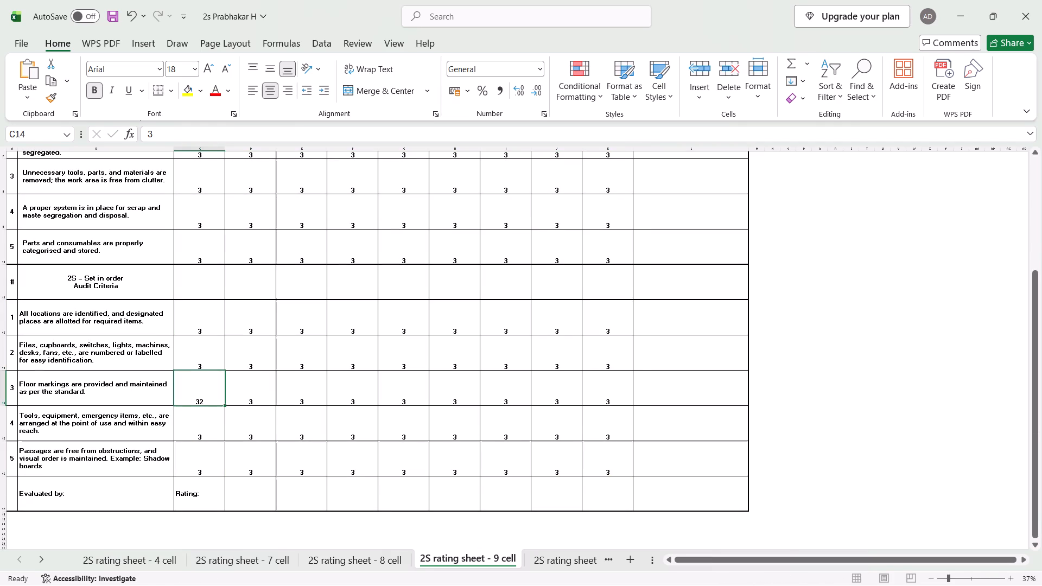
{"action": "left_click", "coordinate": [207, 397]}
{"action": "left_click", "coordinate": [177, 124]}
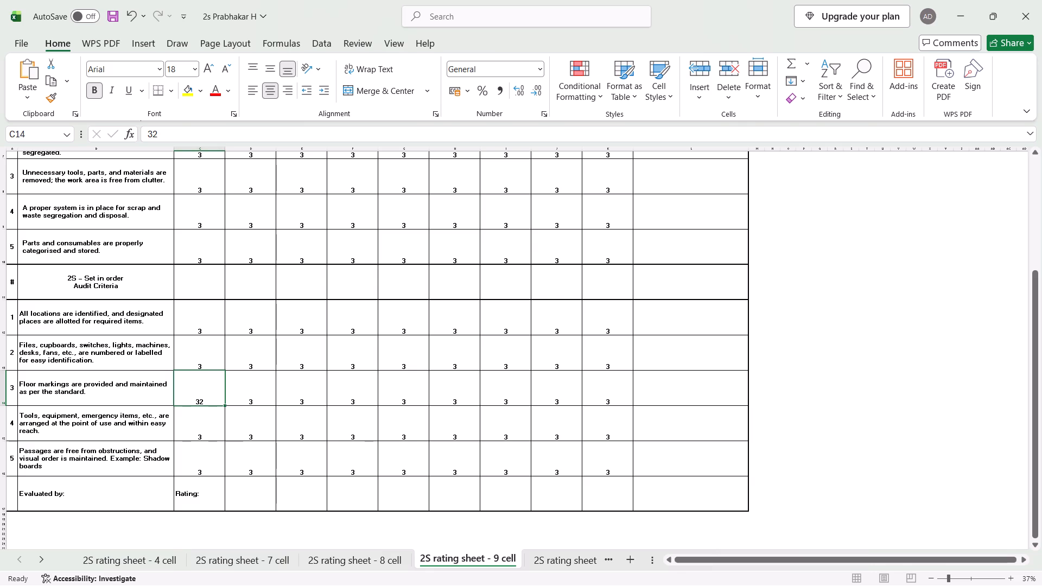
{"action": "left_click", "coordinate": [178, 129]}
{"action": "key", "text": "BackSpace"}
{"action": "key", "text": "BackSpace"}
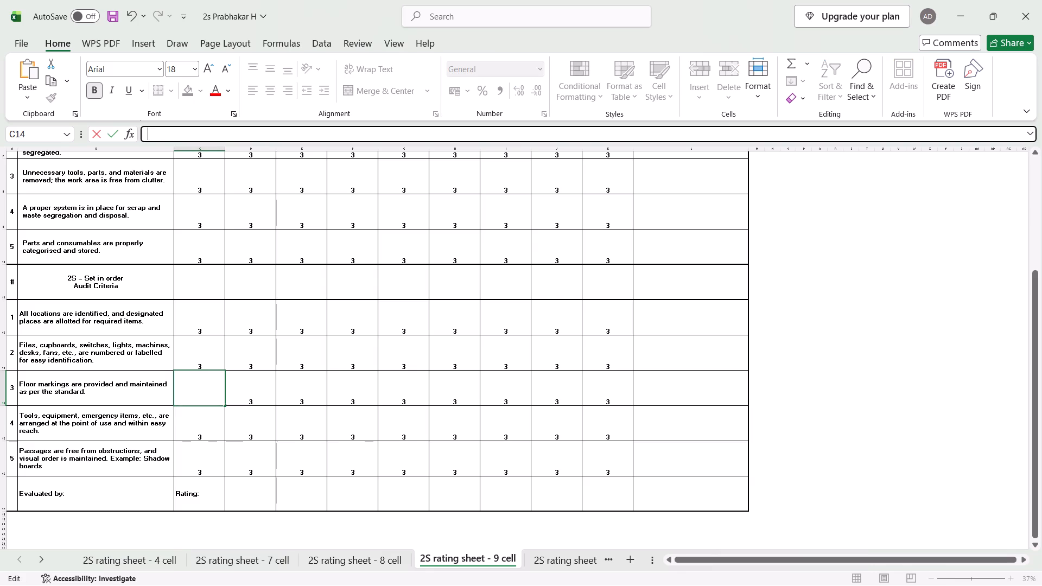
{"action": "key", "text": "2"}
{"action": "key", "text": "Return"}
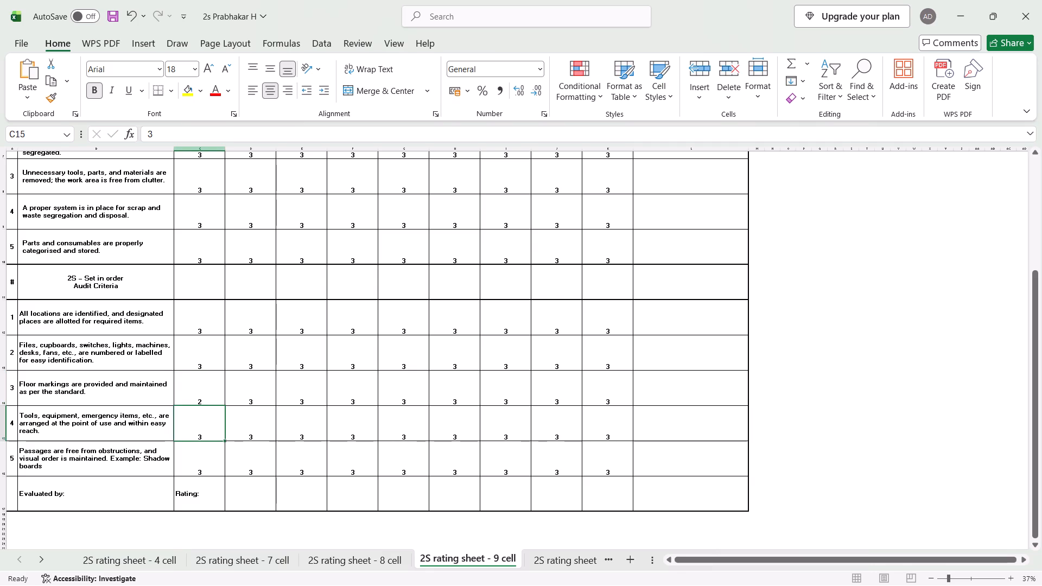
{"action": "left_click", "coordinate": [224, 382]}
{"action": "left_click_drag", "start_coordinate": [224, 406], "coordinate": [445, 393]}
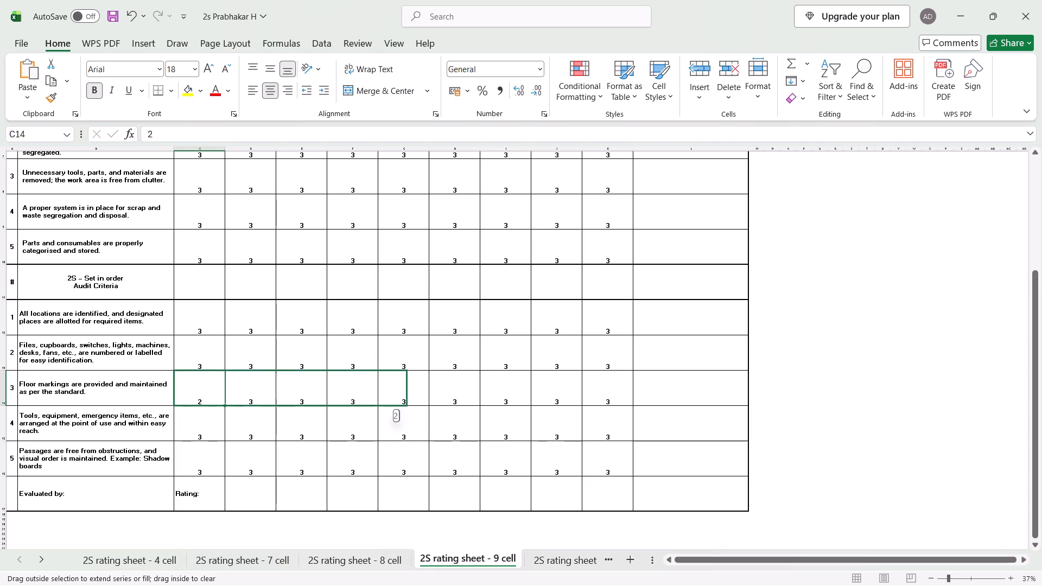
{"action": "left_click_drag", "start_coordinate": [445, 393], "coordinate": [624, 395]}
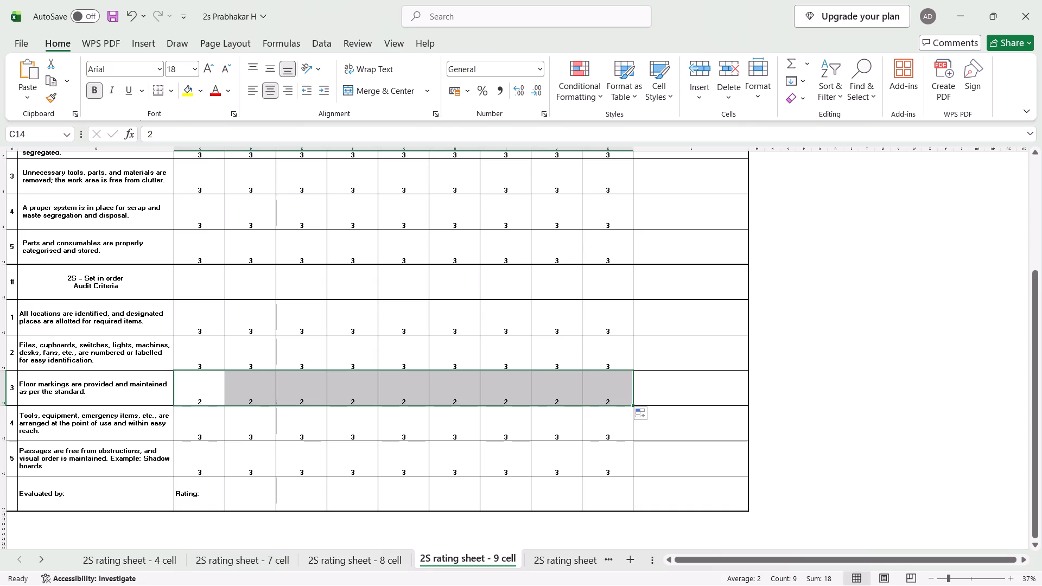
Enter the text sum in the rating row under Cell # 2.
{"action": "left_click", "coordinate": [379, 465]}
{"action": "left_click", "coordinate": [253, 502]}
{"action": "type", "text": "sum"}
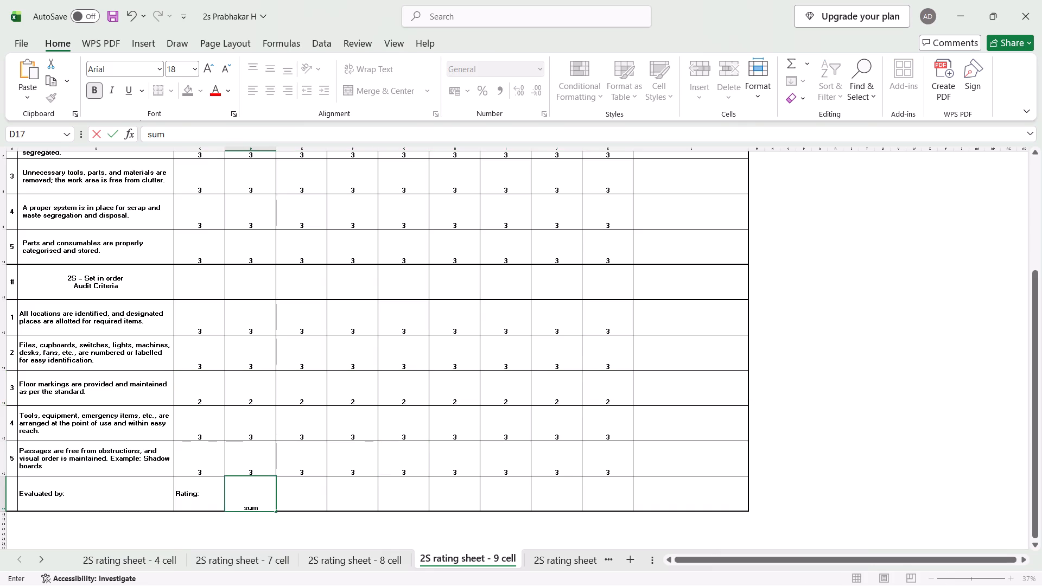
Move the "Rating:" label from the Cell # 1 rating cell into the "Evaluated by:" cell, spaced after the existing text.
{"action": "left_click", "coordinate": [204, 498]}
{"action": "key", "text": "BackSpace"}
{"action": "key", "text": "BackSpace"}
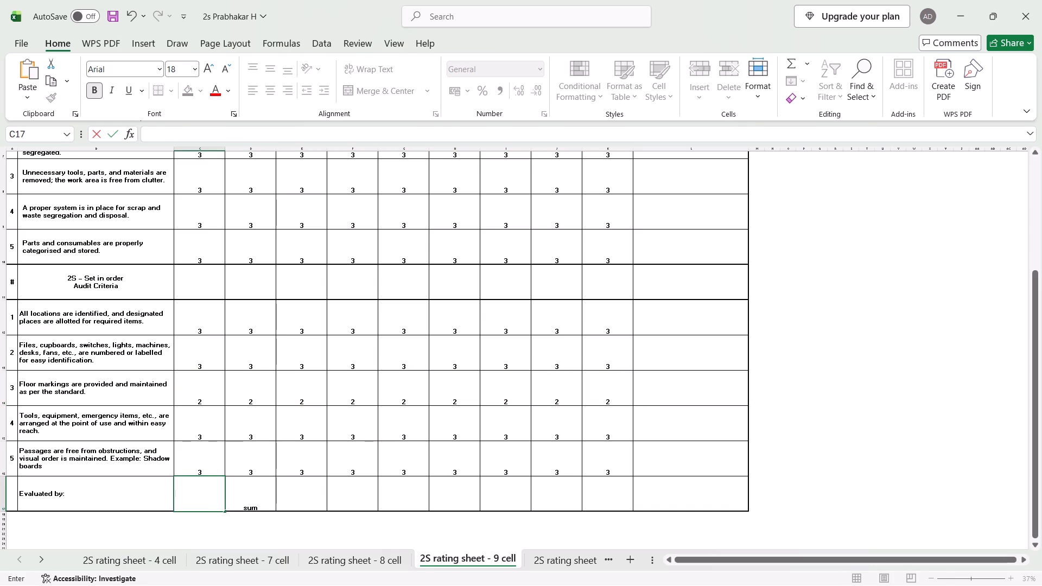
{"action": "left_click", "coordinate": [145, 501]}
{"action": "left_click", "coordinate": [214, 138]}
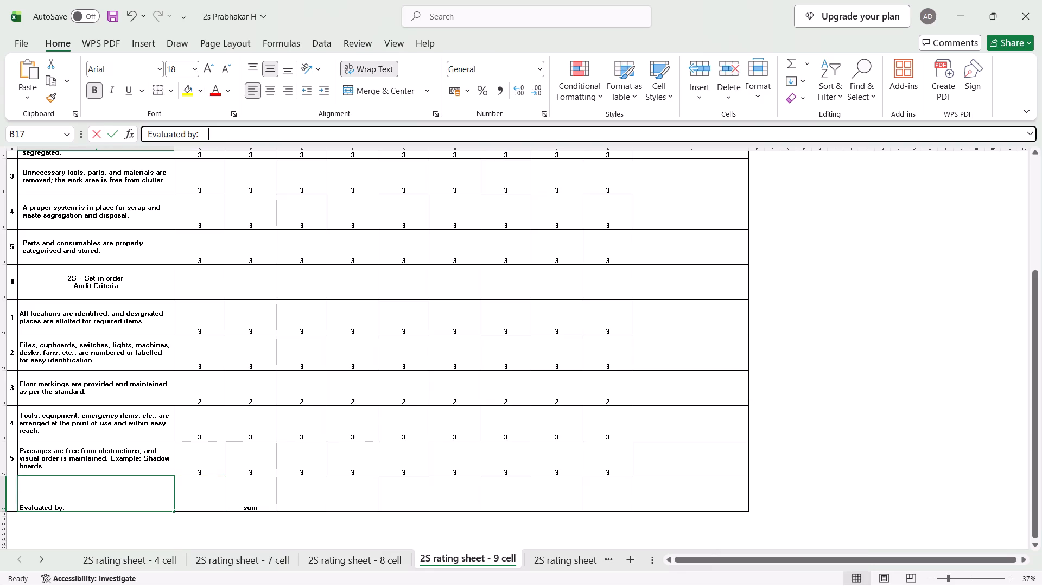
{"action": "key", "text": "space"}
{"action": "key", "text": "space"}
{"action": "key", "text": "space"}
{"action": "key", "text": "space"}
{"action": "key", "text": "space"}
{"action": "key", "text": "space"}
{"action": "key", "text": "space"}
{"action": "key", "text": "space"}
{"action": "key", "text": "space"}
{"action": "key", "text": "space"}
{"action": "key", "text": "space"}
{"action": "key", "text": "space"}
{"action": "key", "text": "space"}
{"action": "key", "text": "space"}
{"action": "key", "text": "space"}
{"action": "key", "text": "space"}
{"action": "key", "text": "space"}
{"action": "key", "text": "space"}
{"action": "key", "text": "super+v"}
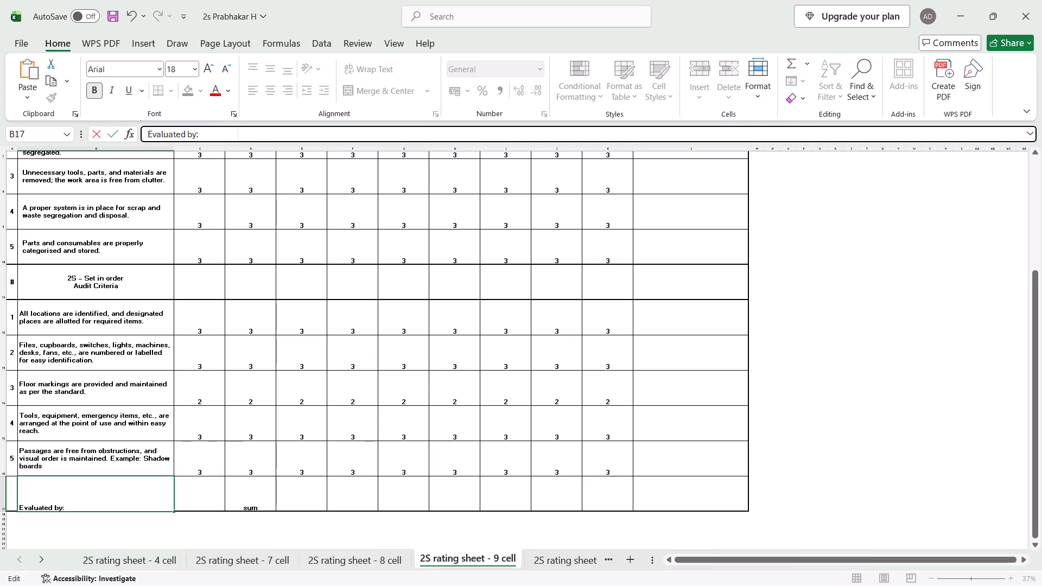
{"action": "key", "text": "super+v"}
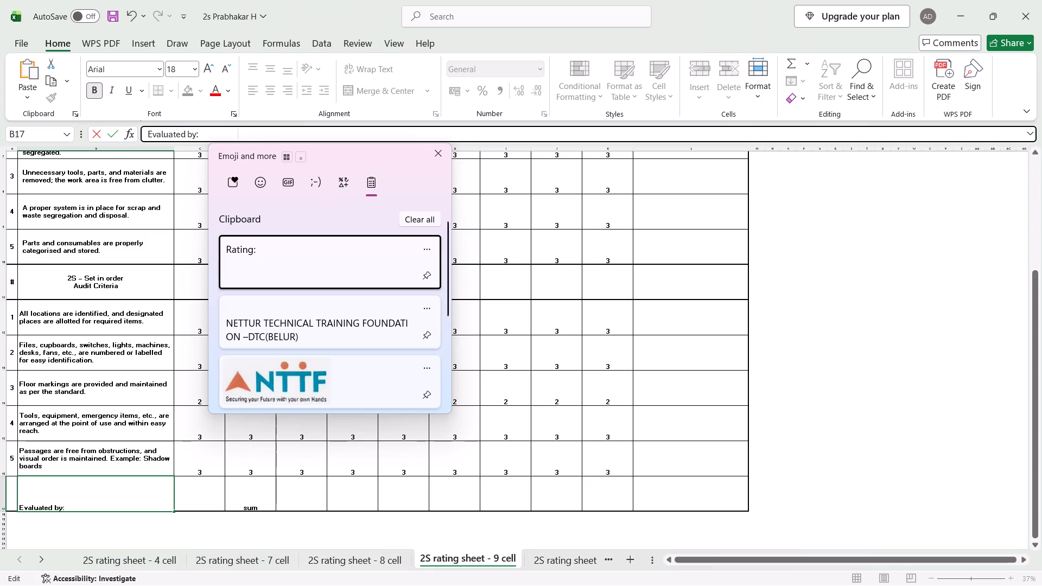
{"action": "left_click", "coordinate": [312, 258]}
{"action": "key", "text": "ctrl+v"}
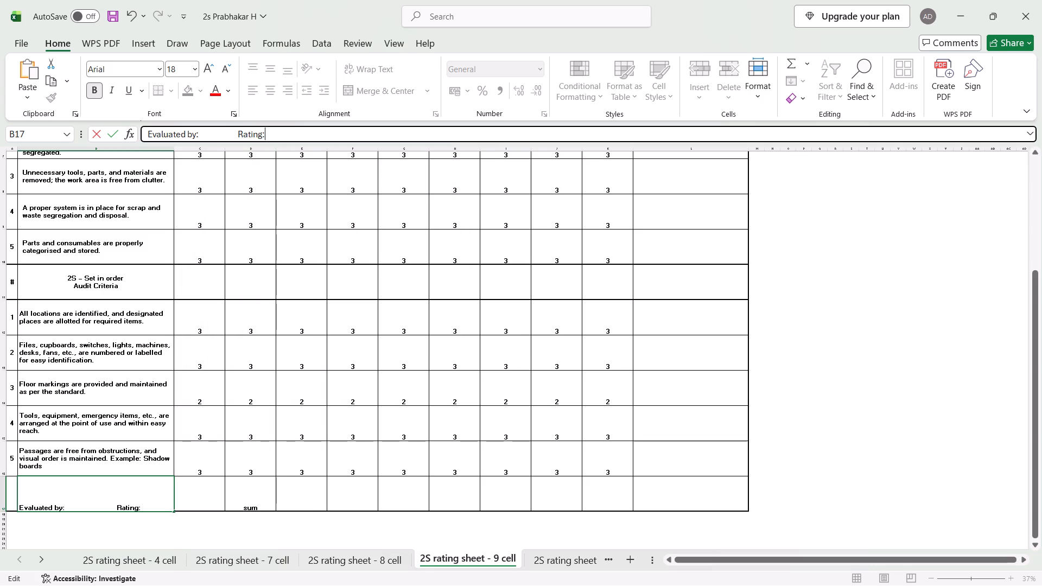
Widen the gap between "Evaluated by:" and "Rating:" with spaces so "Rating:" sits at the far edge of its cell.
{"action": "left_click", "coordinate": [234, 138]}
{"action": "key", "text": "space"}
{"action": "key", "text": "space"}
{"action": "key", "text": "space"}
{"action": "key", "text": "space"}
{"action": "key", "text": "space"}
{"action": "key", "text": "space"}
{"action": "key", "text": "space"}
{"action": "key", "text": "space"}
{"action": "key", "text": "space"}
{"action": "key", "text": "space"}
{"action": "key", "text": "space"}
{"action": "key", "text": "space"}
{"action": "key", "text": "space"}
{"action": "key", "text": "space"}
{"action": "key", "text": "space"}
{"action": "key", "text": "space"}
{"action": "key", "text": "space"}
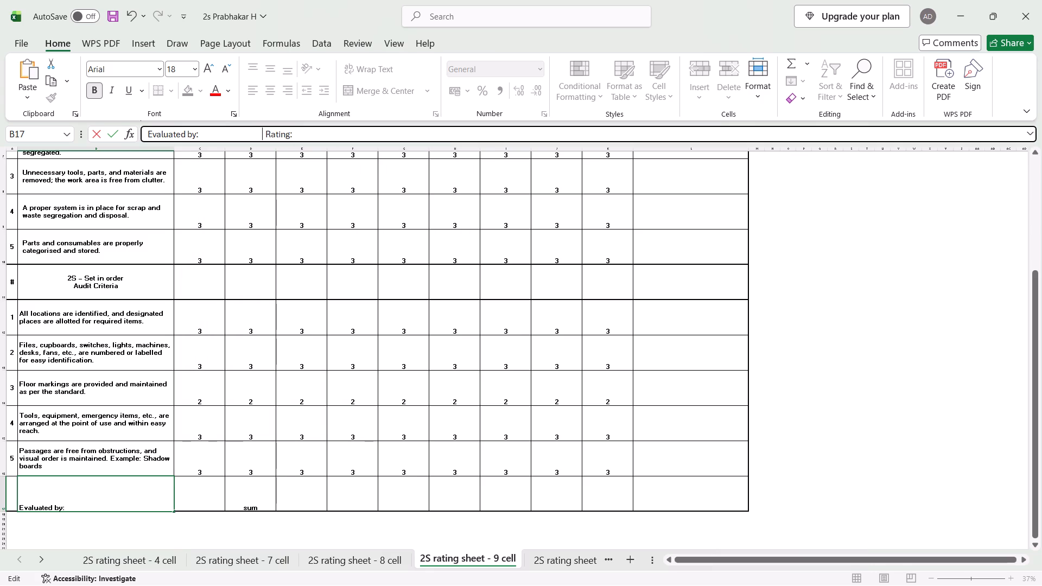
{"action": "key", "text": "BackSpace"}
{"action": "key", "text": "BackSpace"}
{"action": "key", "text": "BackSpace"}
{"action": "left_click", "coordinate": [209, 488]}
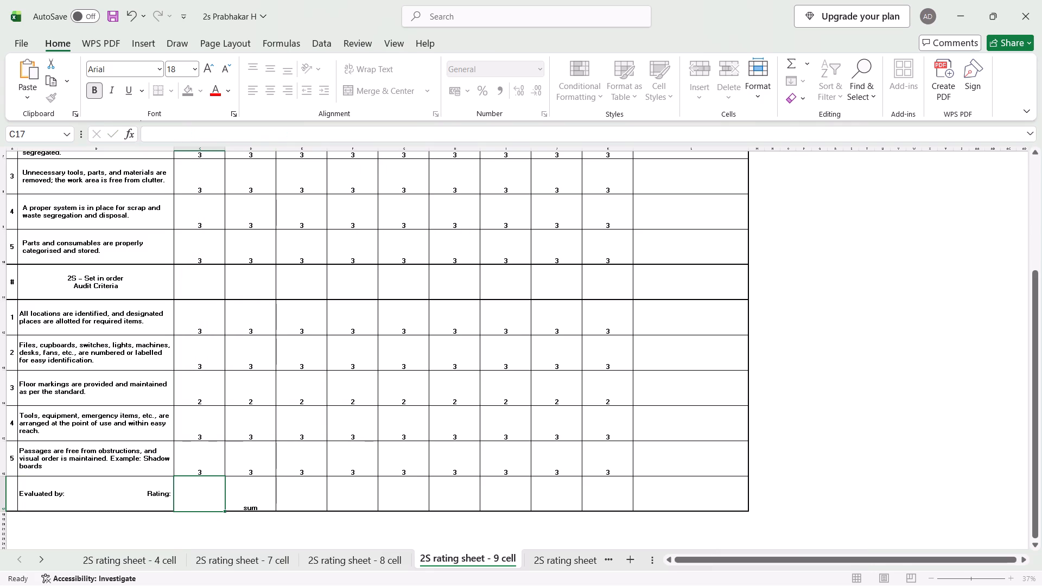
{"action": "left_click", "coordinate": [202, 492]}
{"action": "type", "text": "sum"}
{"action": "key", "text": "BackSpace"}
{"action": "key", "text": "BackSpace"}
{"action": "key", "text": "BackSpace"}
Enter the formula =SUM(C6:C10,C12:C16) in the Cell # 1 rating cell to total its 1S and 2S marks.
{"action": "key", "text": "equal"}
{"action": "type", "text": "sum"}
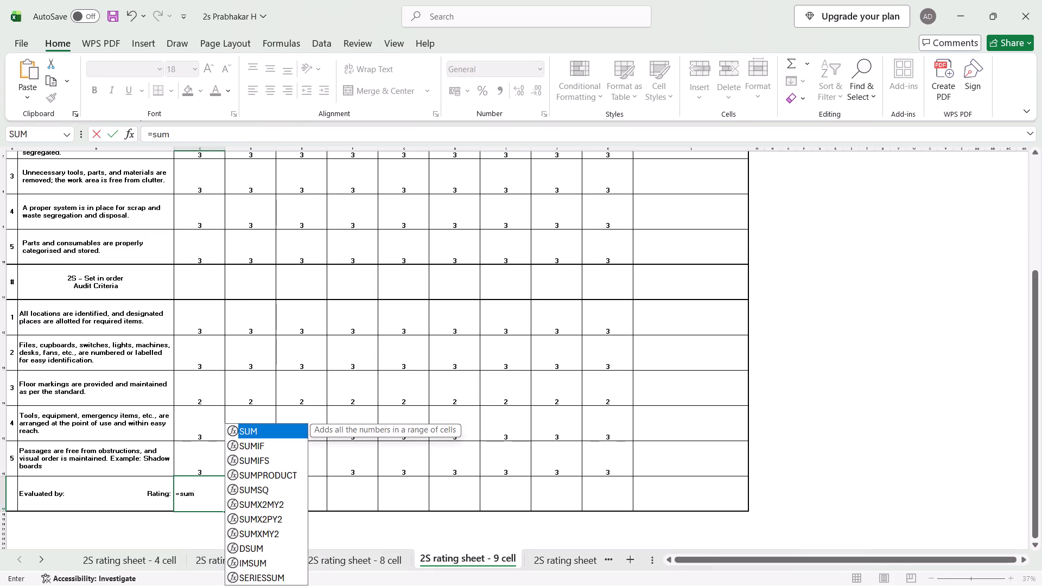
{"action": "key", "text": "shift+parenleft"}
{"action": "scroll", "coordinate": [202, 492], "scroll_direction": "up", "scroll_amount": 1}
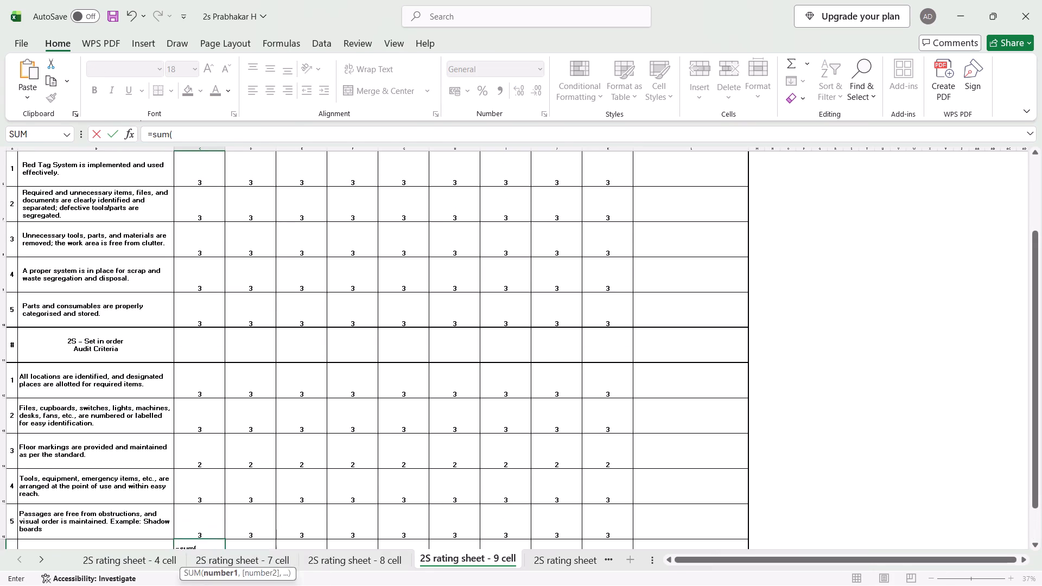
{"action": "scroll", "coordinate": [202, 492], "scroll_direction": "up", "scroll_amount": 2}
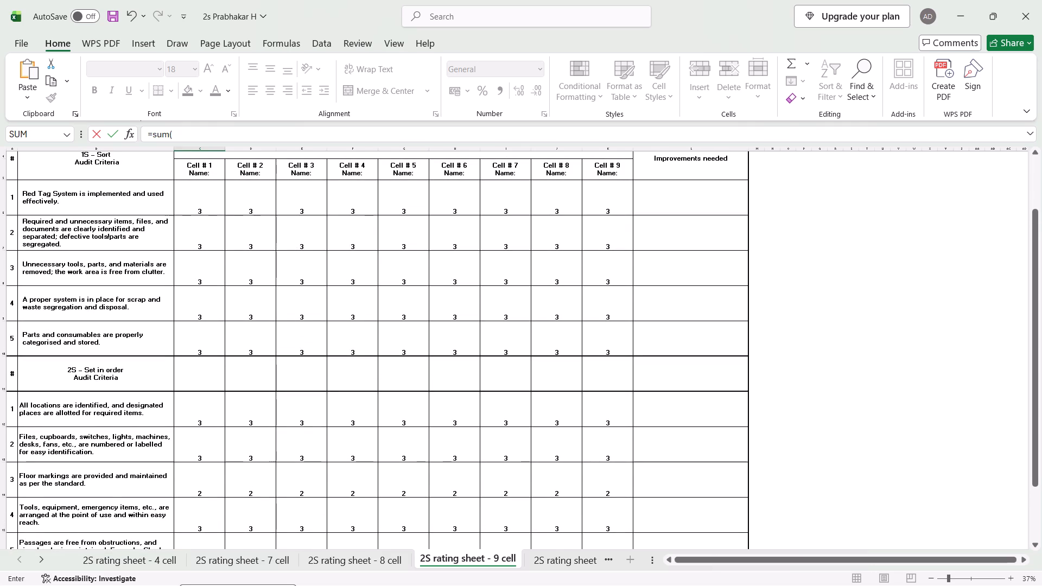
{"action": "left_click_drag", "start_coordinate": [195, 202], "coordinate": [214, 346], "text": "ctrl"}
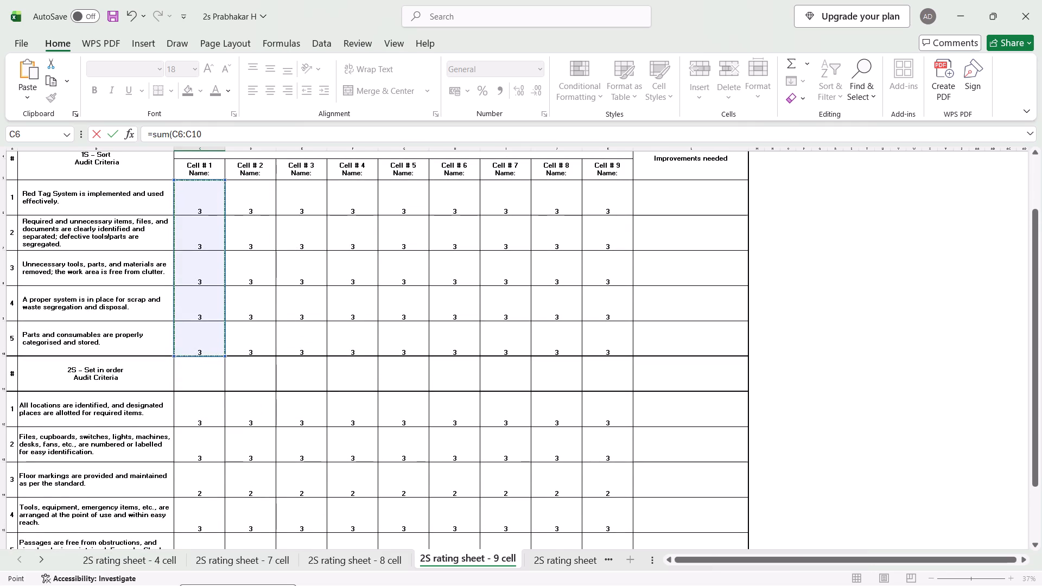
{"action": "scroll", "coordinate": [214, 425], "scroll_direction": "down", "scroll_amount": 1}
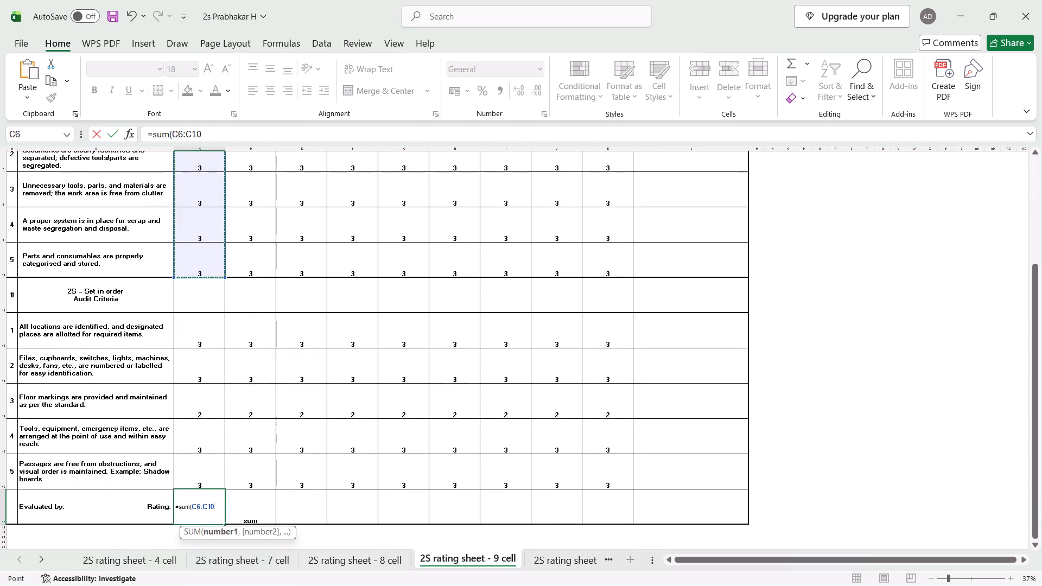
{"action": "left_click_drag", "start_coordinate": [197, 337], "coordinate": [211, 469], "text": "ctrl"}
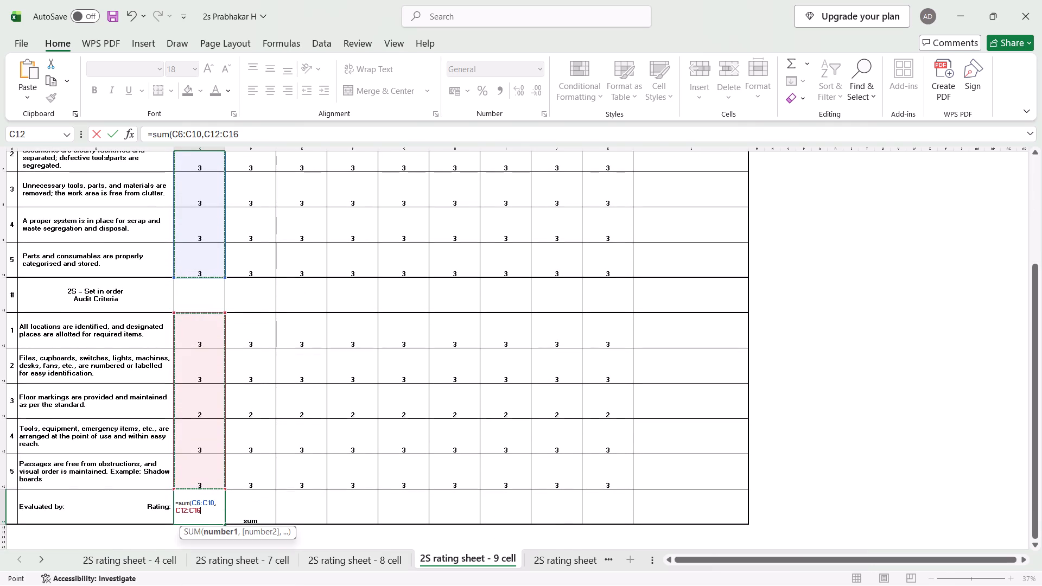
{"action": "key", "text": "shift+parenright"}
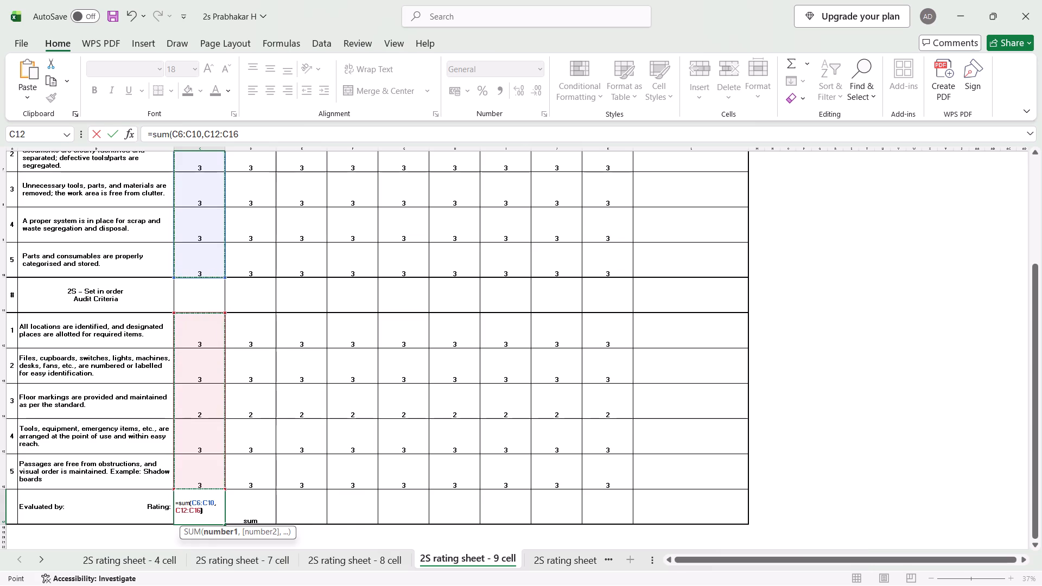
{"action": "key", "text": "Return"}
Fill the Cell # 1 rating formula across the rating row through the Improvements needed column.
{"action": "left_click", "coordinate": [262, 521]}
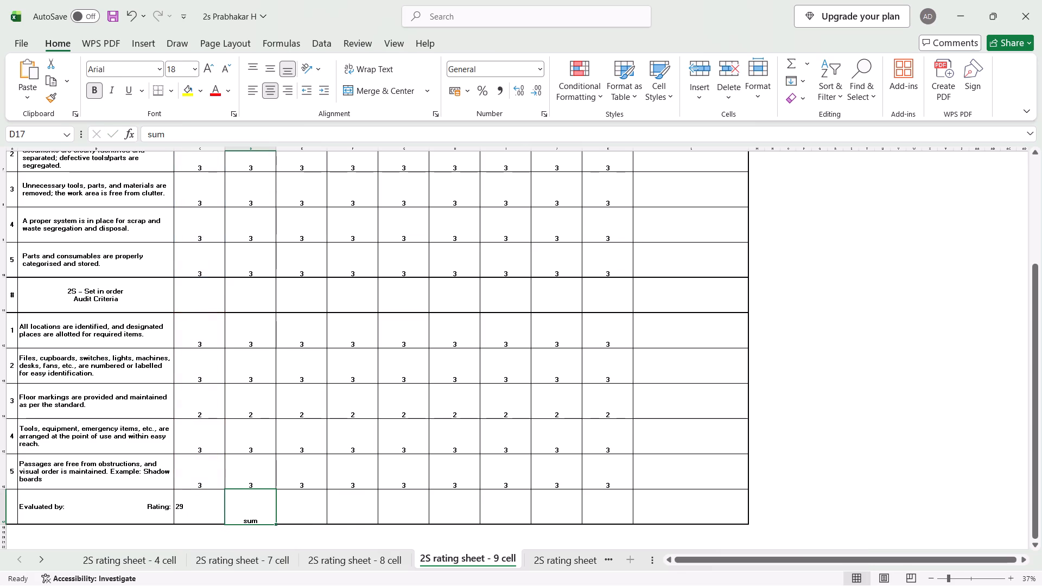
{"action": "left_click", "coordinate": [195, 508]}
{"action": "left_click_drag", "start_coordinate": [223, 524], "coordinate": [355, 526]}
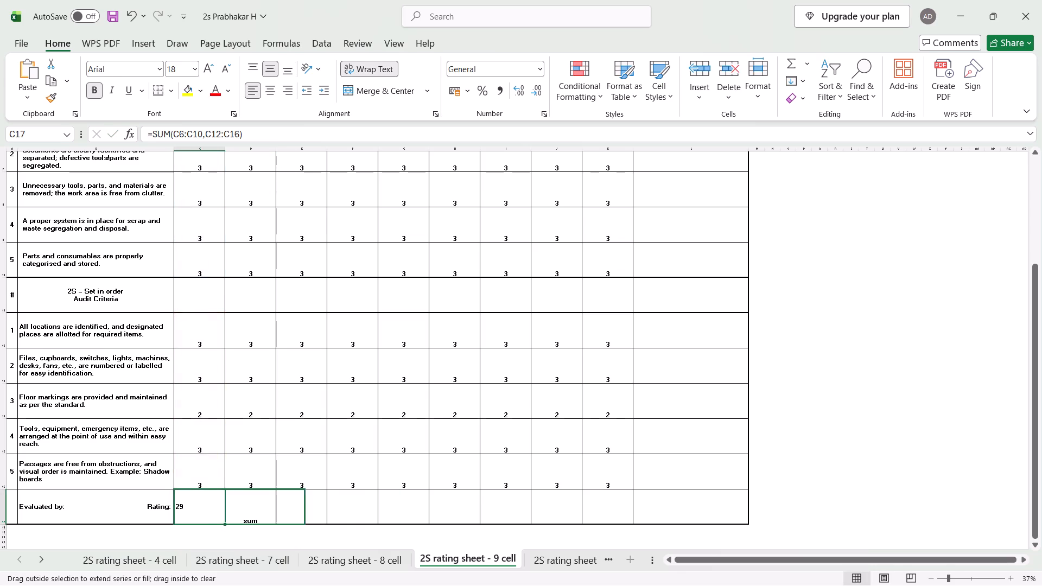
{"action": "left_click_drag", "start_coordinate": [355, 526], "coordinate": [693, 531]}
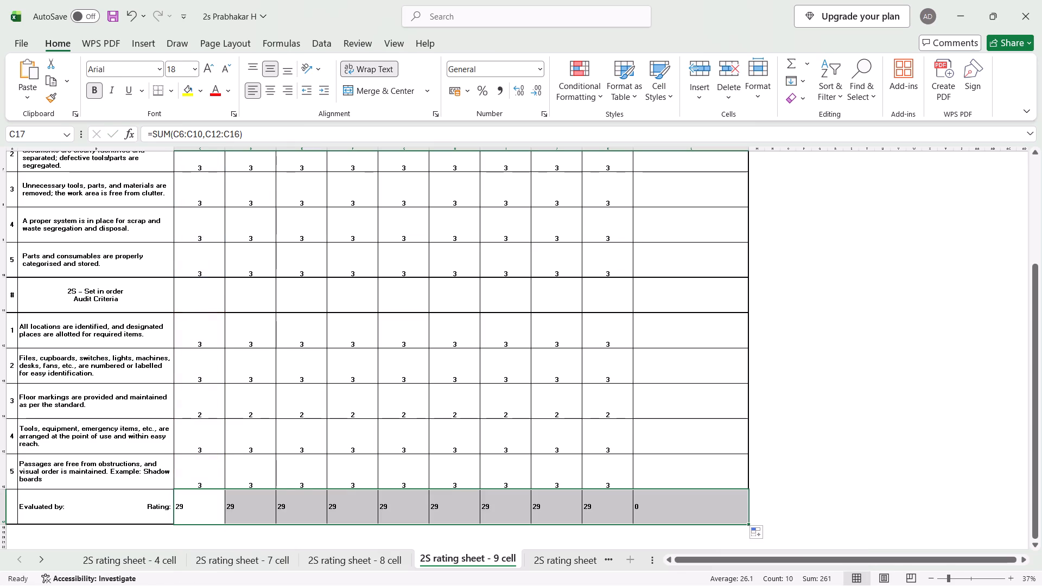
Clear the rating formula from the Improvements needed column in the rating row.
{"action": "left_click", "coordinate": [679, 519]}
{"action": "key", "text": "BackSpace"}
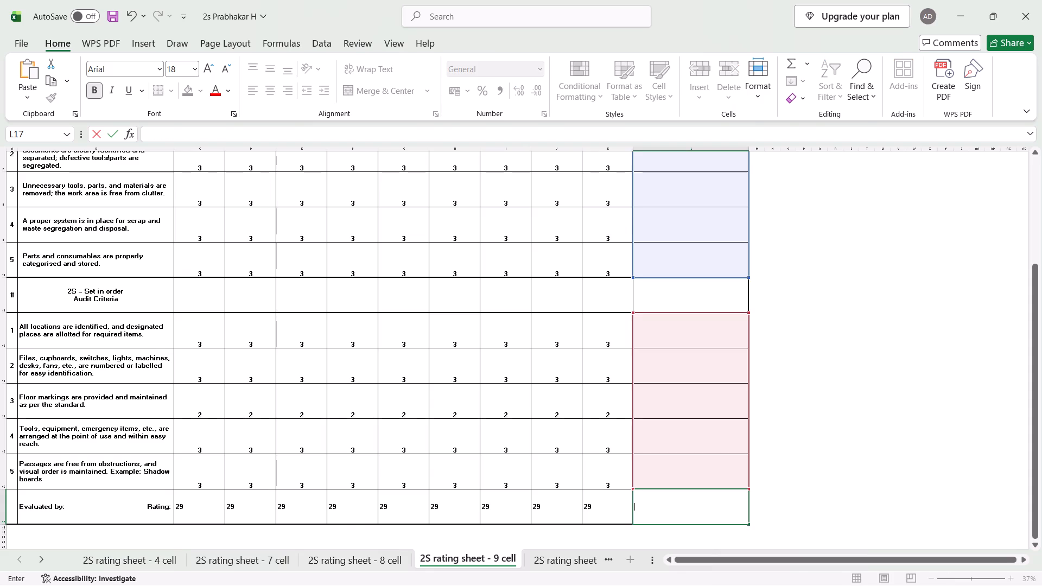
{"action": "key", "text": "ctrl+z"}
{"action": "key", "text": "ctrl+z"}
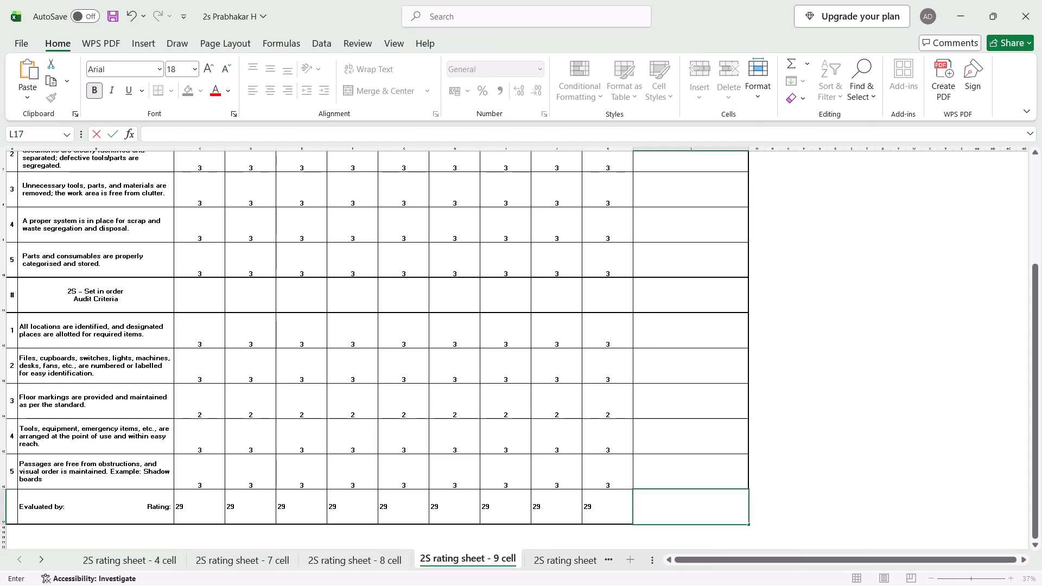
For Cell # 2, enter 3 for 1S criterion 3 and 2.5 for 1S criterion 4 (scrap and waste segregation).
{"action": "scroll", "coordinate": [615, 499], "scroll_direction": "up", "scroll_amount": 2}
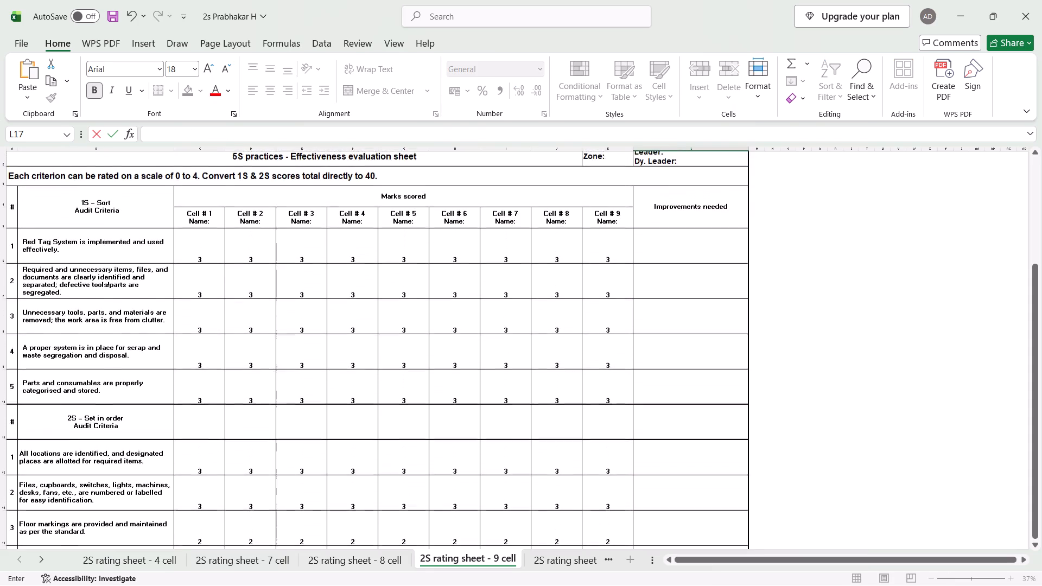
{"action": "scroll", "coordinate": [615, 499], "scroll_direction": "down", "scroll_amount": 3}
{"action": "scroll", "coordinate": [615, 499], "scroll_direction": "up", "scroll_amount": 2}
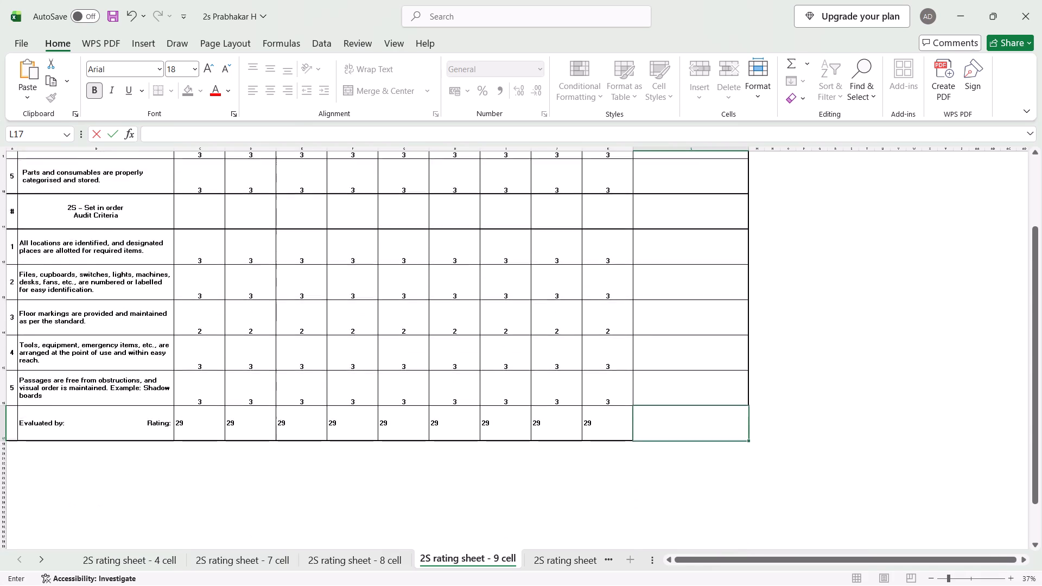
{"action": "scroll", "coordinate": [615, 499], "scroll_direction": "up", "scroll_amount": 1}
{"action": "left_click", "coordinate": [259, 349]}
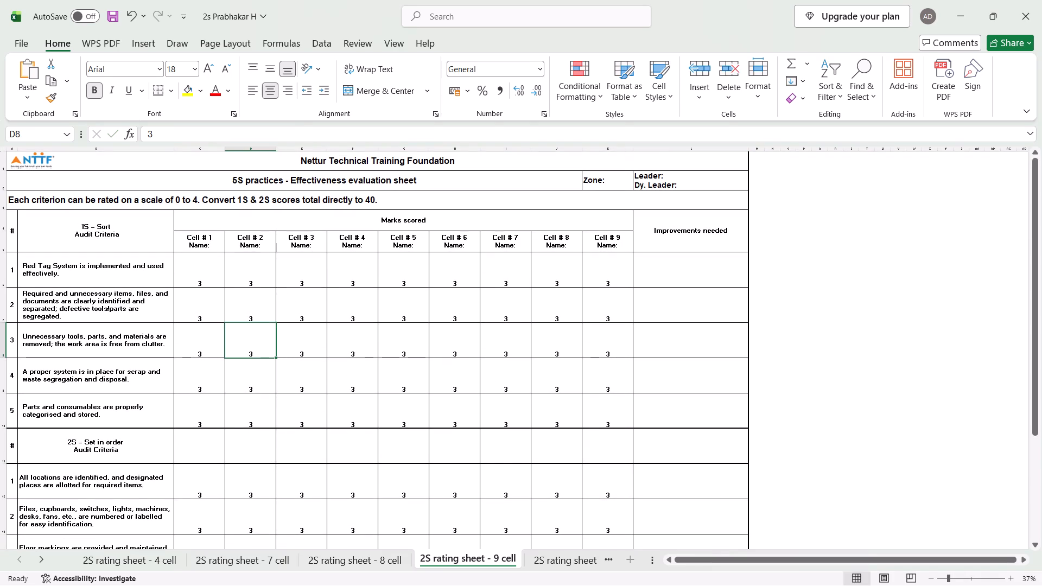
{"action": "key", "text": "3"}
{"action": "key", "text": "Return"}
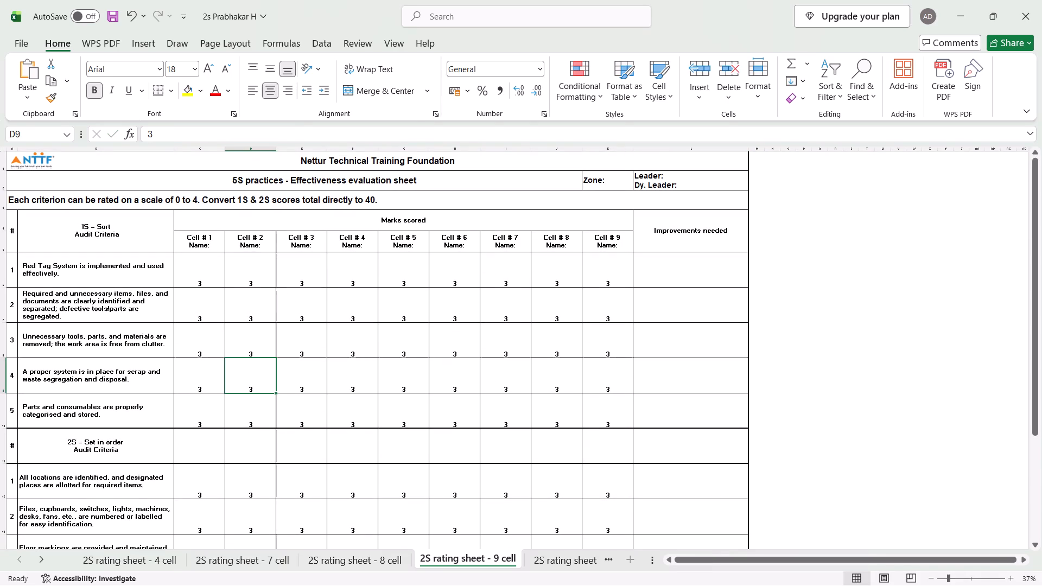
{"action": "type", "text": "2.5"}
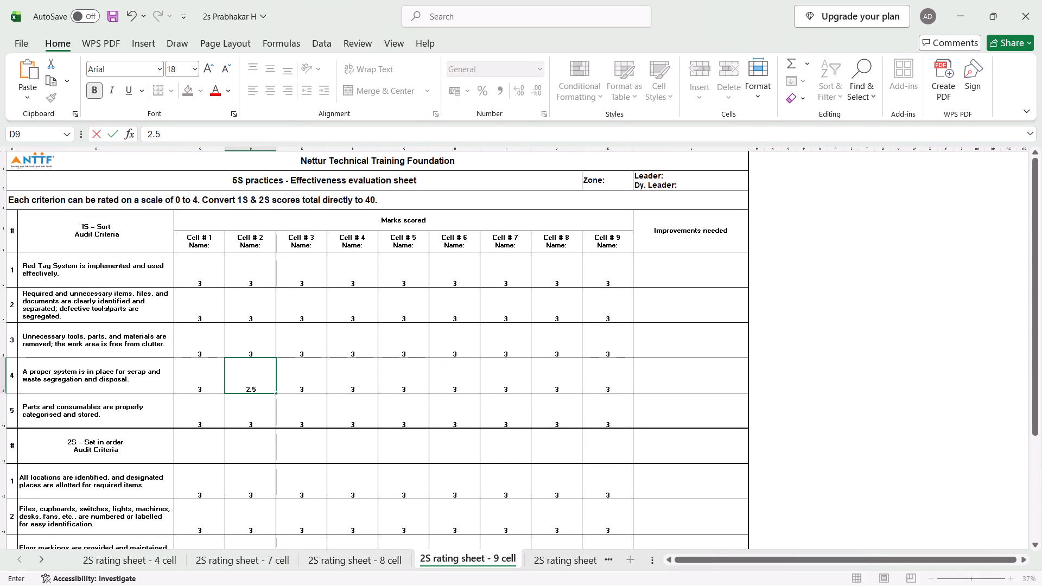
{"action": "scroll", "coordinate": [264, 417], "scroll_direction": "down", "scroll_amount": 1}
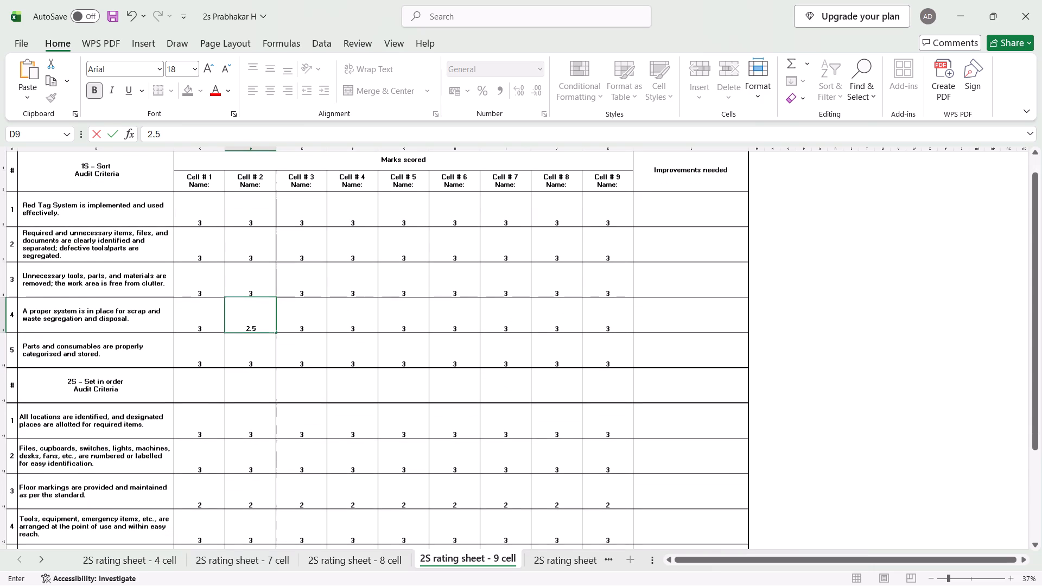
{"action": "left_click", "coordinate": [310, 320]}
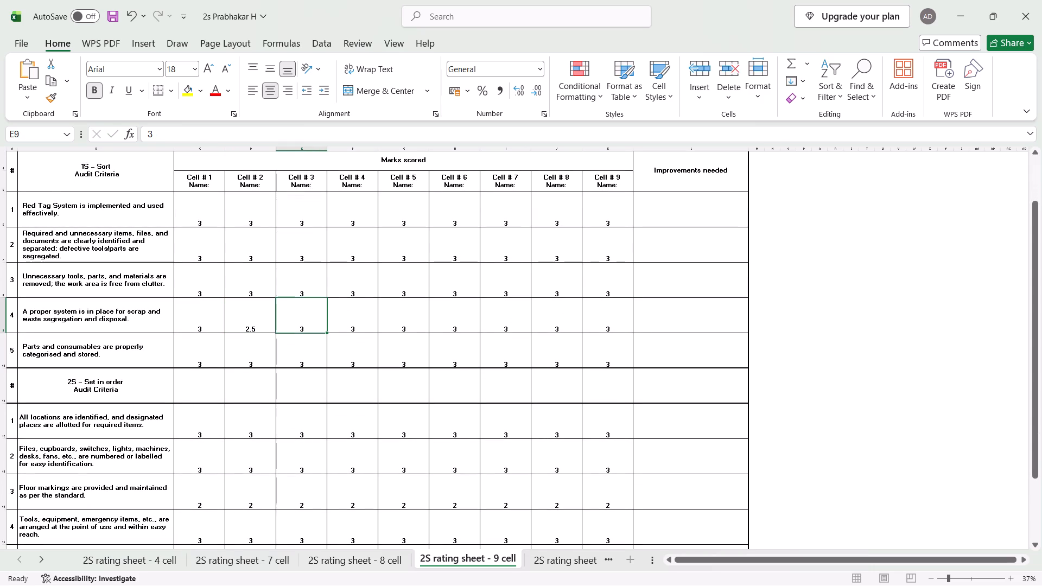
Set the Cell # 3 marks for 1S criterion 3 (unnecessary tools) and criterion 5 (parts and consumables) to 2.
{"action": "left_click", "coordinate": [314, 291]}
{"action": "key", "text": "2"}
{"action": "key", "text": "Return"}
{"action": "left_click", "coordinate": [302, 353]}
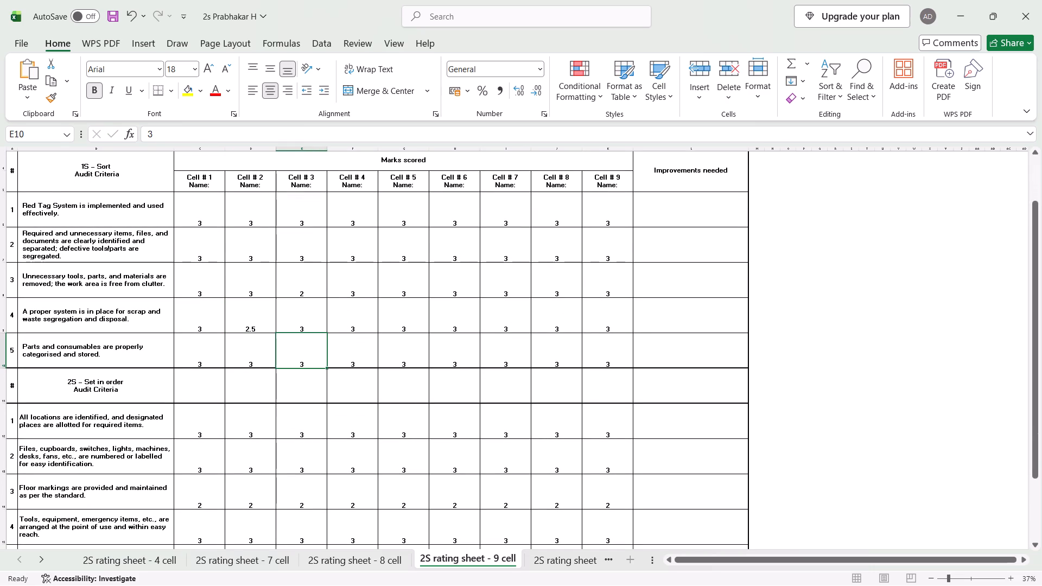
{"action": "key", "text": "2"}
{"action": "key", "text": "Return"}
Set the Cell # 6 mark for 1S criterion 4 (scrap and waste segregation) to 2.
{"action": "scroll", "coordinate": [302, 353], "scroll_direction": "down", "scroll_amount": 2}
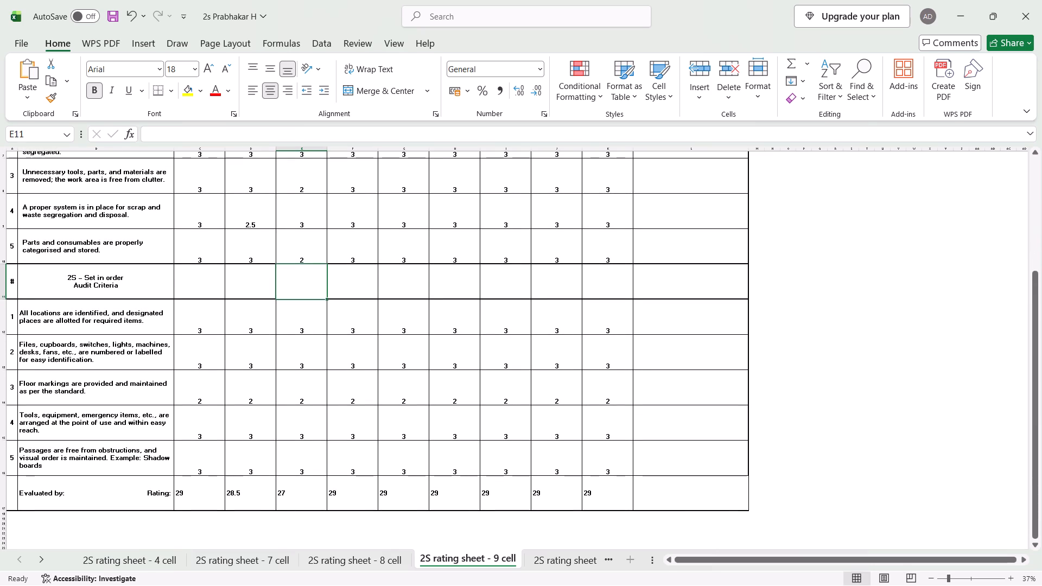
{"action": "left_click", "coordinate": [454, 203]}
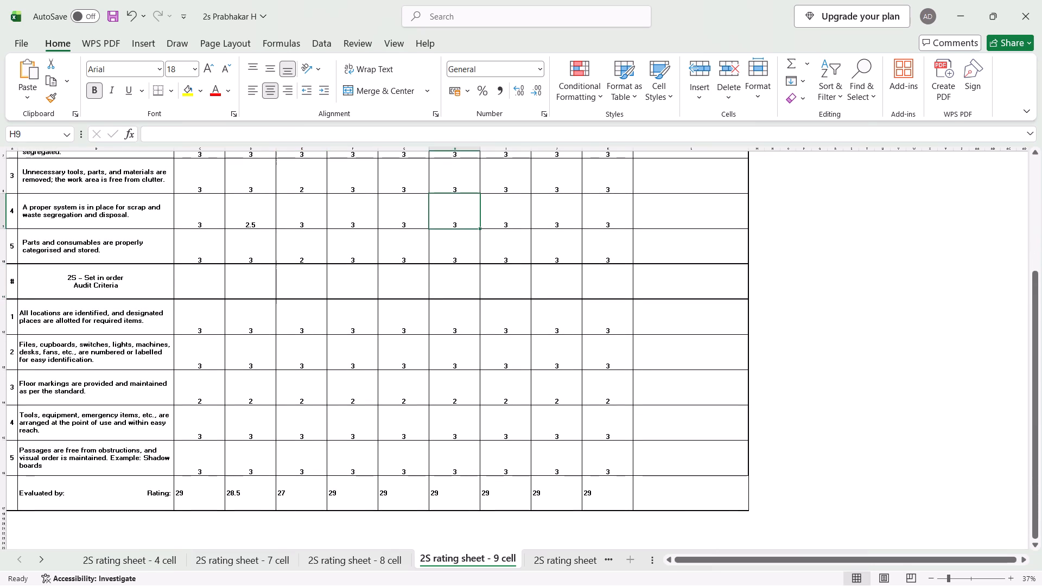
{"action": "key", "text": "3"}
{"action": "key", "text": "2"}
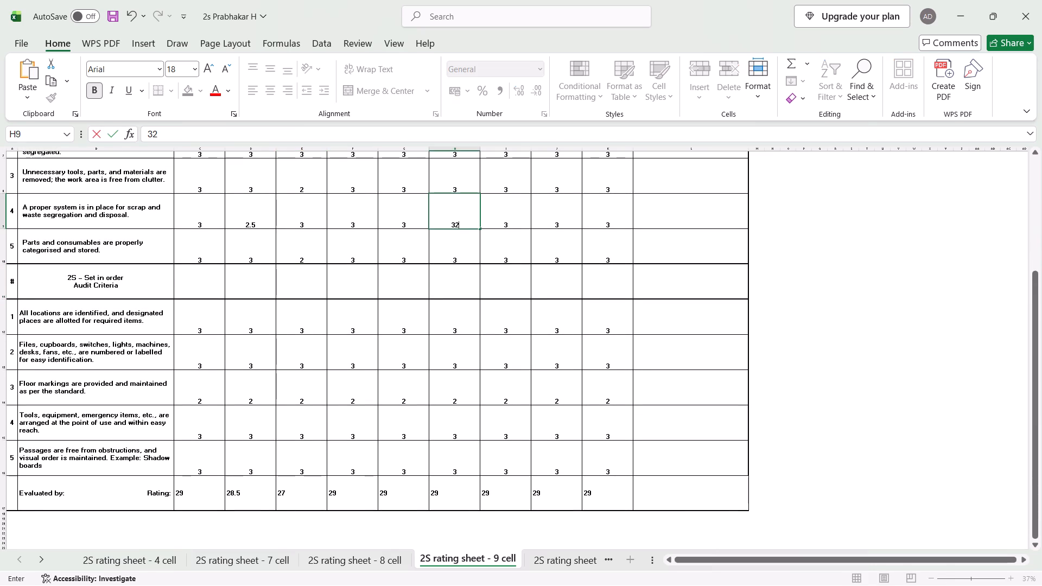
{"action": "key", "text": "BackSpace"}
{"action": "key", "text": "BackSpace"}
{"action": "key", "text": "2"}
{"action": "key", "text": "Return"}
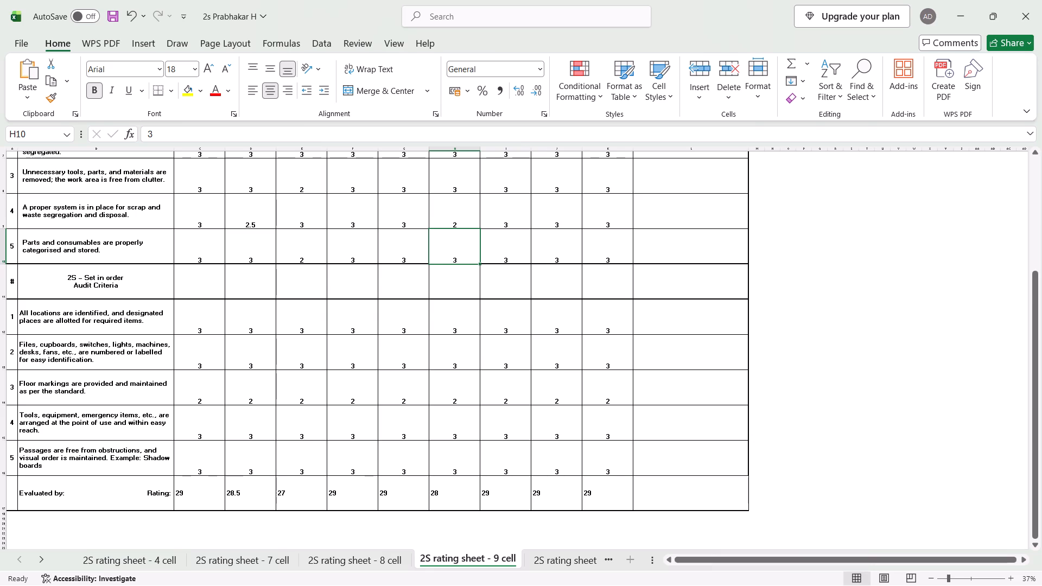
Set the Cell # 9 mark for 2S criterion 4 (tools at point of use) to 2.
{"action": "left_click", "coordinate": [609, 416]}
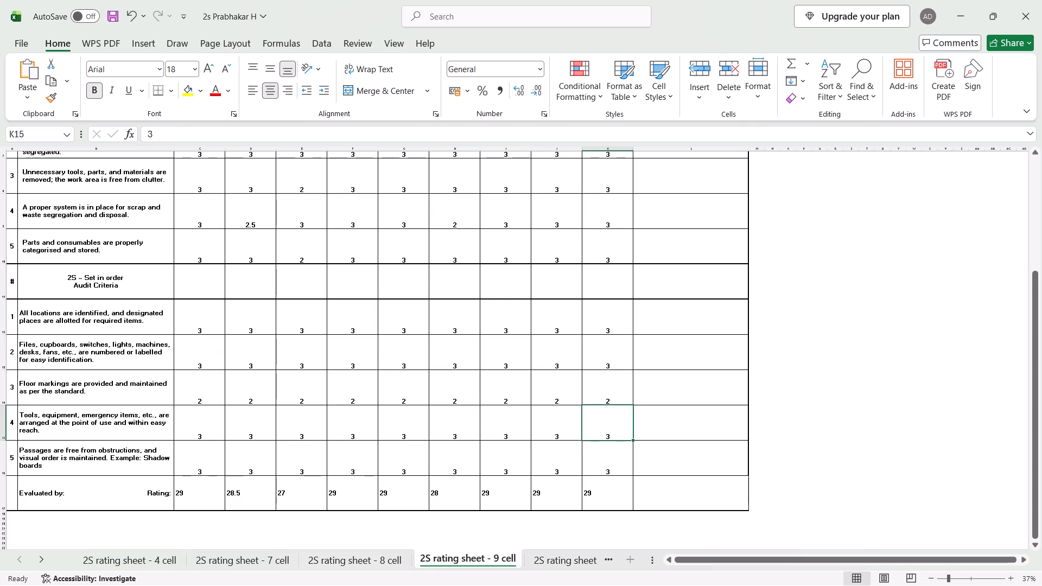
{"action": "key", "text": "2"}
{"action": "key", "text": "Return"}
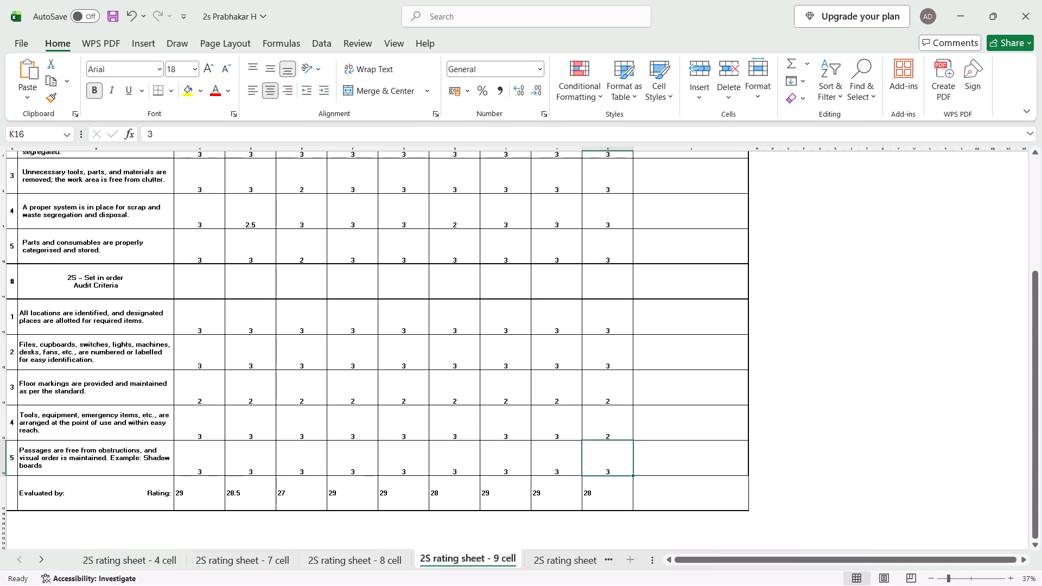
Set the Cell # 7 marks for 2S criterion 4 and 1S criterion 4 to 2.5 each.
{"action": "left_click", "coordinate": [503, 418]}
{"action": "type", "text": "2.5"}
{"action": "key", "text": "Return"}
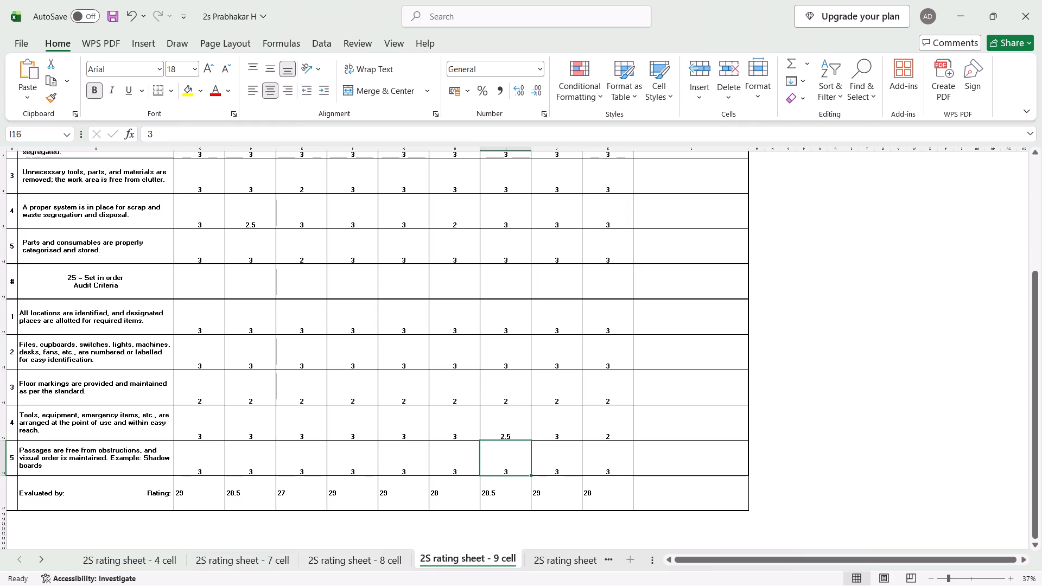
{"action": "scroll", "coordinate": [503, 418], "scroll_direction": "up", "scroll_amount": 3}
{"action": "left_click", "coordinate": [516, 383]}
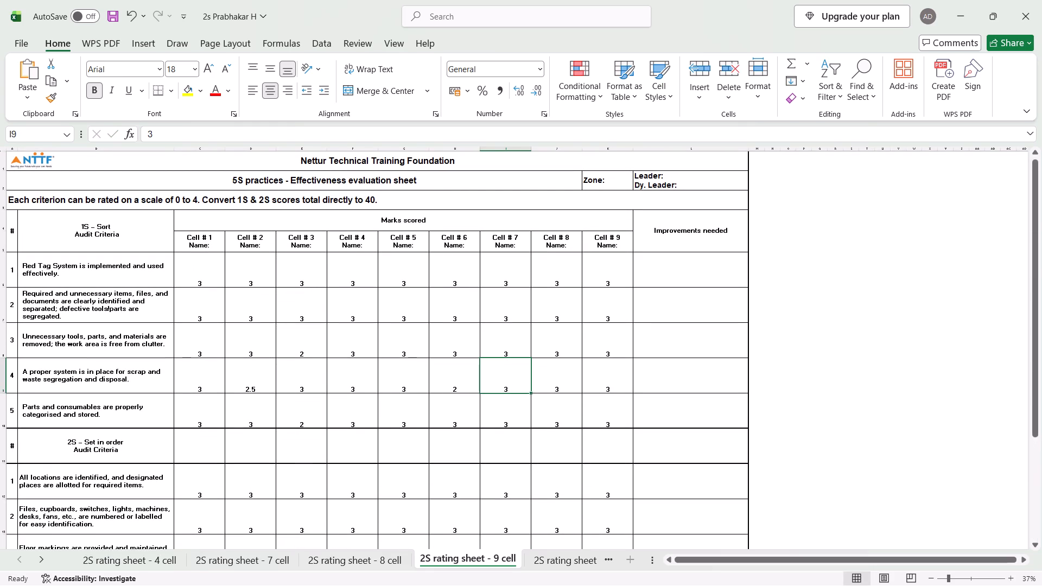
{"action": "type", "text": "2.5"}
{"action": "scroll", "coordinate": [517, 375], "scroll_direction": "down", "scroll_amount": 6}
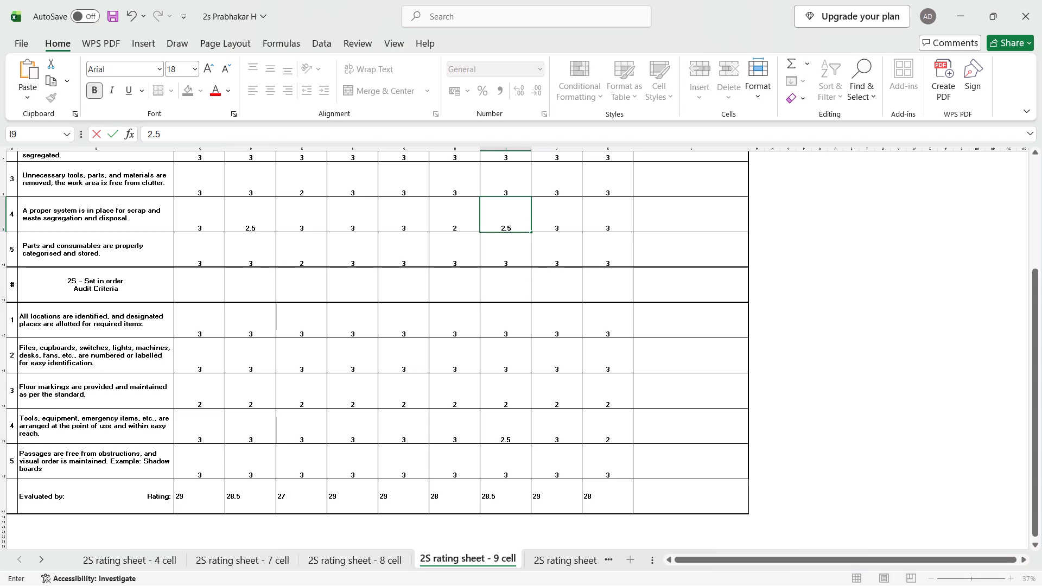
{"action": "key", "text": "Return"}
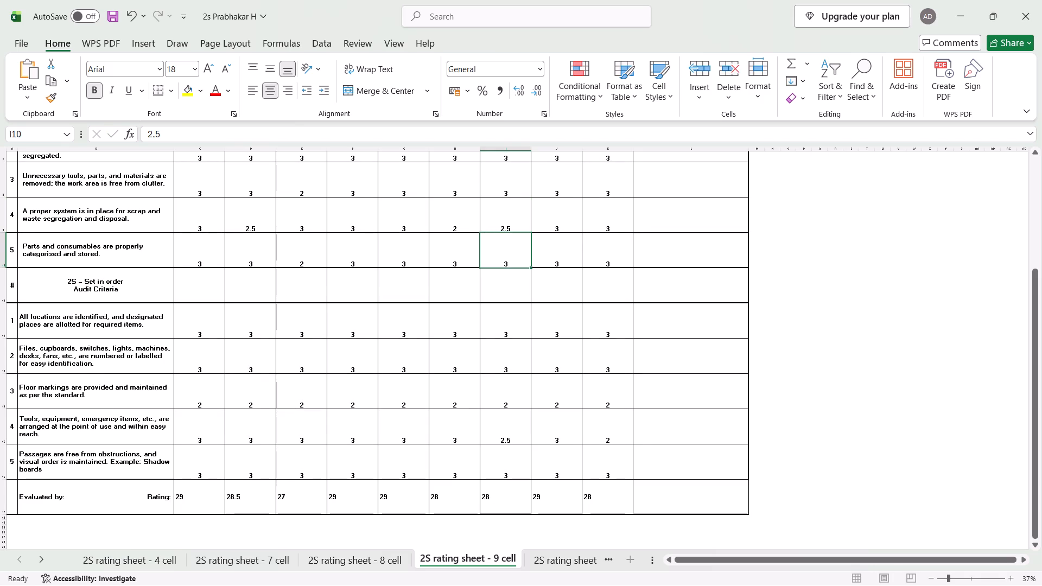
Set the Cell # 5 mark for 1S criterion 1 (Red Tag System) to 2.
{"action": "left_click", "coordinate": [410, 456]}
{"action": "scroll", "coordinate": [410, 456], "scroll_direction": "up", "scroll_amount": 2}
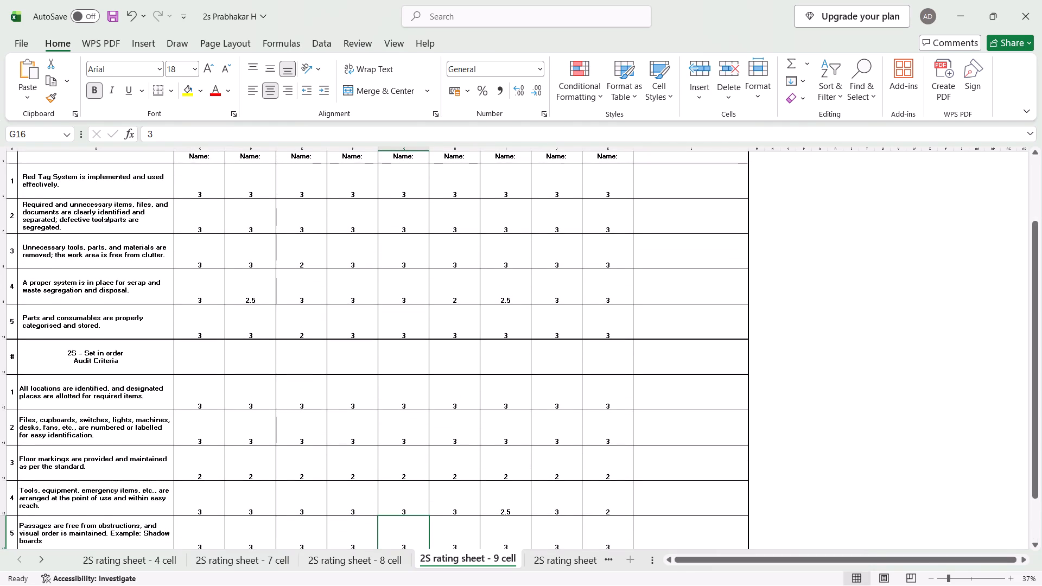
{"action": "left_click", "coordinate": [406, 271]}
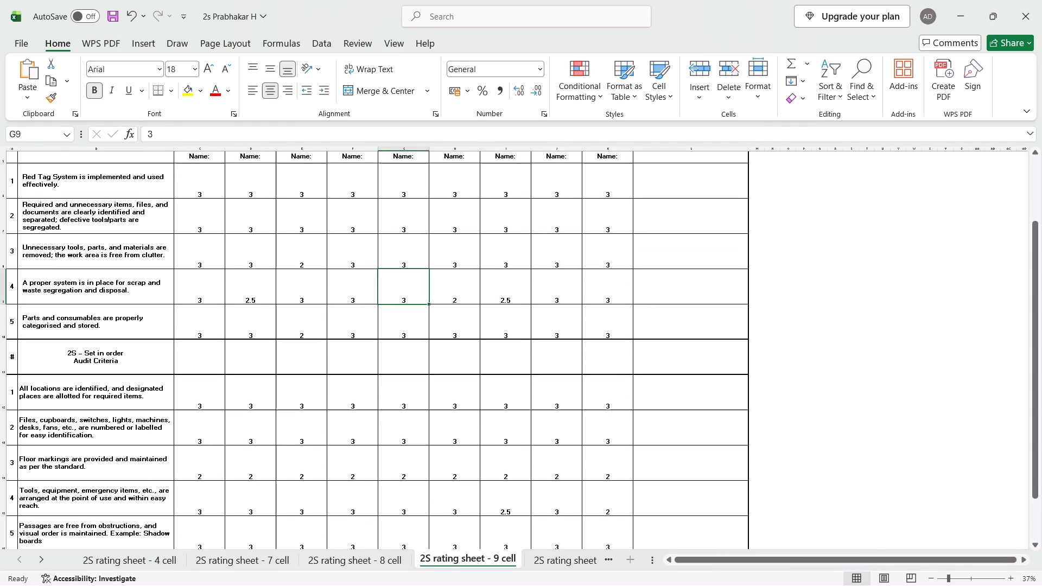
{"action": "left_click", "coordinate": [405, 194]}
{"action": "key", "text": "2"}
{"action": "key", "text": "Return"}
{"action": "scroll", "coordinate": [405, 194], "scroll_direction": "down", "scroll_amount": 1}
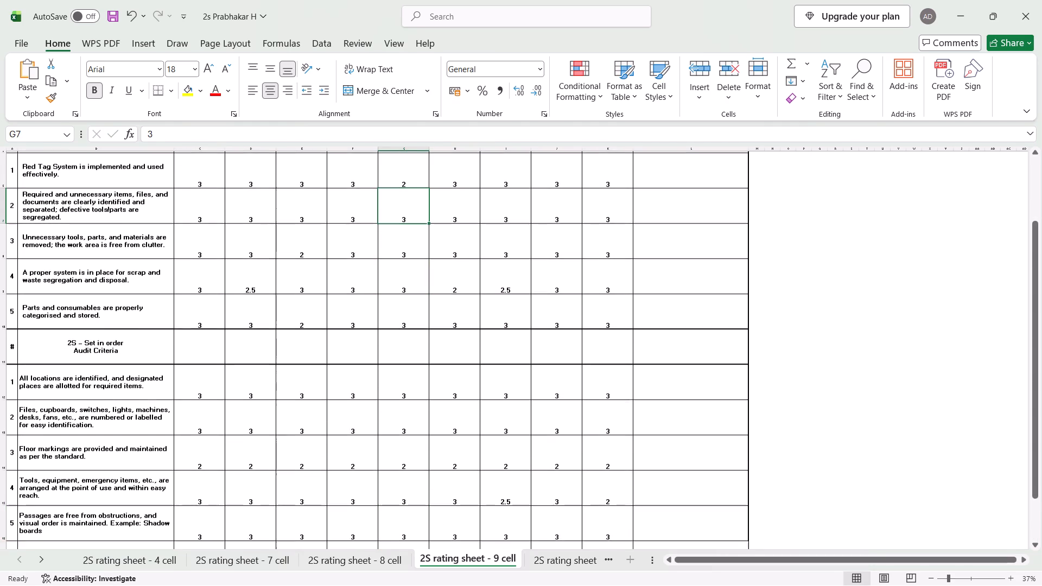
Centre the rating totals horizontally for Cell # 1 to Cell # 9 in the Evaluated by row.
{"action": "scroll", "coordinate": [405, 194], "scroll_direction": "down", "scroll_amount": 5}
{"action": "scroll", "coordinate": [405, 194], "scroll_direction": "up", "scroll_amount": 4}
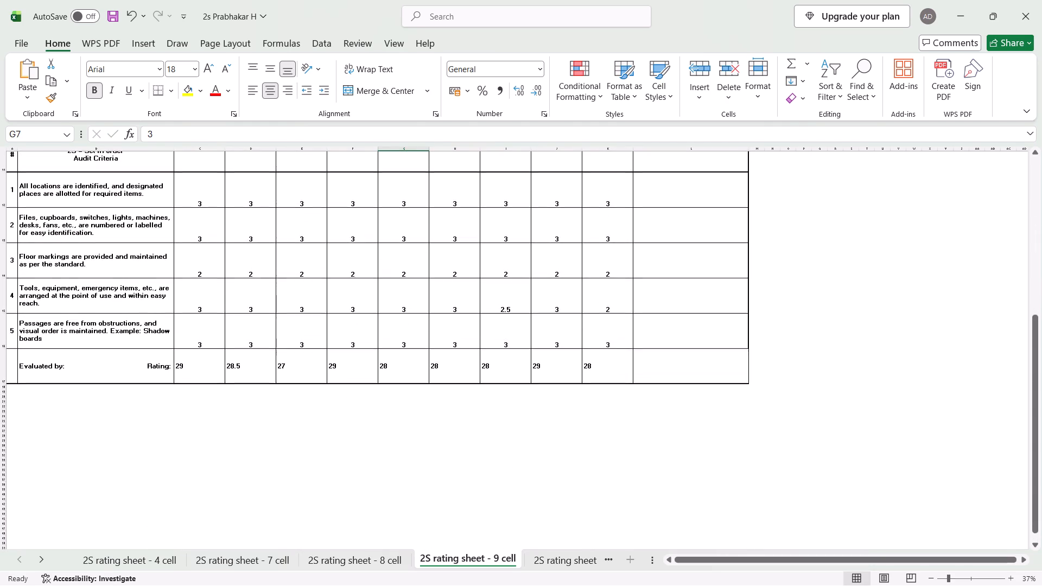
{"action": "scroll", "coordinate": [405, 194], "scroll_direction": "up", "scroll_amount": 1}
{"action": "left_click", "coordinate": [412, 426]}
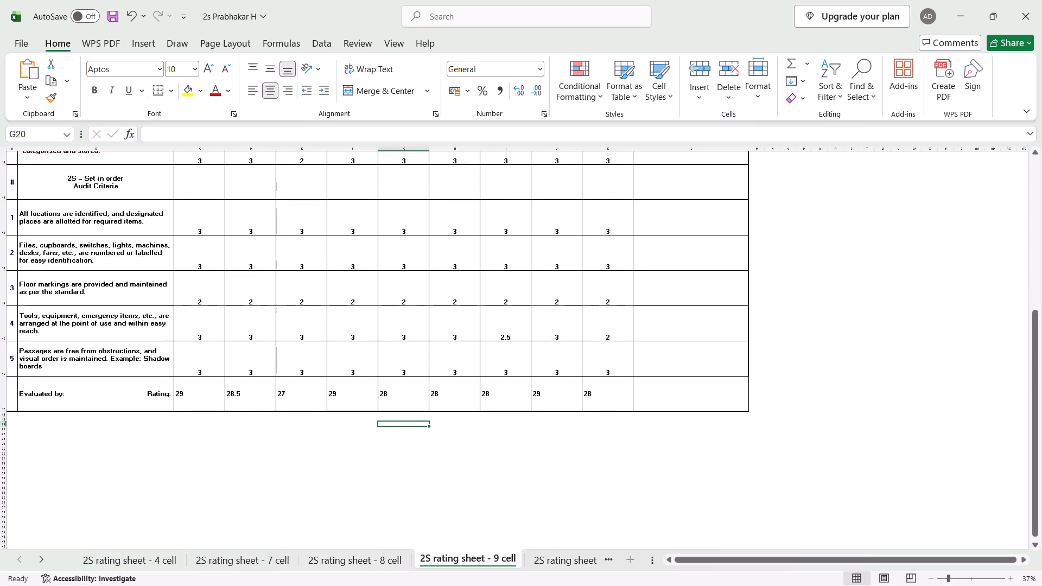
{"action": "left_click_drag", "start_coordinate": [186, 398], "coordinate": [588, 399]}
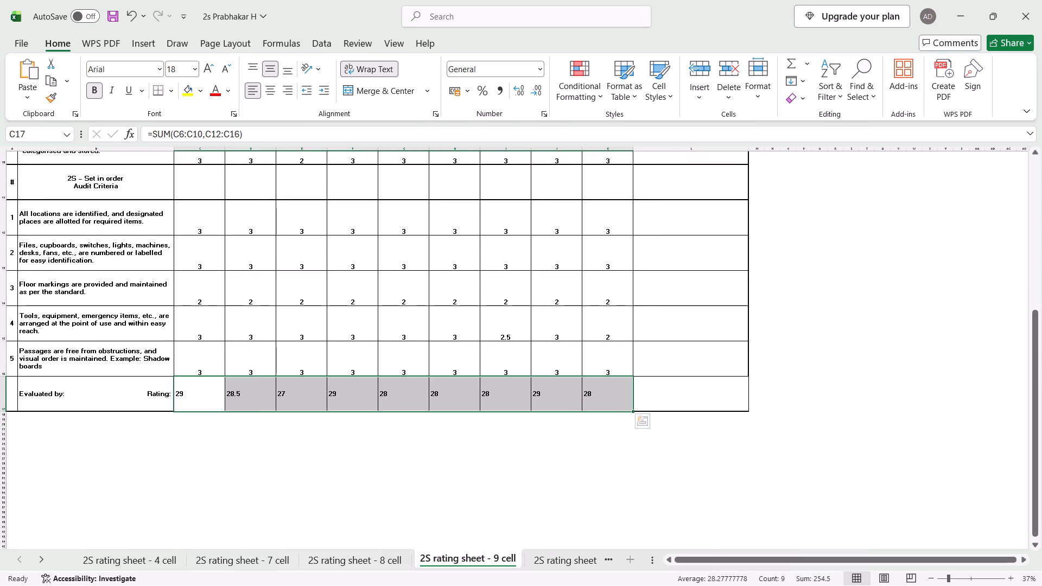
{"action": "left_click", "coordinate": [265, 94]}
{"action": "left_click", "coordinate": [365, 544]}
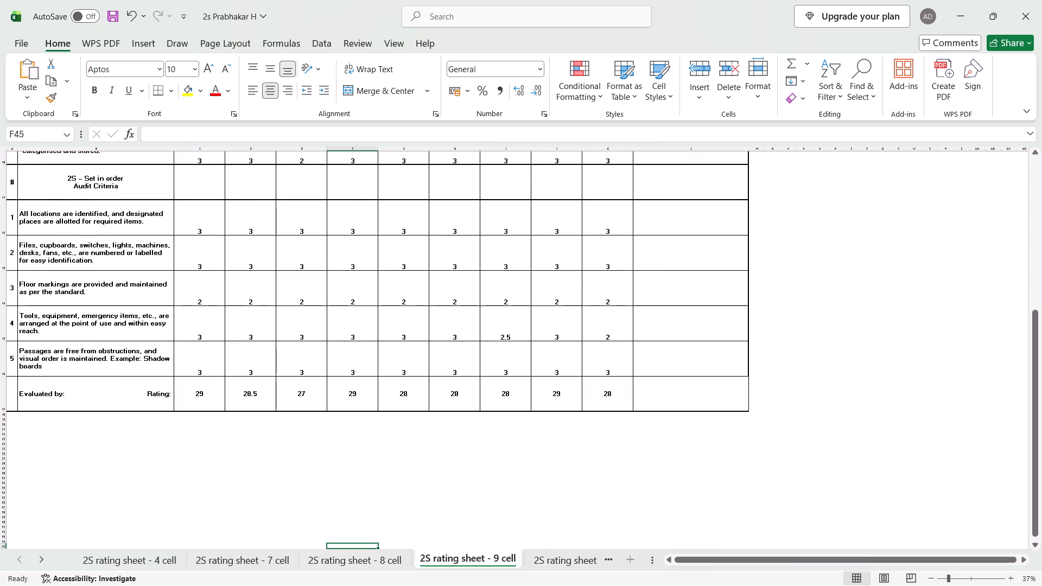
On the 10-cell rating sheet, fill all five 1S criteria with a mark of 3 for Cell # 1 to Cell # 10.
{"action": "scroll", "coordinate": [365, 544], "scroll_direction": "up", "scroll_amount": 3}
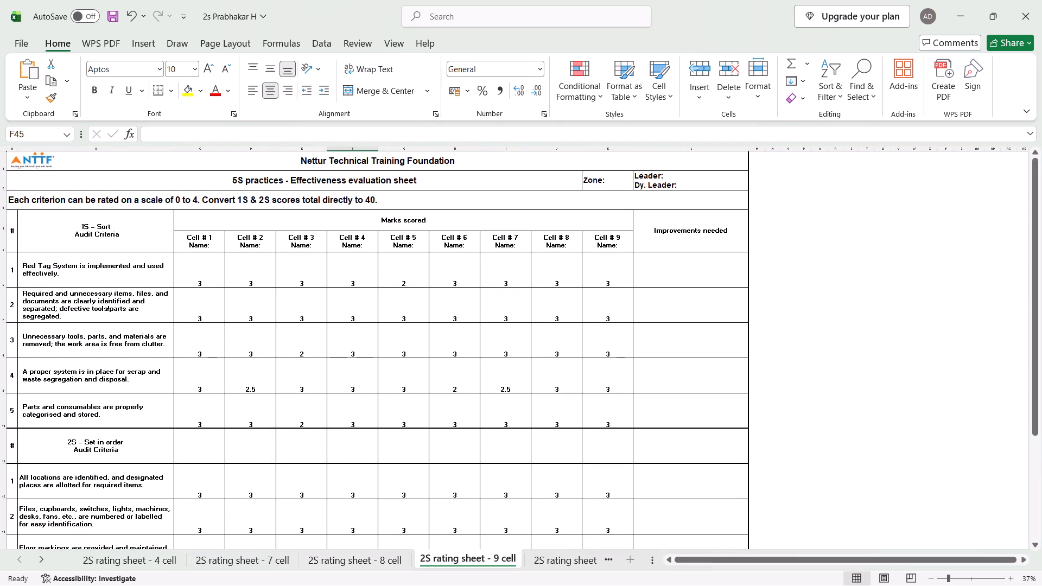
{"action": "left_click", "coordinate": [564, 562]}
{"action": "left_click", "coordinate": [198, 275]}
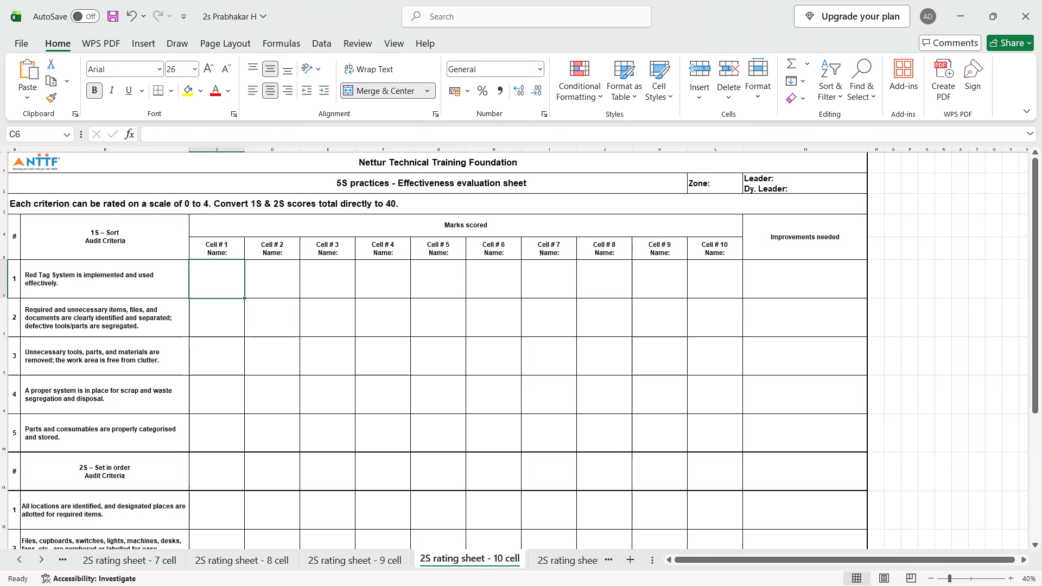
{"action": "key", "text": "3"}
{"action": "key", "text": "Return"}
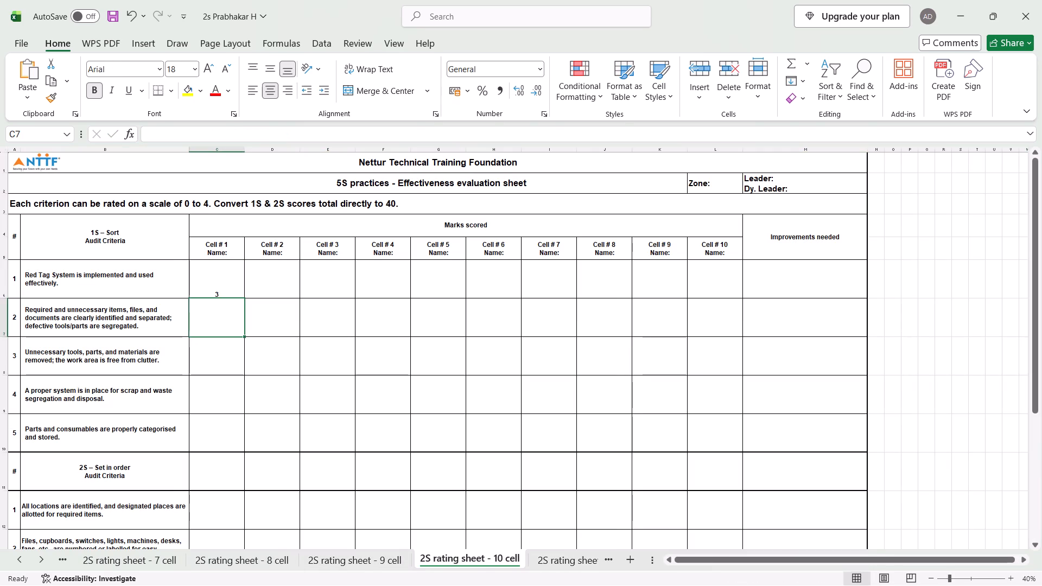
{"action": "left_click", "coordinate": [201, 278]}
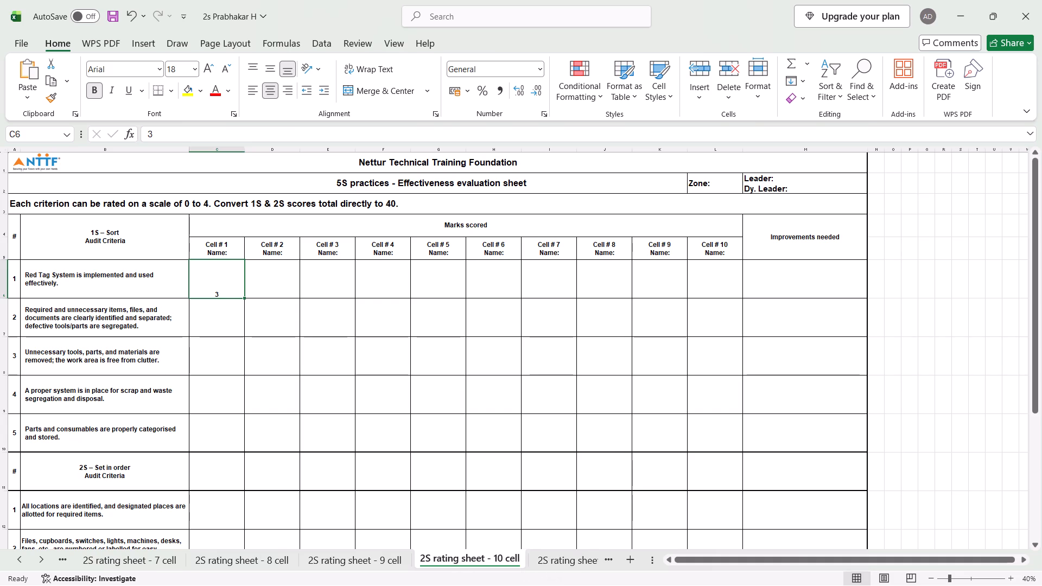
{"action": "left_click_drag", "start_coordinate": [242, 296], "coordinate": [666, 284]}
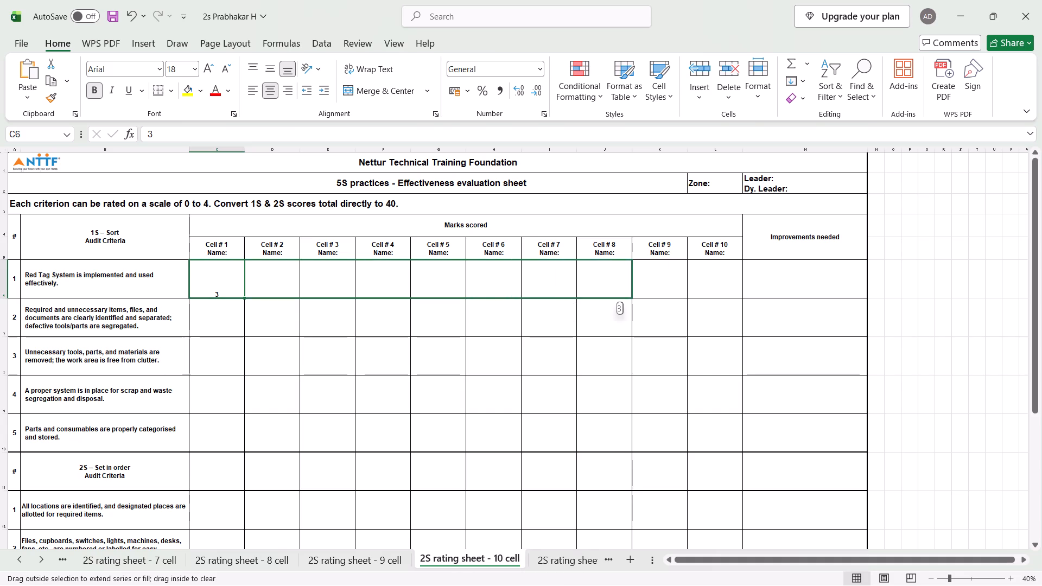
{"action": "left_click_drag", "start_coordinate": [666, 284], "coordinate": [754, 287]}
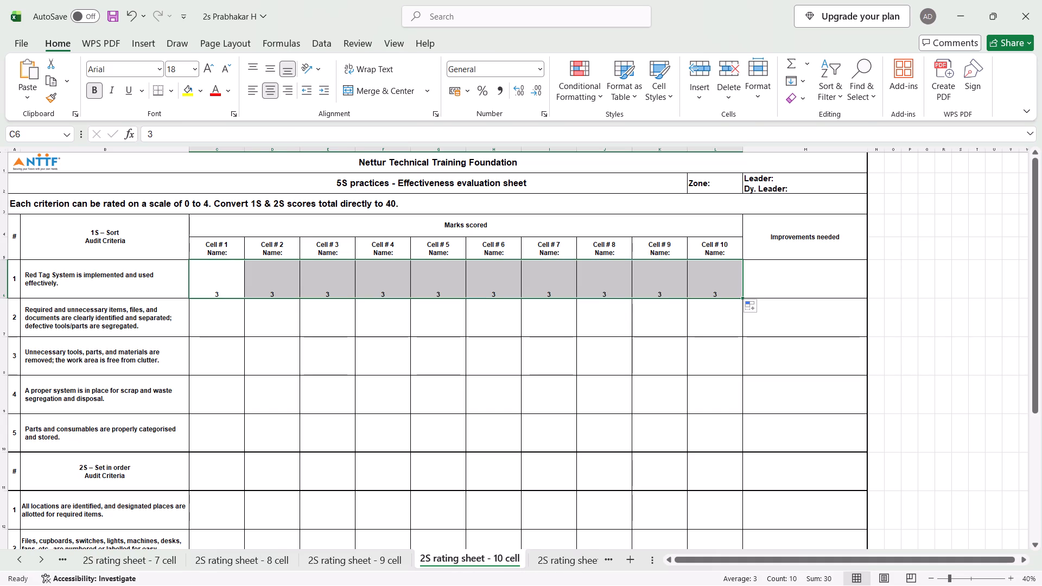
{"action": "left_click_drag", "start_coordinate": [742, 297], "coordinate": [722, 434]}
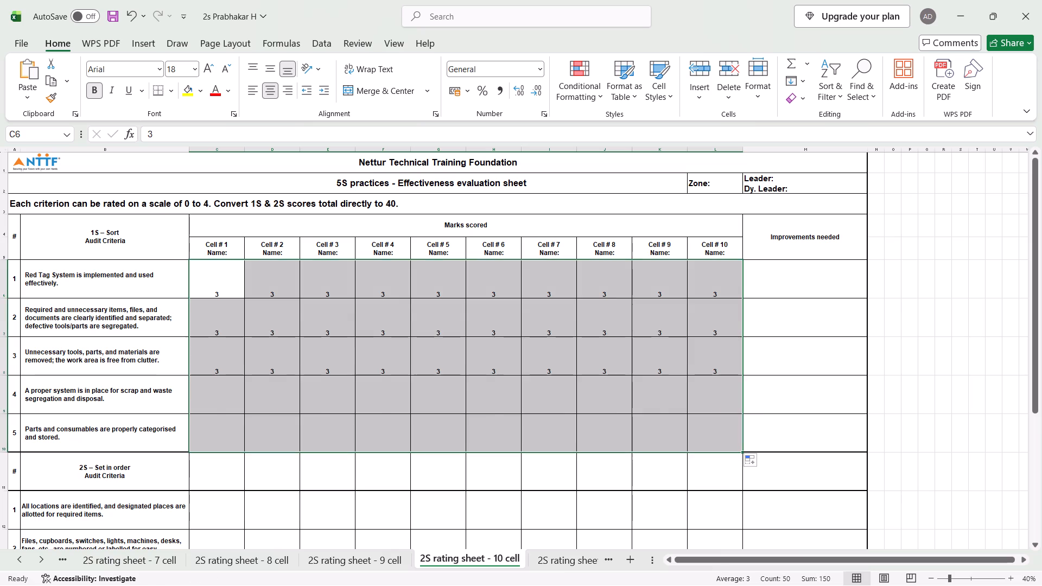
Fill all five 2S criteria with a mark of 3 for Cell # 1 to Cell # 10.
{"action": "scroll", "coordinate": [722, 434], "scroll_direction": "down", "scroll_amount": 2}
{"action": "left_click", "coordinate": [233, 390]}
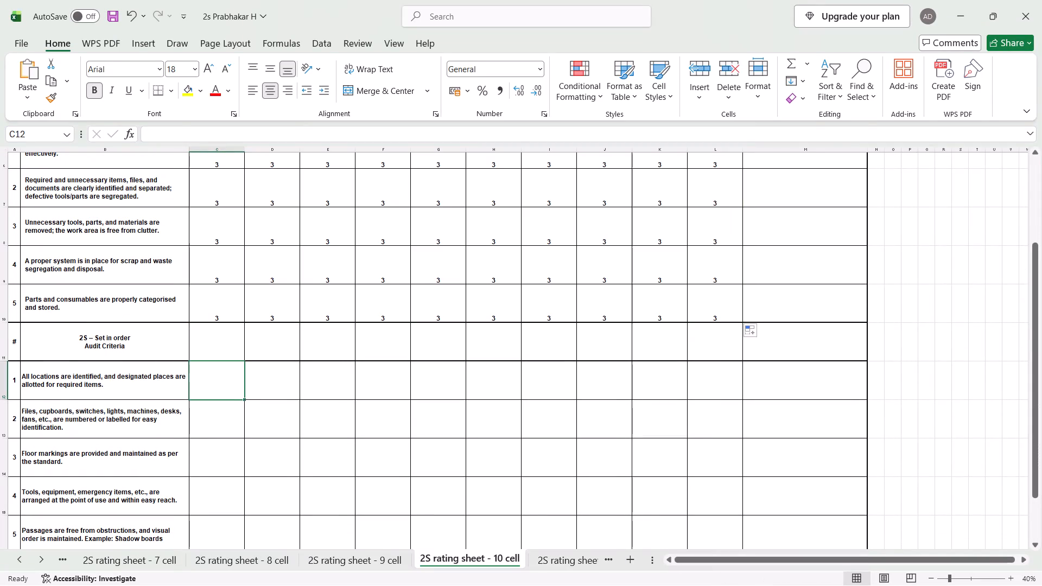
{"action": "key", "text": "3"}
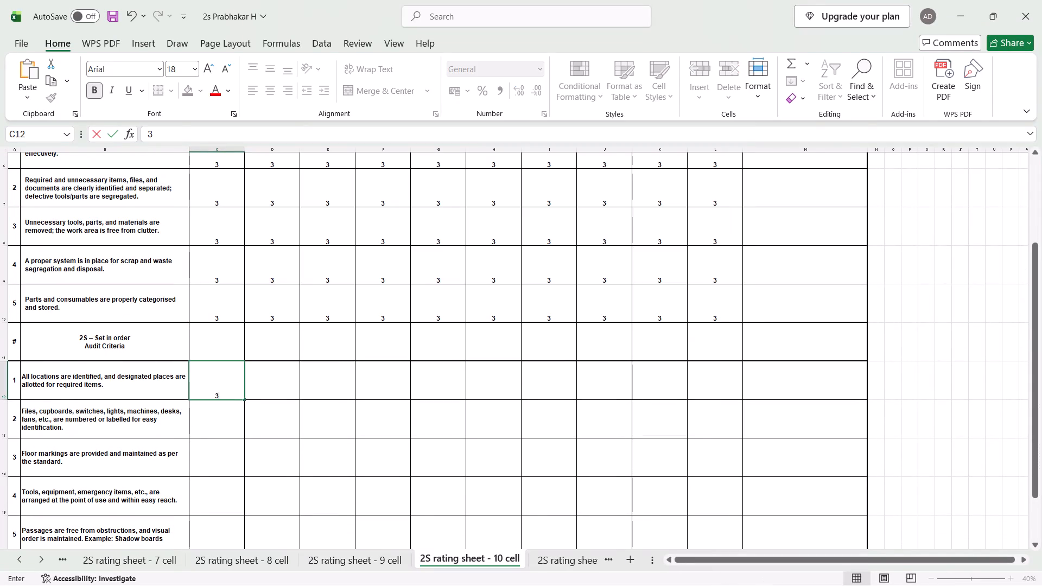
{"action": "left_click_drag", "start_coordinate": [245, 399], "coordinate": [738, 386]}
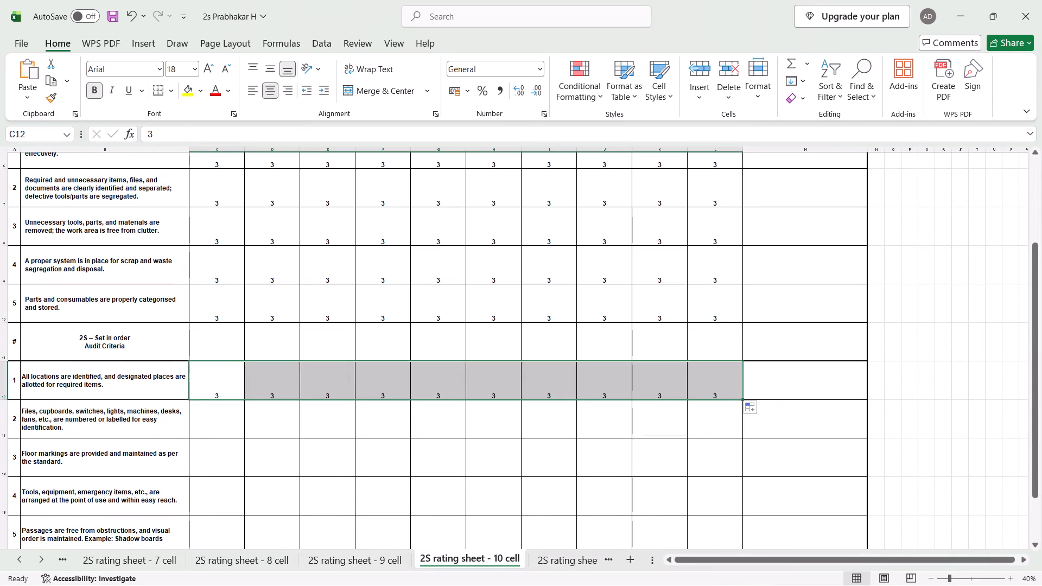
{"action": "scroll", "coordinate": [656, 457], "scroll_direction": "down", "scroll_amount": 2}
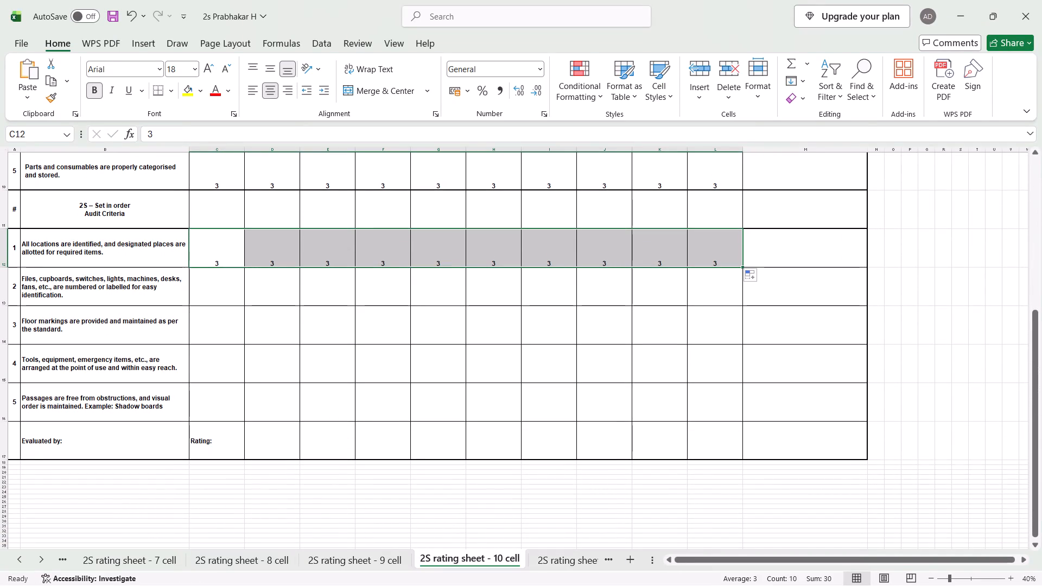
{"action": "left_click_drag", "start_coordinate": [741, 268], "coordinate": [720, 407]}
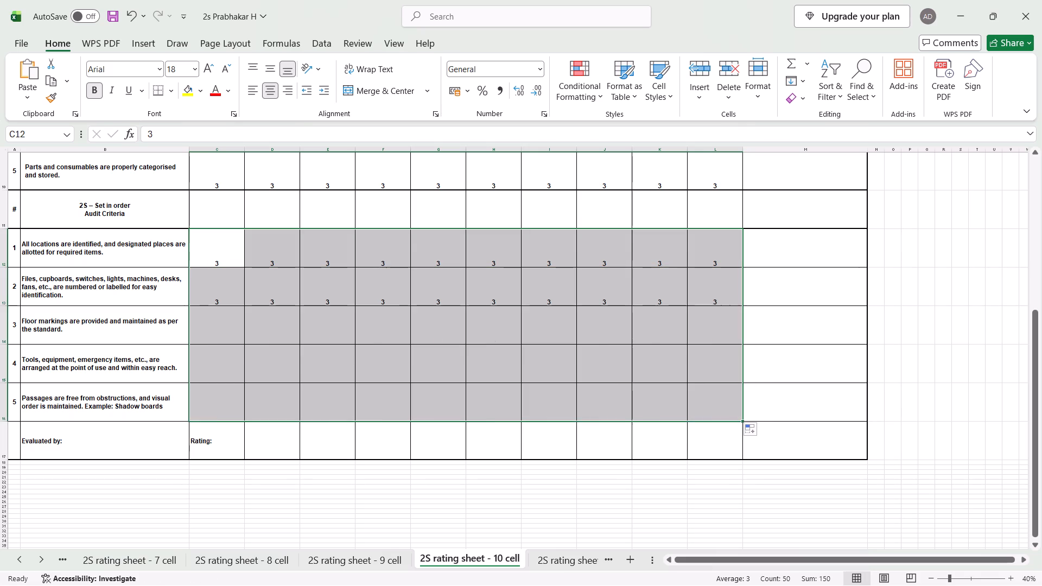
Copy the "Rating:" label into the "Evaluated by:" cell, spaced out toward that cell's far end.
{"action": "left_click", "coordinate": [228, 452]}
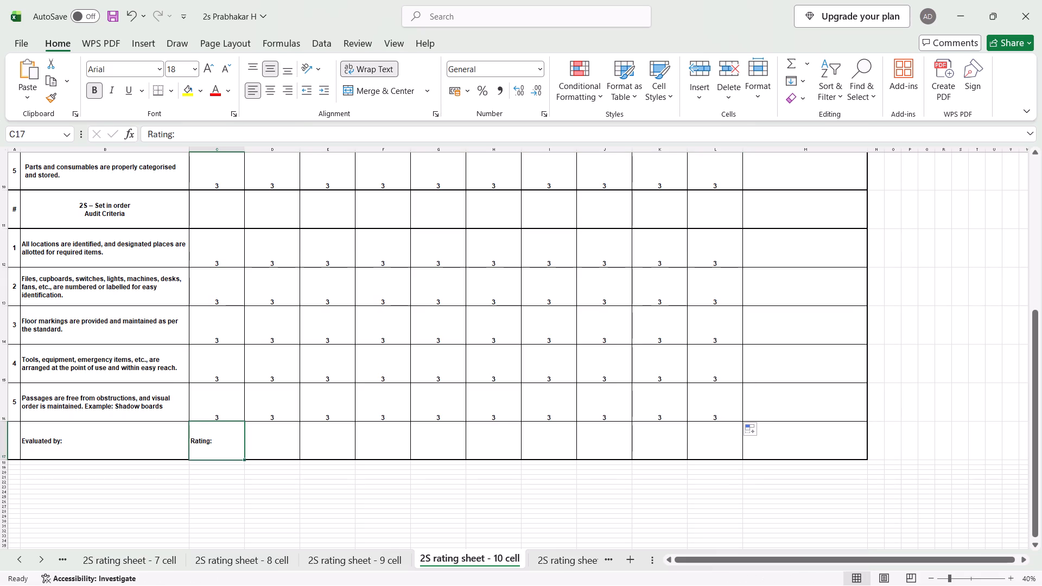
{"action": "left_click_drag", "start_coordinate": [200, 140], "coordinate": [136, 130]}
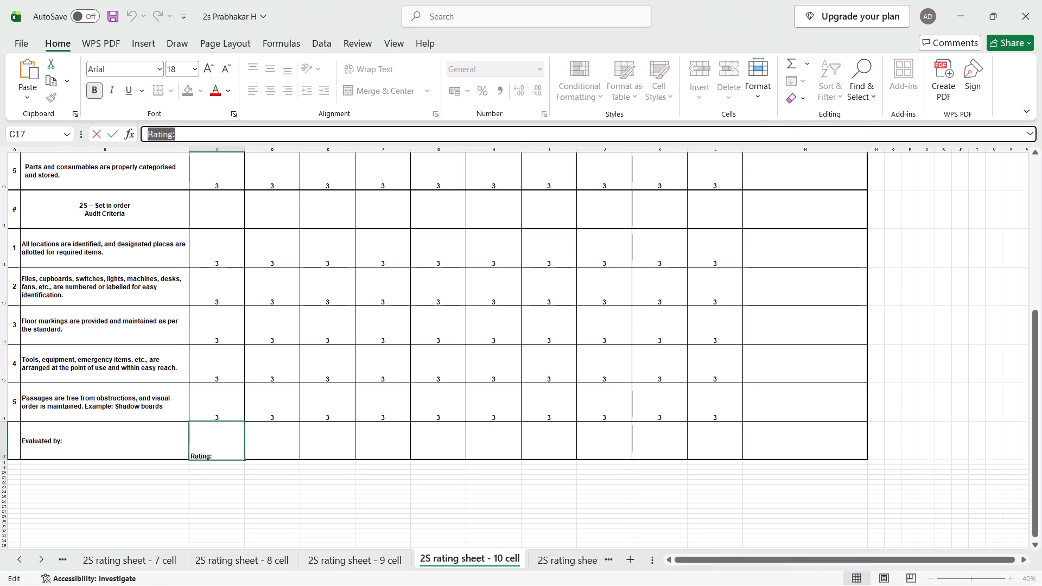
{"action": "key", "text": "ctrl+c"}
{"action": "left_click", "coordinate": [159, 431]}
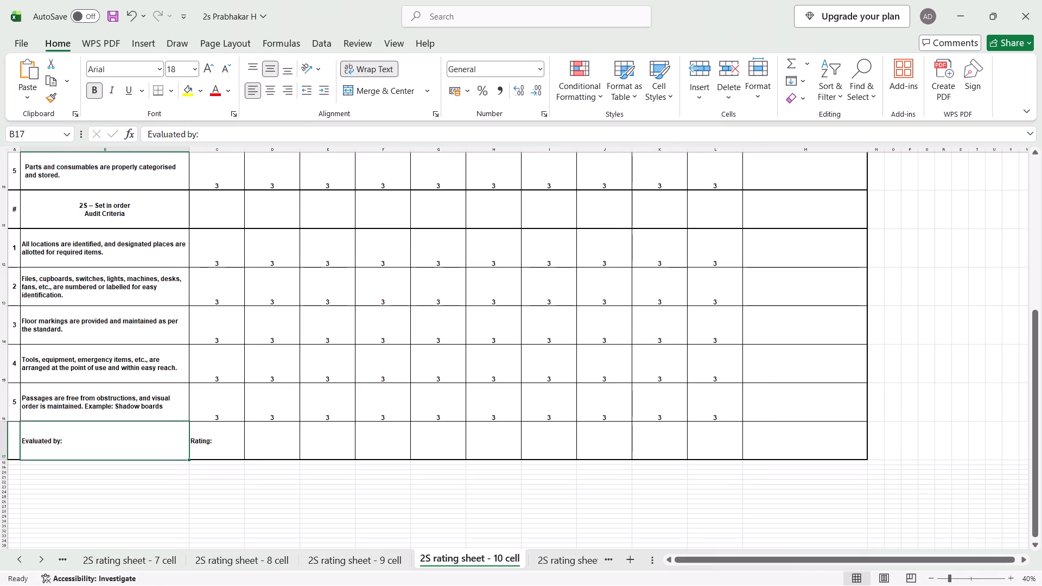
{"action": "left_click", "coordinate": [214, 128]}
{"action": "key", "text": "space"}
{"action": "key", "text": "space"}
{"action": "key", "text": "space"}
{"action": "key", "text": "space"}
{"action": "key", "text": "space"}
{"action": "key", "text": "space"}
{"action": "key", "text": "space"}
{"action": "key", "text": "space"}
{"action": "key", "text": "space"}
{"action": "key", "text": "space"}
{"action": "key", "text": "space"}
{"action": "key", "text": "space"}
{"action": "key", "text": "space"}
{"action": "key", "text": "space"}
{"action": "key", "text": "space"}
{"action": "key", "text": "space"}
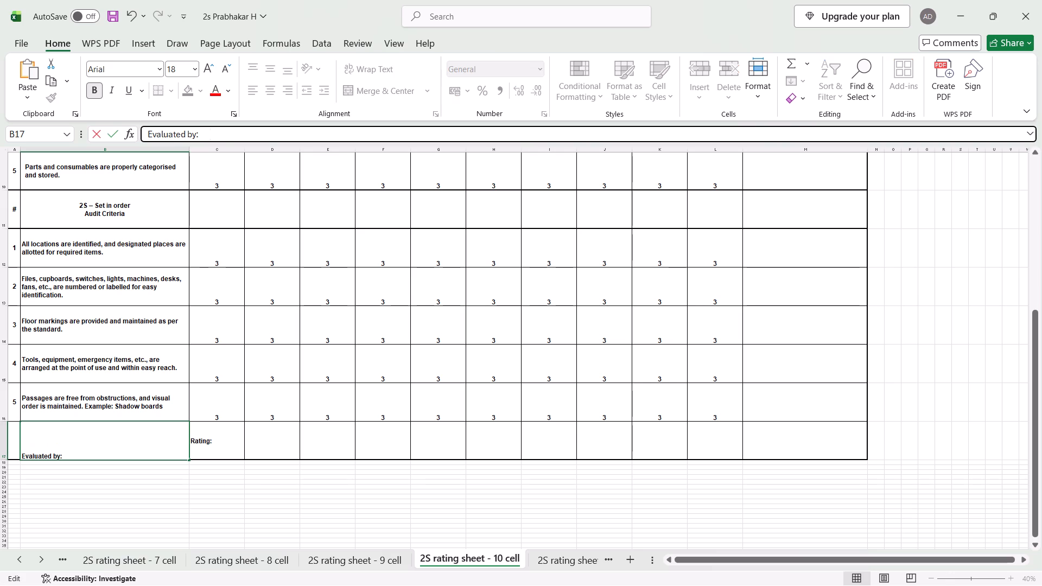
{"action": "key", "text": "space"}
{"action": "key", "text": "space"}
{"action": "key", "text": "space"}
{"action": "key", "text": "space"}
{"action": "key", "text": "space"}
{"action": "key", "text": "space"}
{"action": "key", "text": "space"}
{"action": "key", "text": "space"}
{"action": "key", "text": "space"}
{"action": "key", "text": "space"}
{"action": "key", "text": "space"}
{"action": "key", "text": "space"}
{"action": "key", "text": "space"}
{"action": "key", "text": "ctrl+v"}
{"action": "left_click", "coordinate": [246, 132]}
{"action": "key", "text": "space"}
{"action": "key", "text": "space"}
{"action": "key", "text": "space"}
{"action": "key", "text": "space"}
{"action": "key", "text": "space"}
{"action": "key", "text": "space"}
{"action": "key", "text": "space"}
{"action": "key", "text": "space"}
{"action": "key", "text": "space"}
{"action": "key", "text": "space"}
{"action": "key", "text": "space"}
{"action": "key", "text": "space"}
{"action": "key", "text": "space"}
{"action": "key", "text": "space"}
{"action": "key", "text": "space"}
{"action": "key", "text": "space"}
{"action": "key", "text": "space"}
{"action": "key", "text": "space"}
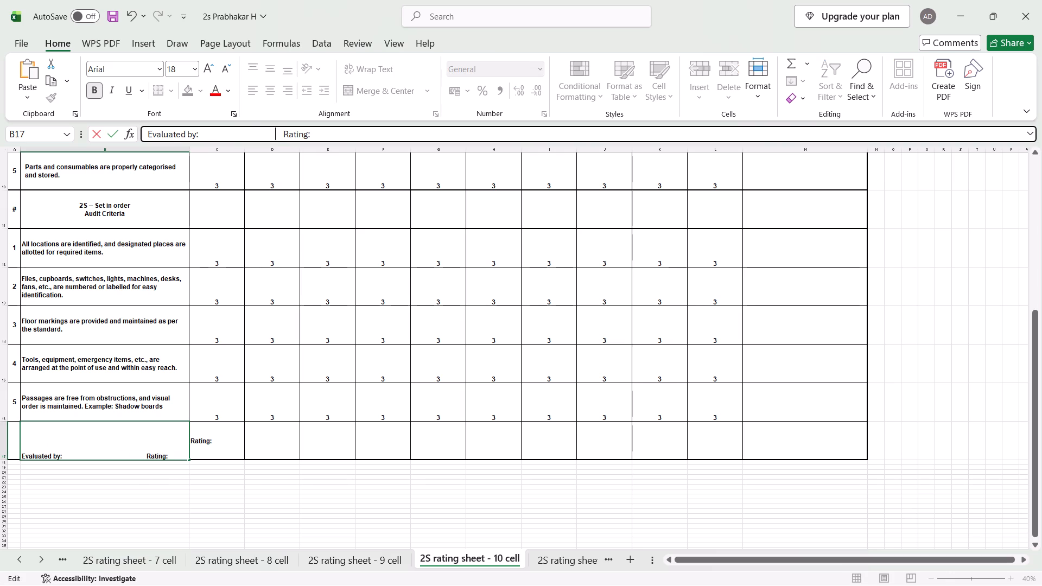
{"action": "key", "text": "space"}
{"action": "key", "text": "space"}
{"action": "key", "text": "space"}
{"action": "key", "text": "Return"}
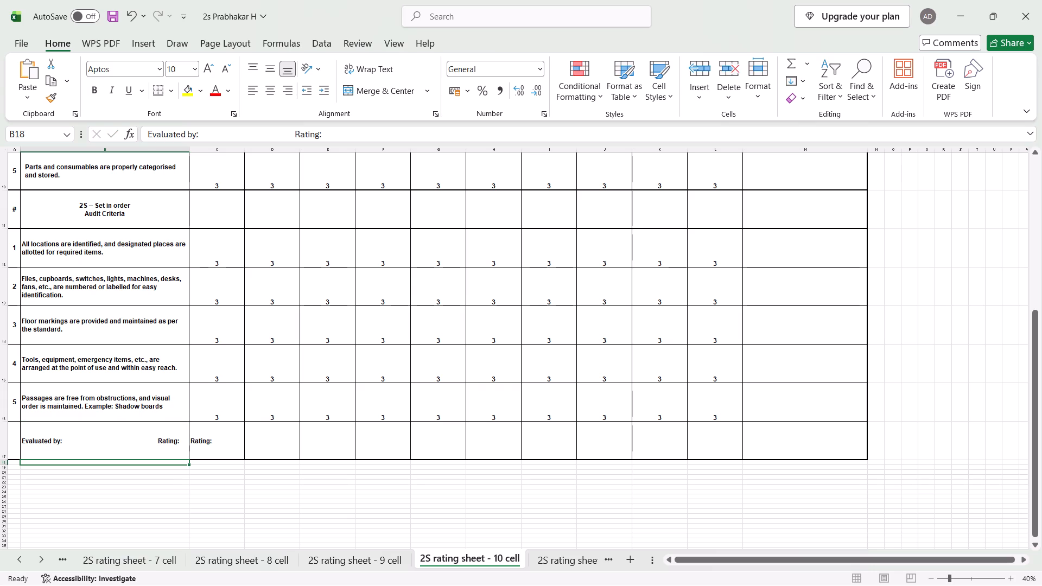
Replace the "Rating:" text under Cell # 1 with the total formula =SUM(C6,C7:C10,C12:C16).
{"action": "left_click", "coordinate": [225, 441]}
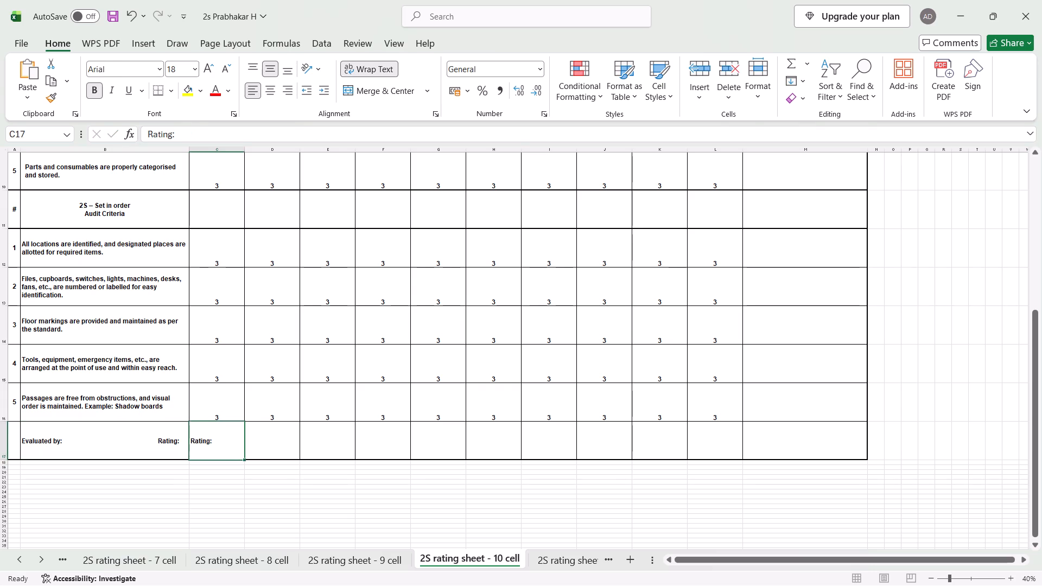
{"action": "left_click", "coordinate": [225, 441]}
{"action": "key", "text": "BackSpace"}
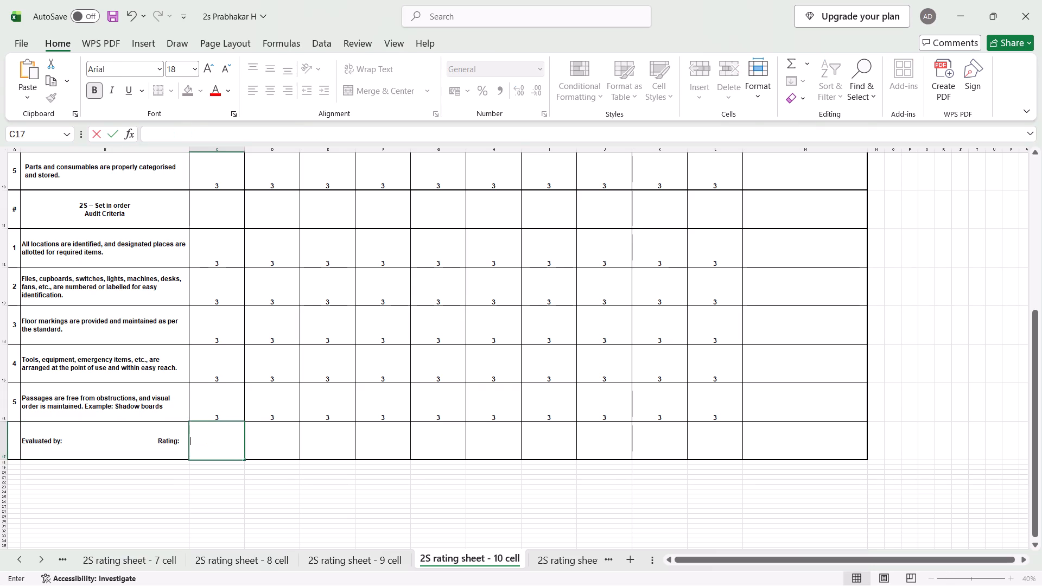
{"action": "key", "text": "s"}
{"action": "key", "text": "BackSpace"}
{"action": "type", "text": "=sum"}
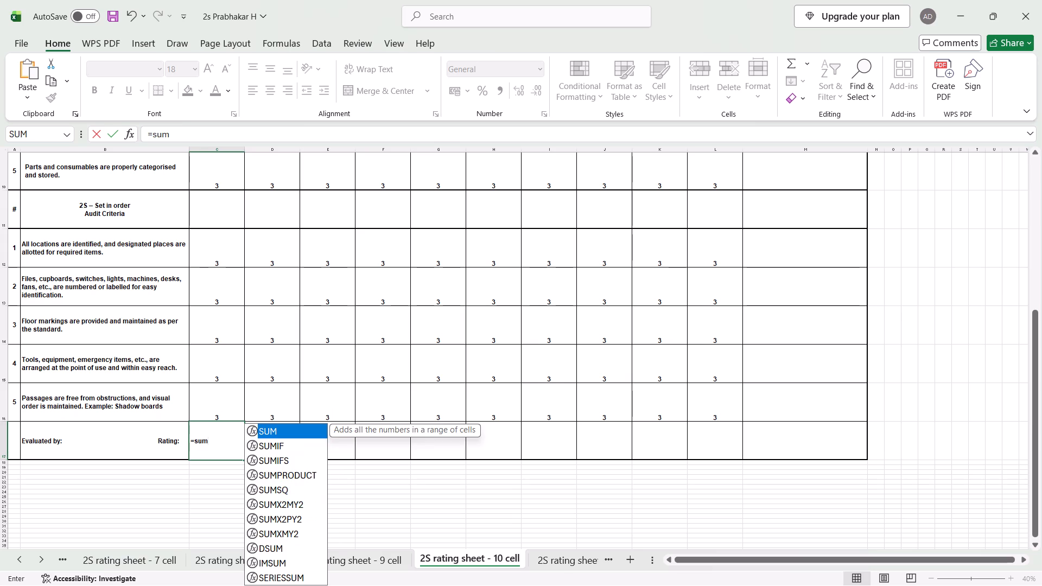
{"action": "key", "text": "shift+parenleft"}
{"action": "scroll", "coordinate": [225, 441], "scroll_direction": "up", "scroll_amount": 8}
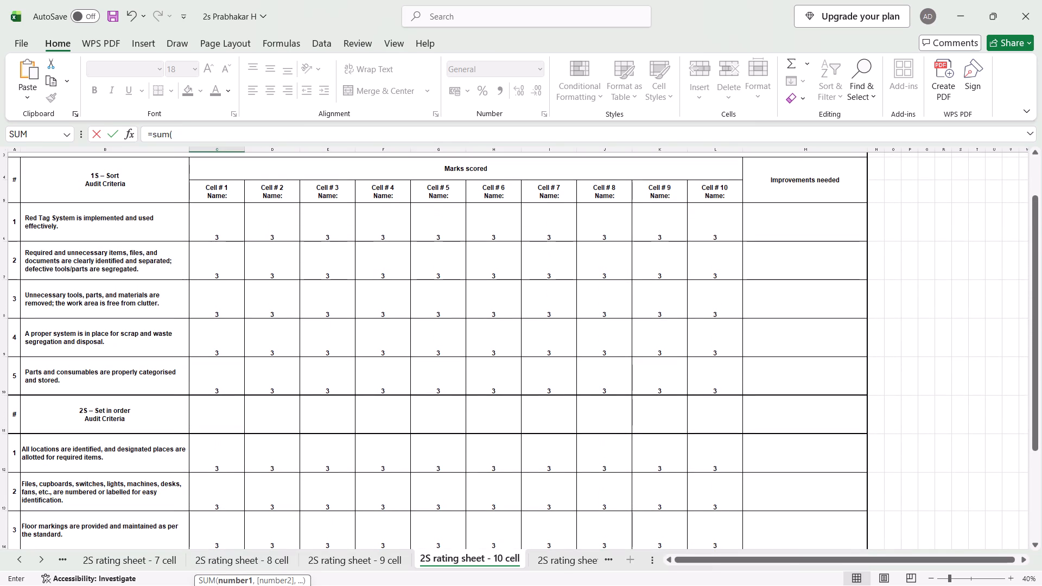
{"action": "left_click", "coordinate": [211, 227]}
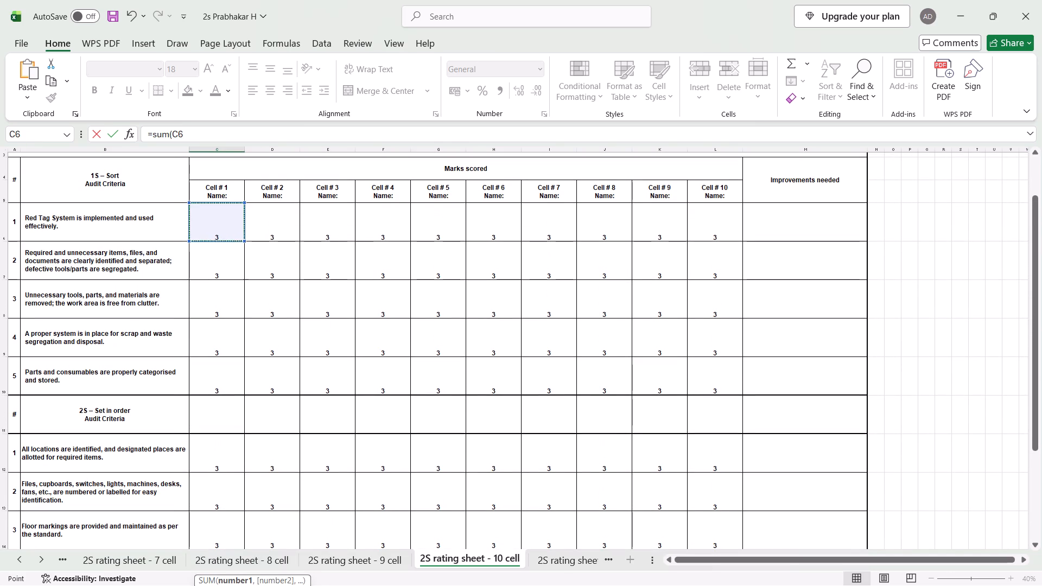
{"action": "left_click_drag", "start_coordinate": [243, 243], "coordinate": [220, 330], "text": "ctrl"}
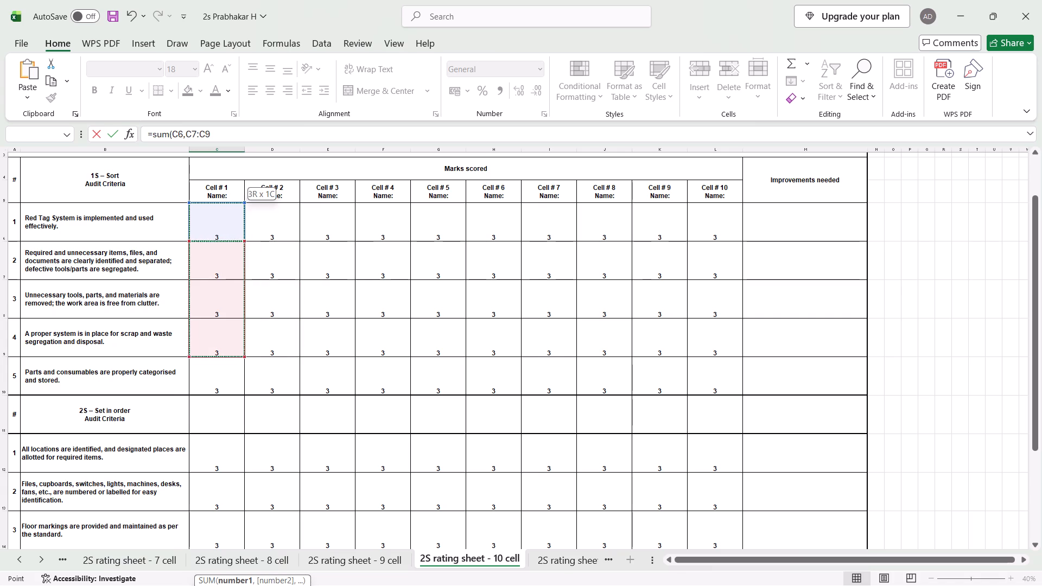
{"action": "left_click_drag", "start_coordinate": [220, 330], "coordinate": [221, 360], "text": "ctrl"}
{"action": "scroll", "coordinate": [221, 360], "scroll_direction": "down", "scroll_amount": 1}
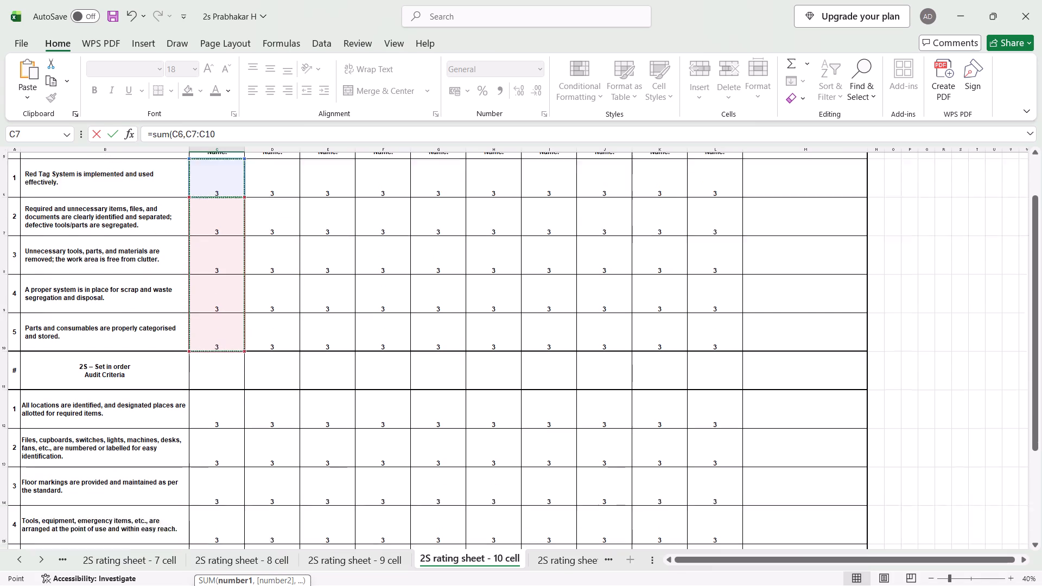
{"action": "scroll", "coordinate": [221, 360], "scroll_direction": "down", "scroll_amount": 1}
{"action": "left_click_drag", "start_coordinate": [211, 386], "coordinate": [215, 529], "text": "ctrl"}
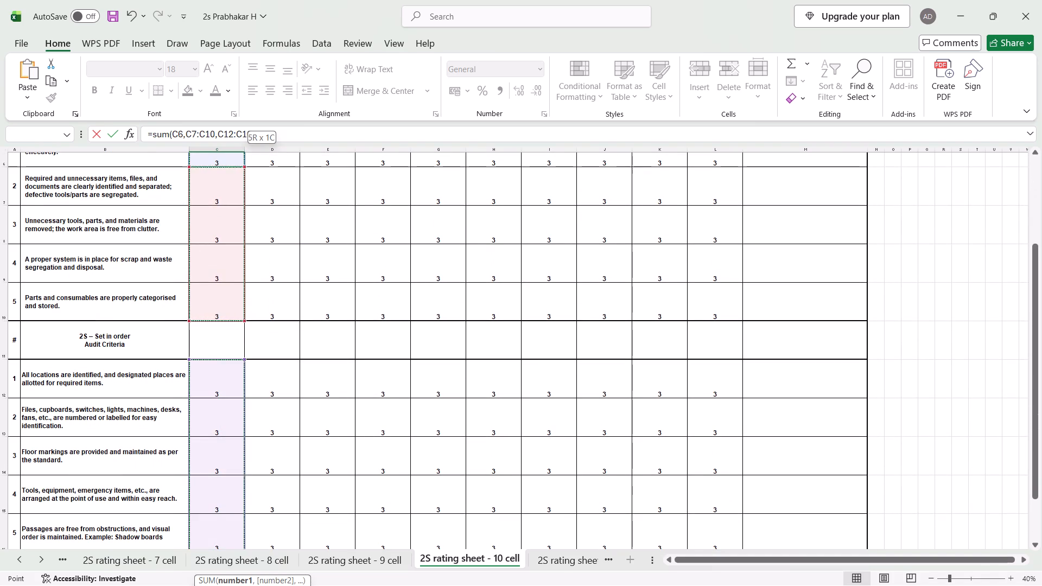
{"action": "left_click_drag", "start_coordinate": [215, 529], "coordinate": [232, 485], "text": "ctrl"}
{"action": "key", "text": "shift+parenright"}
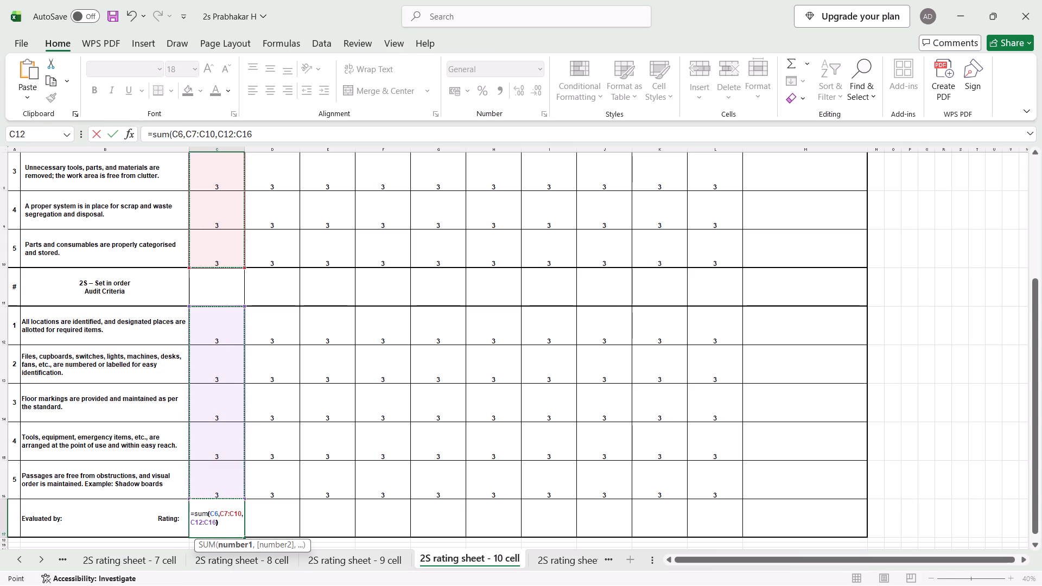
{"action": "key", "text": "Return"}
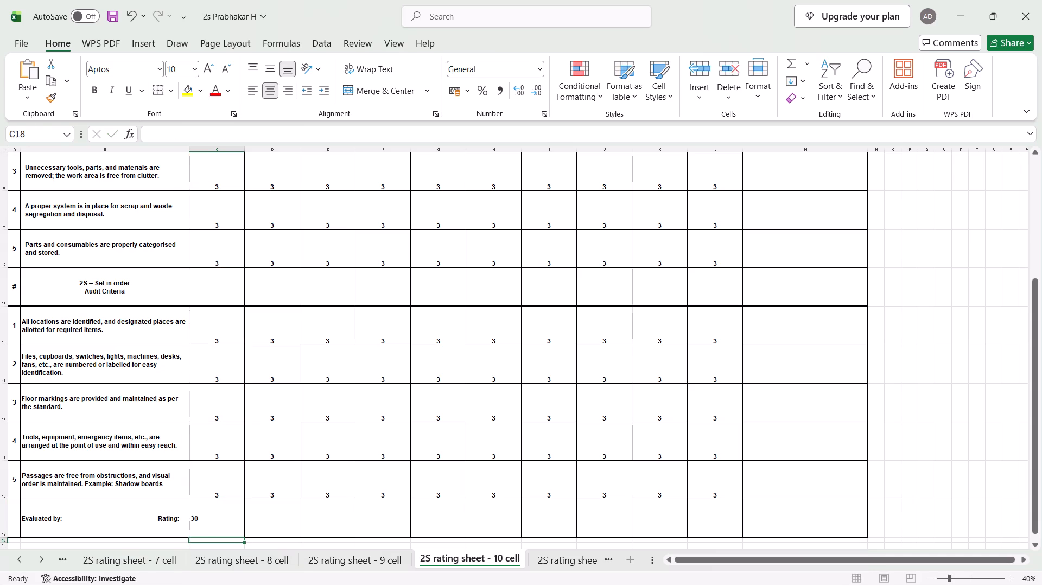
{"action": "scroll", "coordinate": [208, 518], "scroll_direction": "up", "scroll_amount": 3}
{"action": "scroll", "coordinate": [208, 518], "scroll_direction": "down", "scroll_amount": 3}
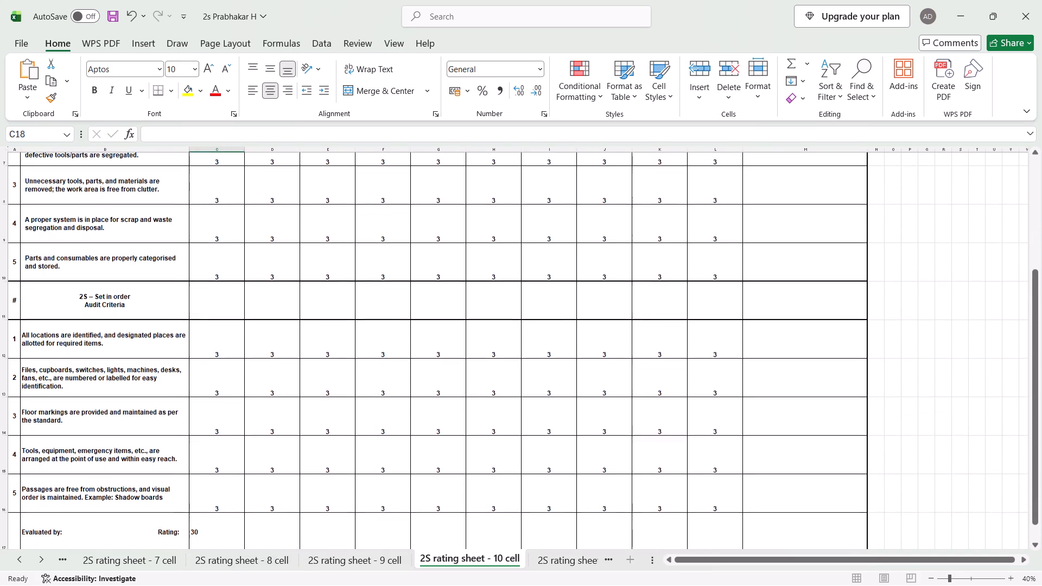
Change the 2S floor markings mark (criterion 3) to 2 for Cell # 1 and fill it across to Cell # 9.
{"action": "scroll", "coordinate": [226, 453], "scroll_direction": "down", "scroll_amount": 1}
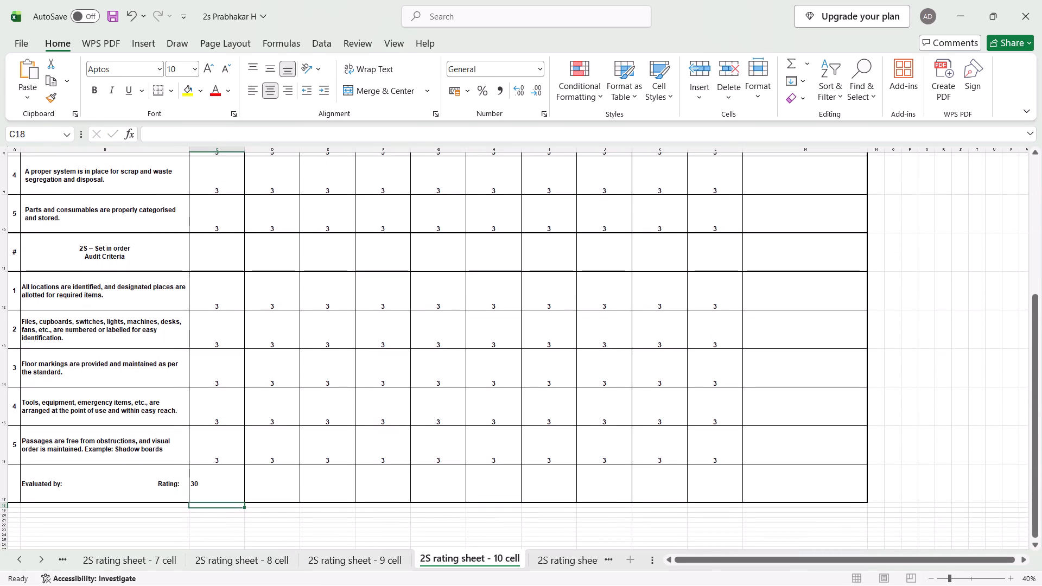
{"action": "left_click", "coordinate": [218, 371]}
{"action": "key", "text": "2"}
{"action": "key", "text": "Return"}
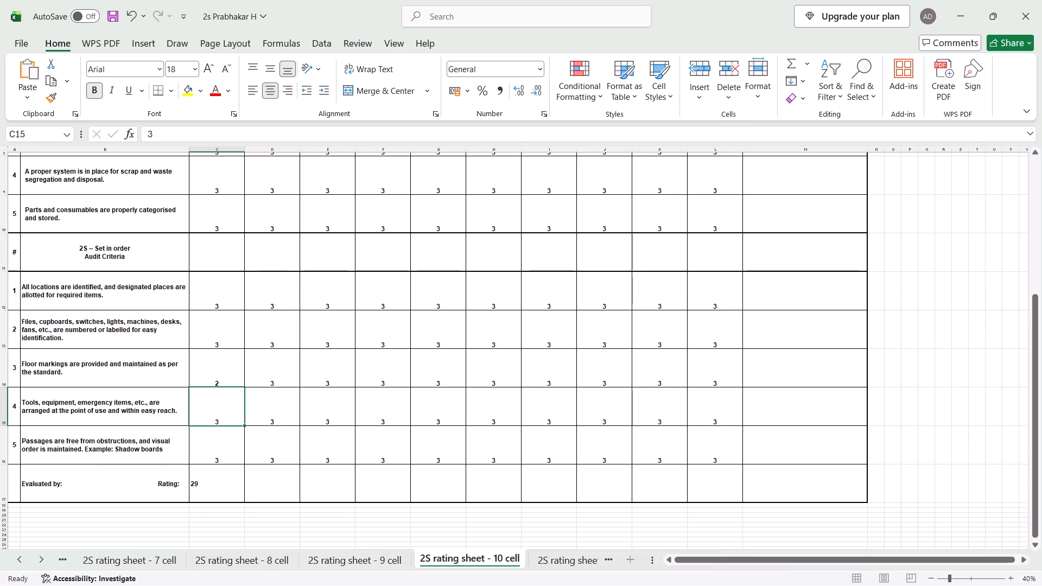
{"action": "left_click_drag", "start_coordinate": [218, 374], "coordinate": [244, 386]}
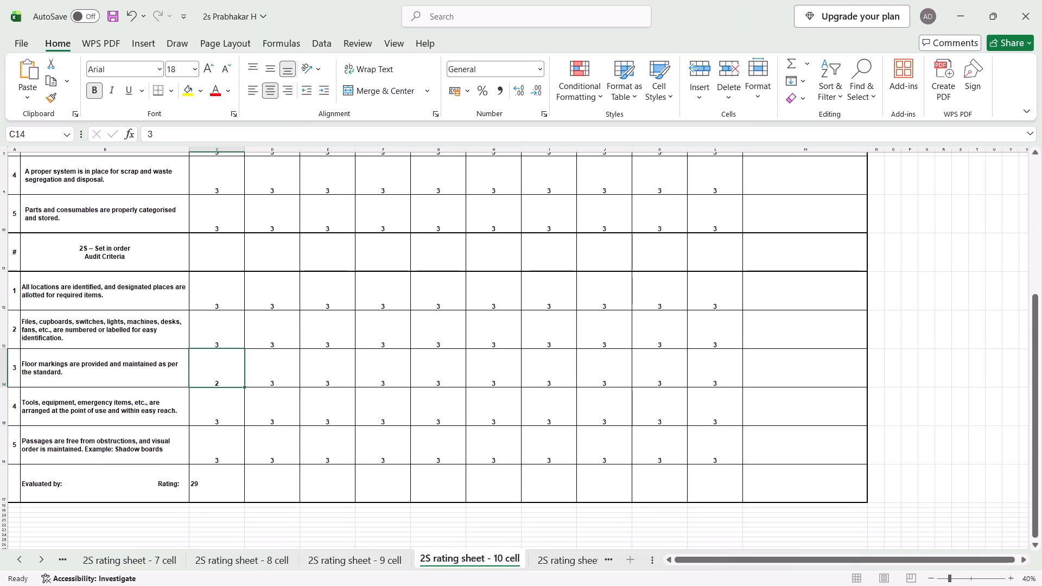
{"action": "left_click_drag", "start_coordinate": [244, 386], "coordinate": [242, 381]}
{"action": "left_click", "coordinate": [242, 381]}
{"action": "left_click_drag", "start_coordinate": [244, 387], "coordinate": [676, 374]}
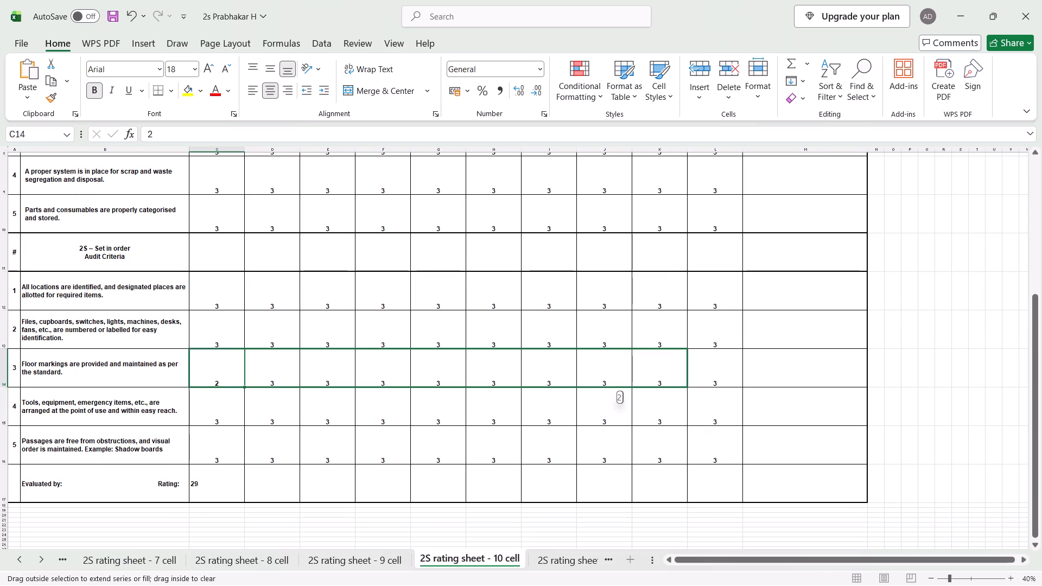
{"action": "left_click_drag", "start_coordinate": [676, 374], "coordinate": [699, 374]}
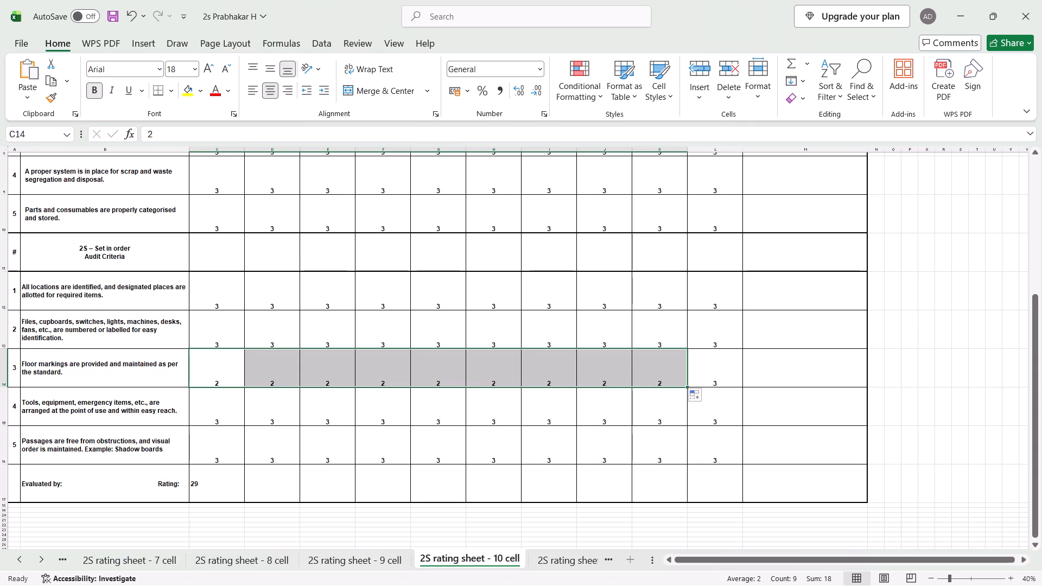
{"action": "left_click", "coordinate": [626, 408]}
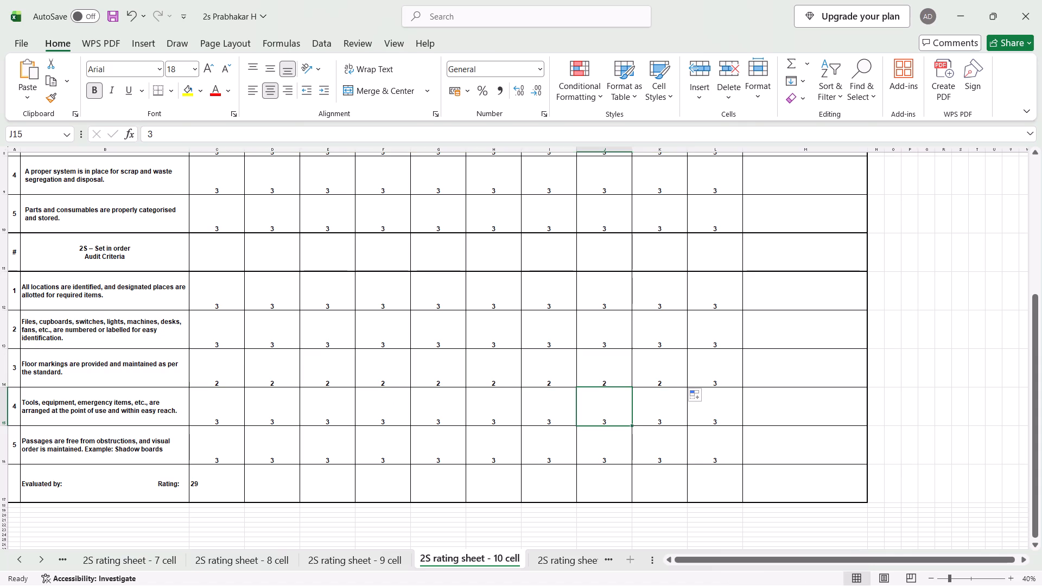
Fill the Cell # 1 rating total formula across the Rating row to Cell # 10.
{"action": "left_click", "coordinate": [212, 487]}
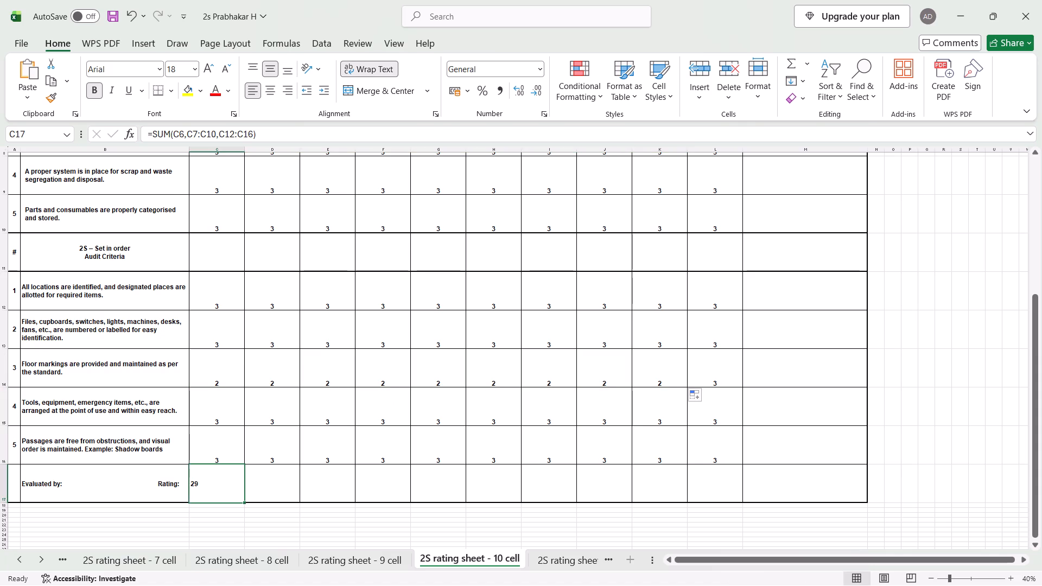
{"action": "left_click_drag", "start_coordinate": [244, 501], "coordinate": [662, 481]}
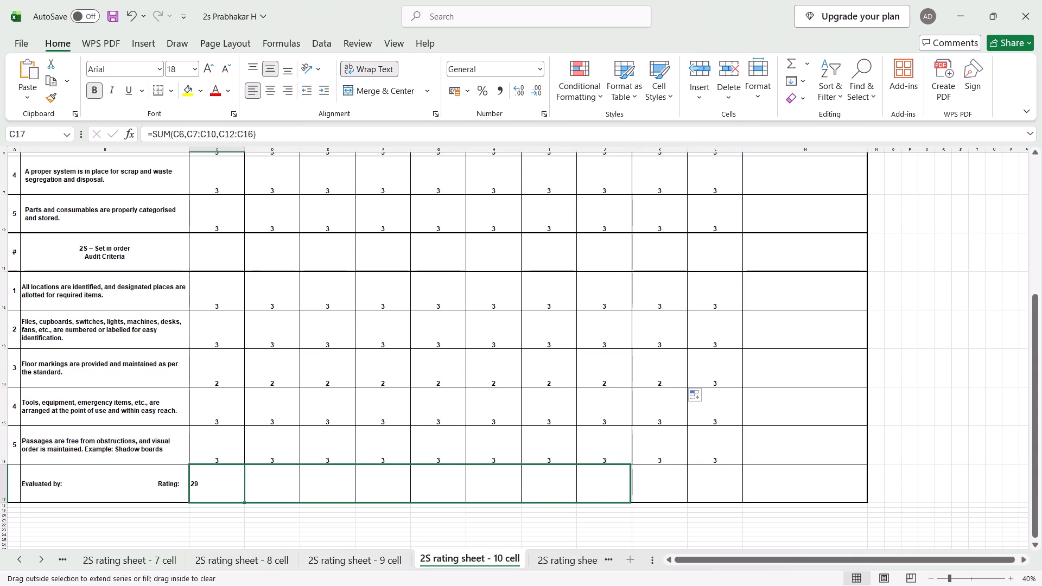
{"action": "left_click_drag", "start_coordinate": [662, 481], "coordinate": [722, 479]}
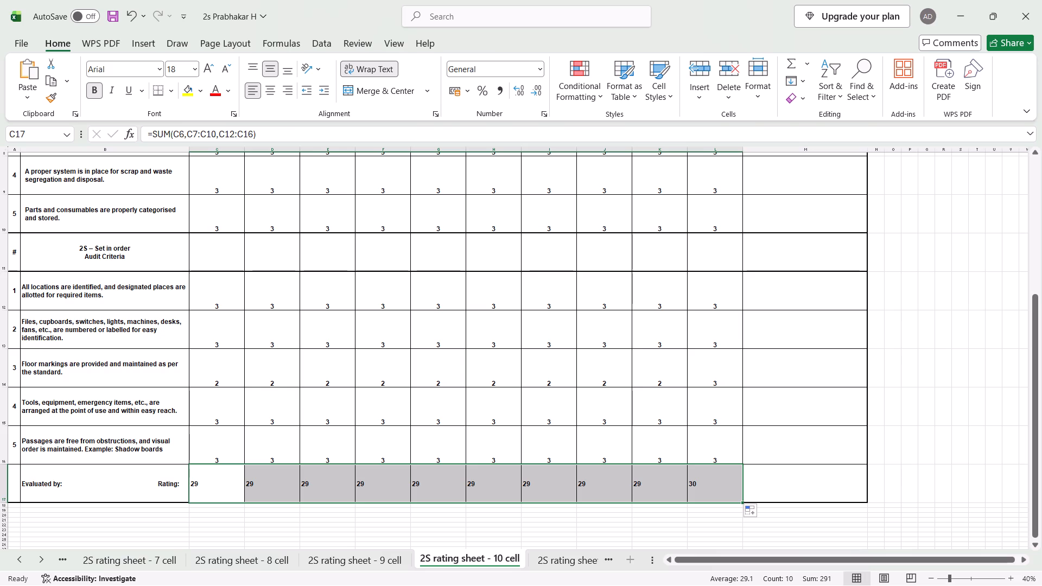
For Cell # 3, set the 1S criterion 3 mark to 2 and the 1S criterion 2 mark to 2.5.
{"action": "scroll", "coordinate": [722, 479], "scroll_direction": "up", "scroll_amount": 3}
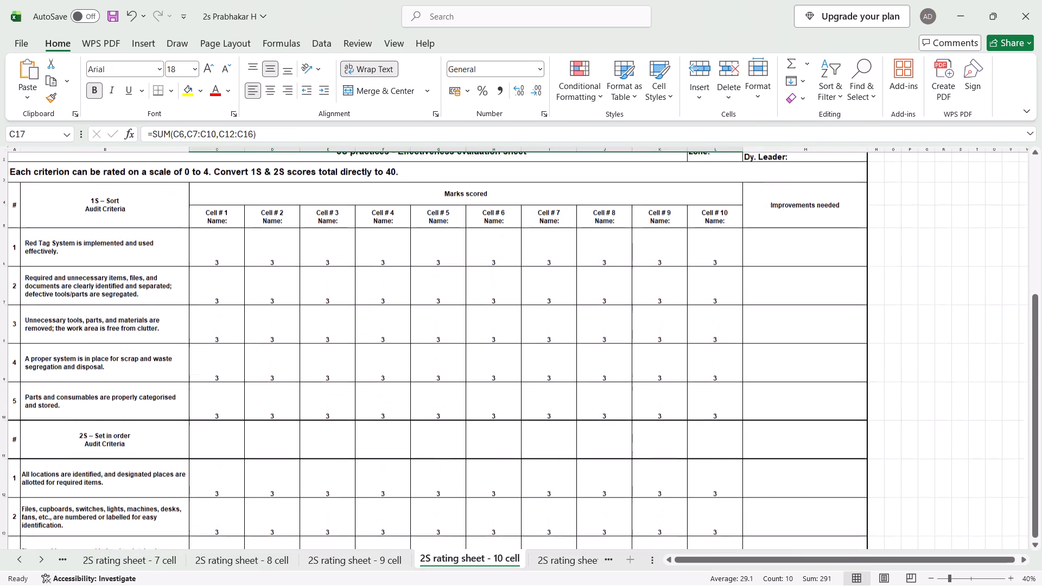
{"action": "left_click", "coordinate": [330, 328]}
{"action": "key", "text": "2"}
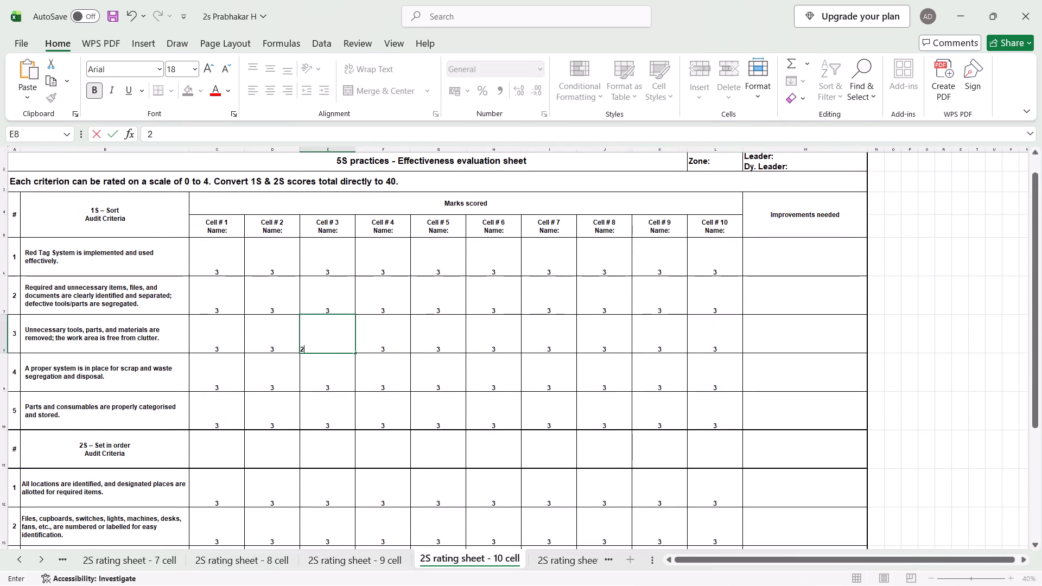
{"action": "key", "text": "Return"}
{"action": "left_click", "coordinate": [329, 298]}
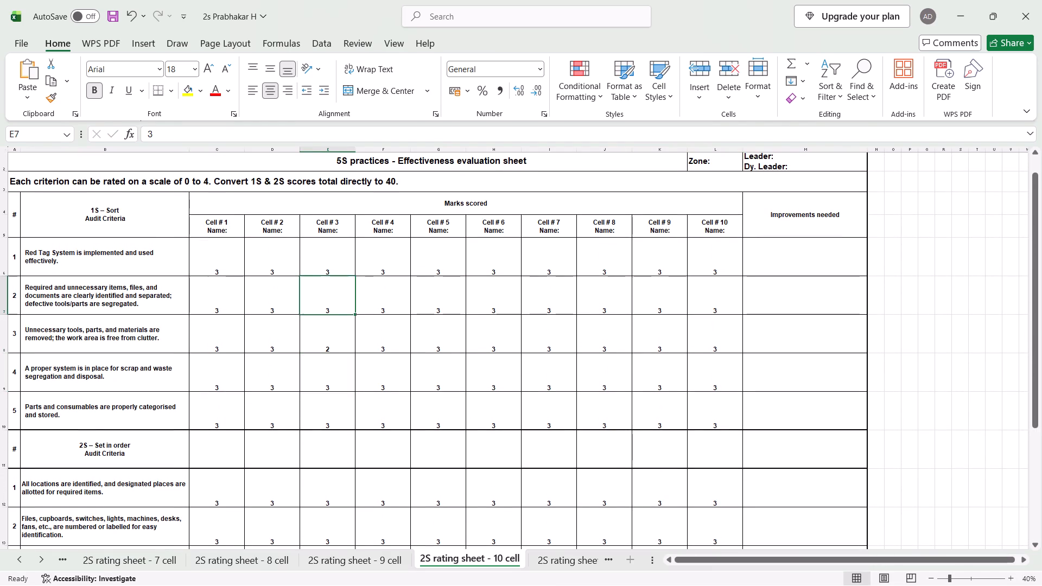
{"action": "type", "text": "2.5"}
{"action": "scroll", "coordinate": [329, 298], "scroll_direction": "down", "scroll_amount": 1}
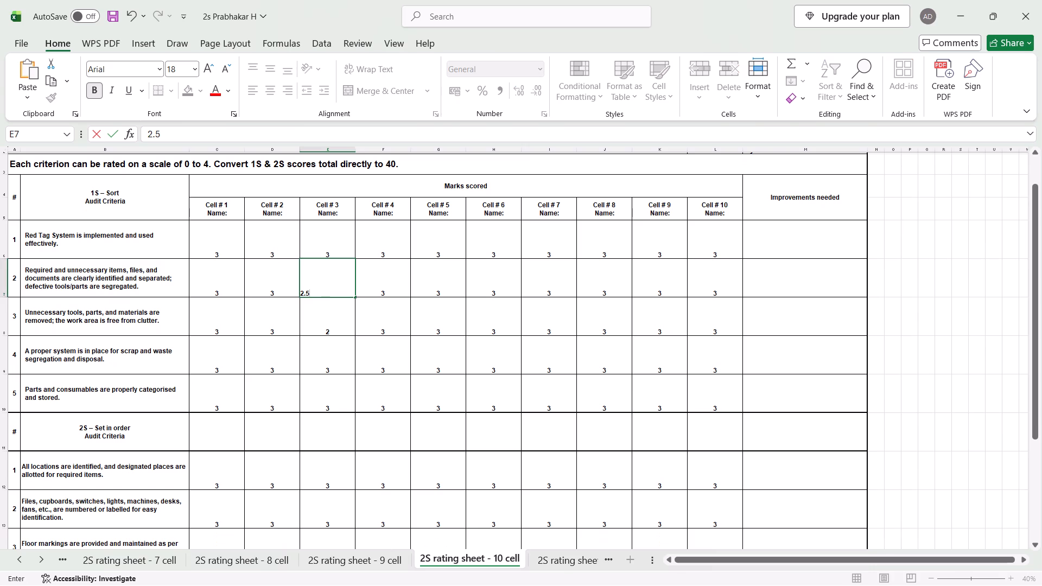
{"action": "key", "text": "Return"}
{"action": "scroll", "coordinate": [344, 348], "scroll_direction": "down", "scroll_amount": 3}
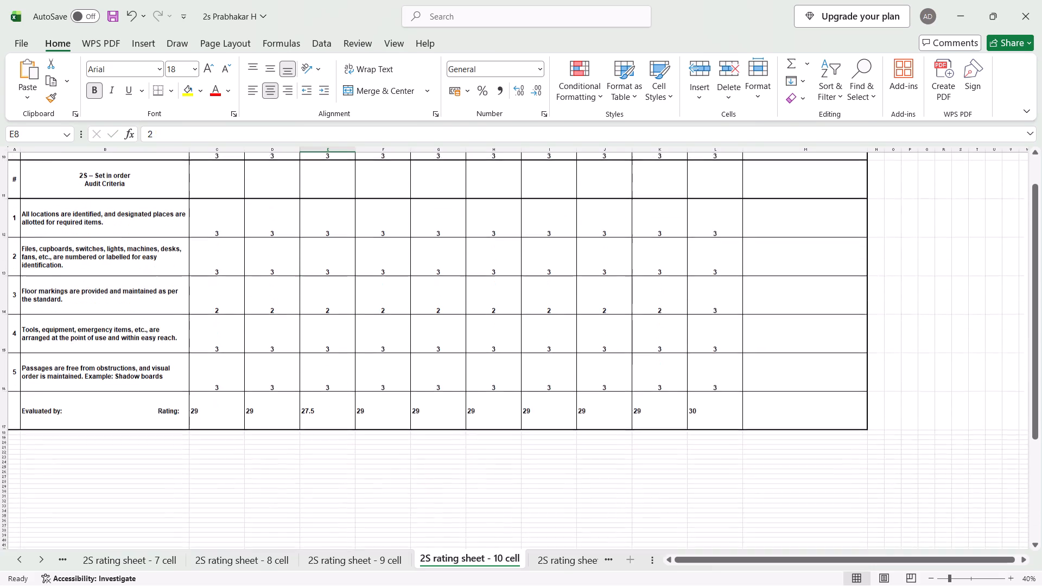
Set the mark to 2 for Cell # 2 on 1S criterion 3 and for Cell # 10 on 1S criterion 2.
{"action": "scroll", "coordinate": [344, 348], "scroll_direction": "up", "scroll_amount": 3}
{"action": "left_click", "coordinate": [281, 371]}
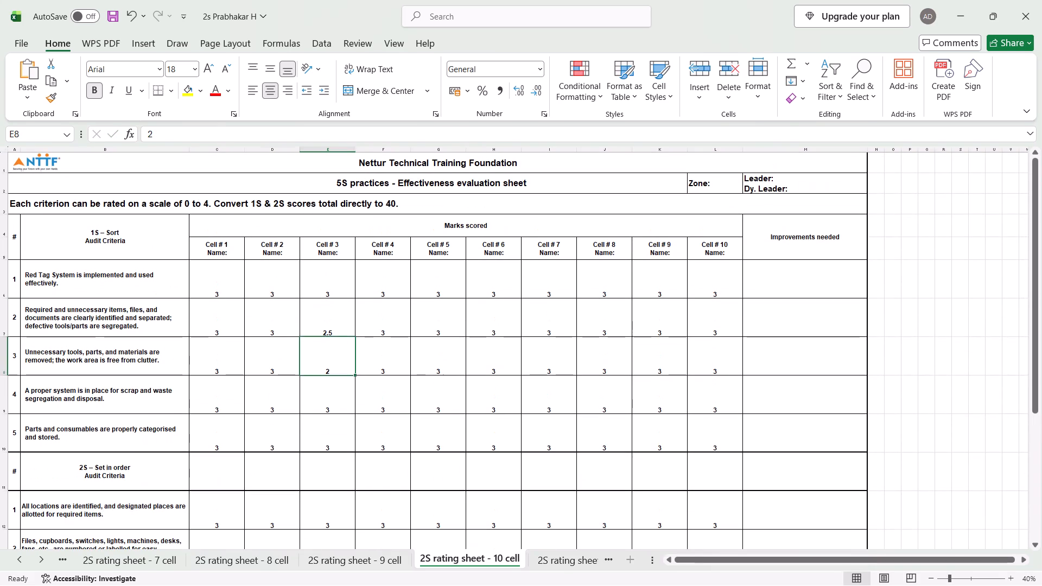
{"action": "key", "text": "2"}
{"action": "key", "text": "Return"}
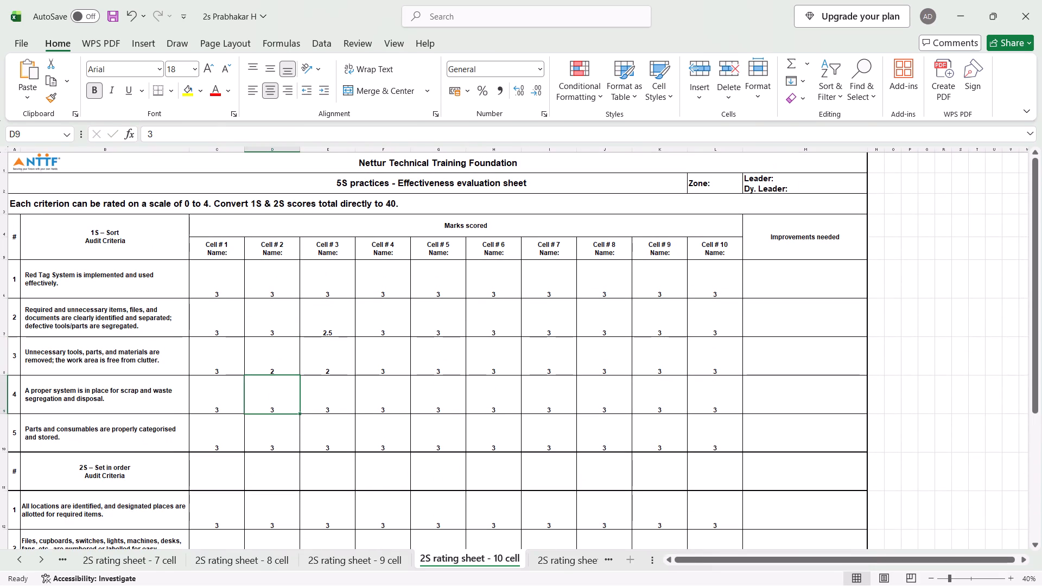
{"action": "left_click", "coordinate": [722, 334]}
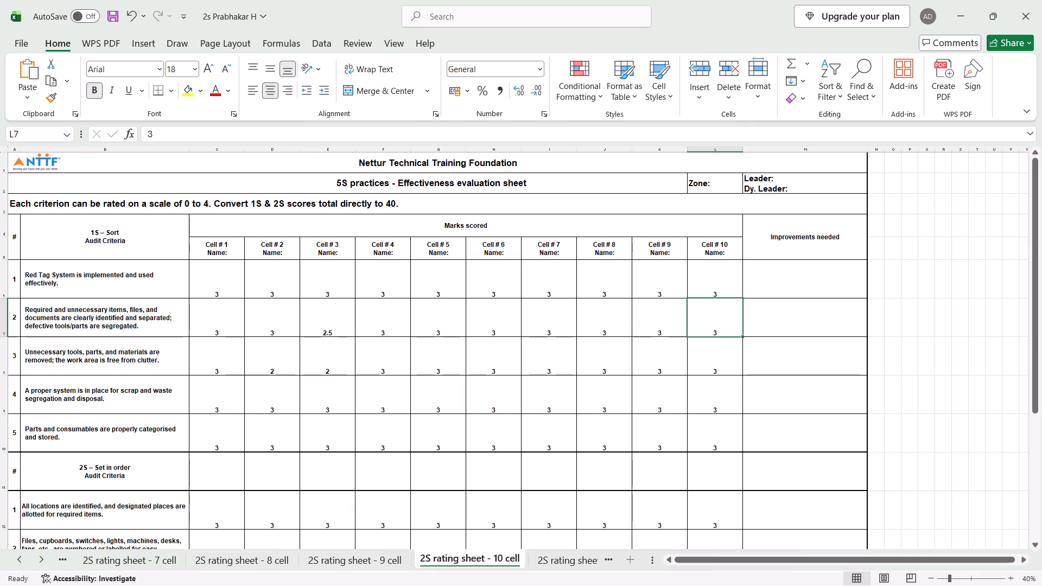
{"action": "key", "text": "2"}
{"action": "key", "text": "Return"}
For Cell # 8, set the 1S criterion 3 mark to 2 and the 1S criterion 4 mark to 2.5.
{"action": "left_click", "coordinate": [589, 374]}
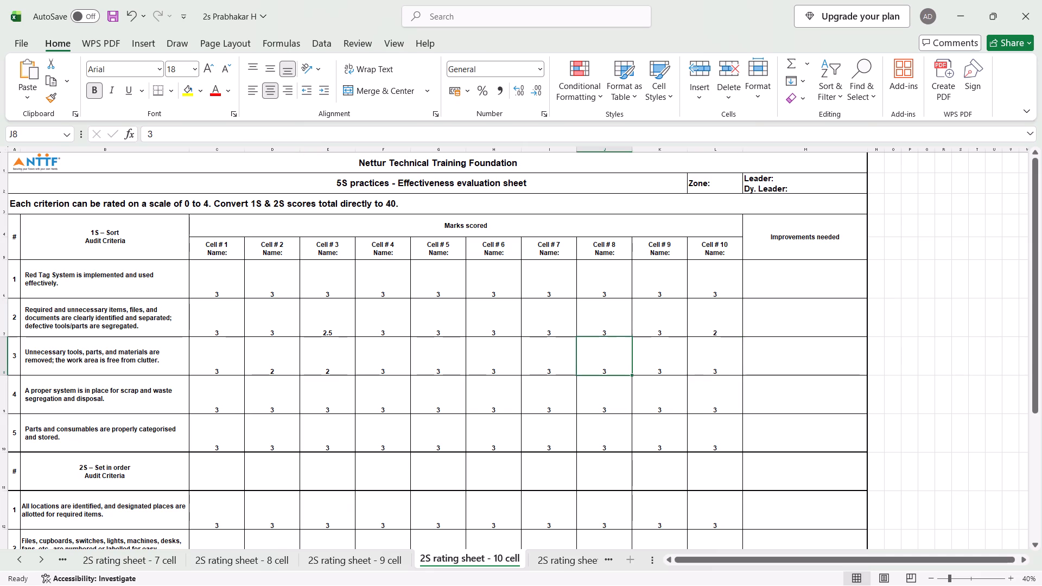
{"action": "key", "text": "5"}
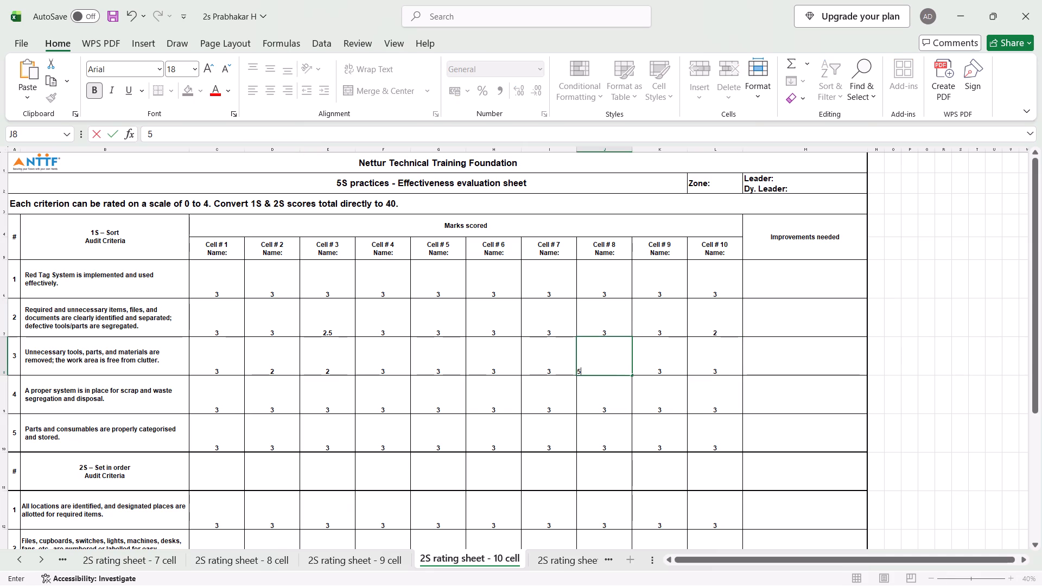
{"action": "key", "text": "BackSpace"}
{"action": "key", "text": "3"}
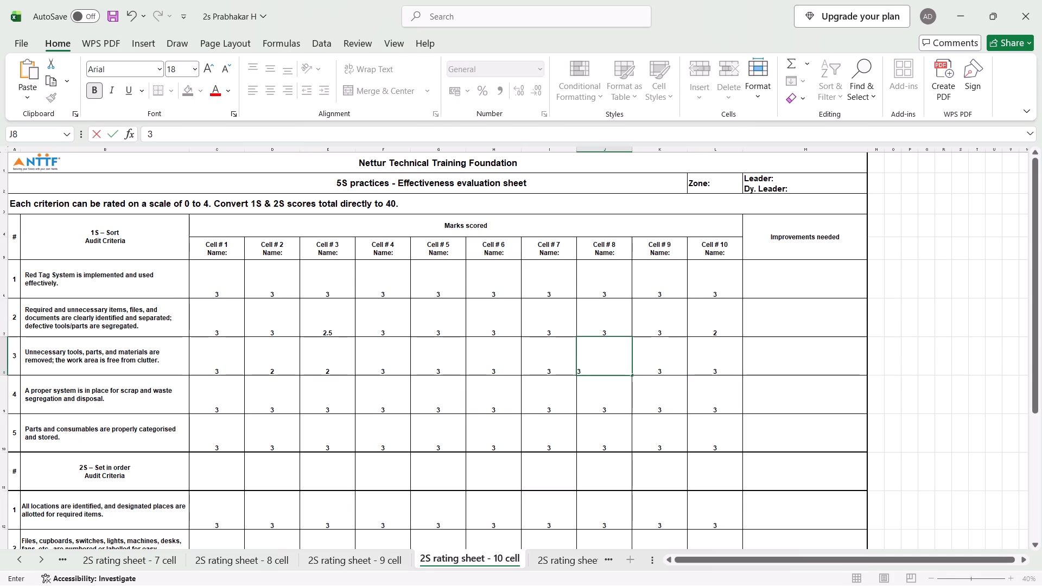
{"action": "key", "text": "BackSpace"}
{"action": "key", "text": "2"}
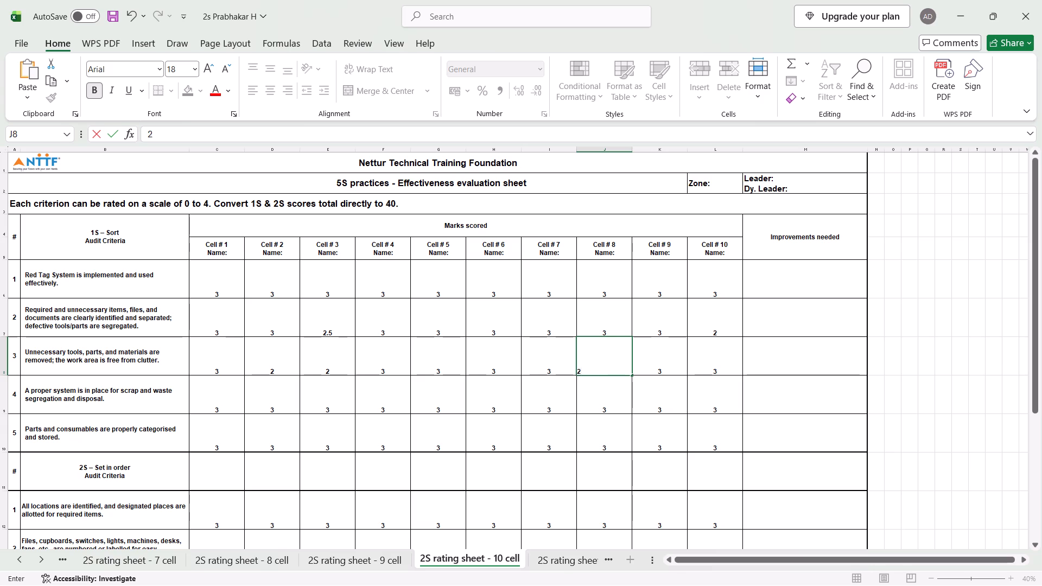
{"action": "key", "text": "Return"}
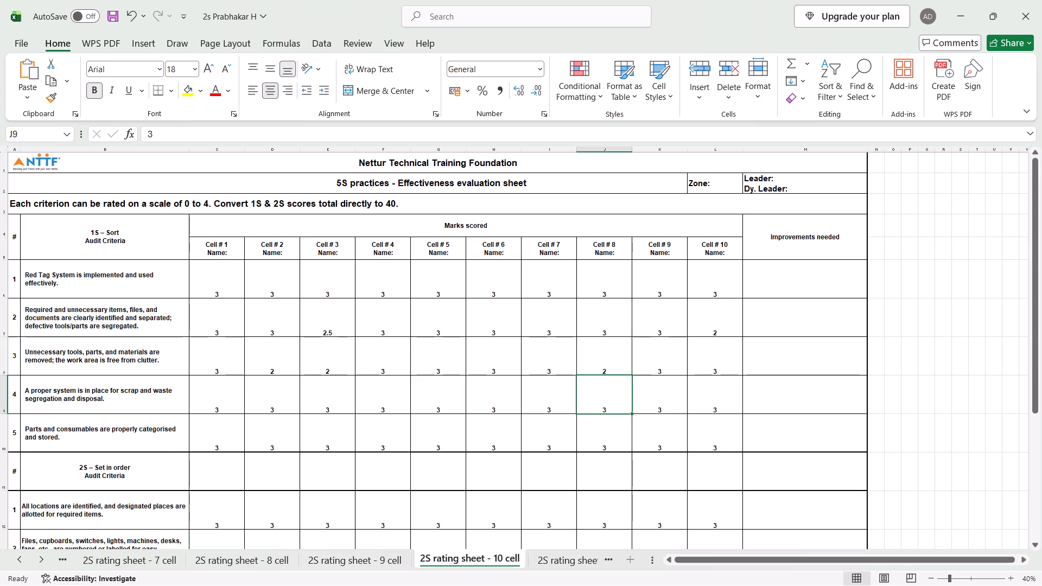
{"action": "type", "text": "2.5"}
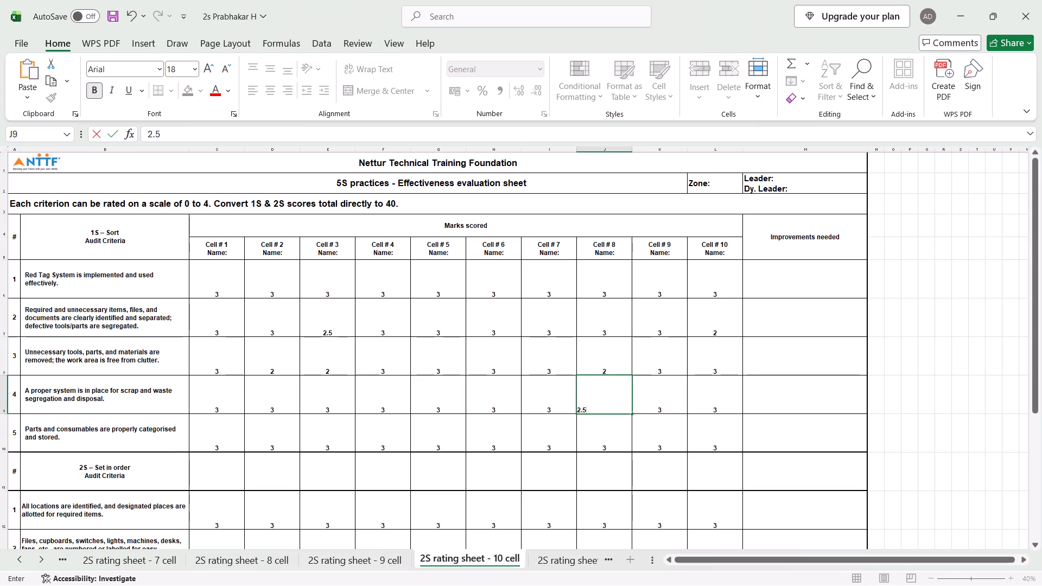
{"action": "key", "text": "Return"}
{"action": "scroll", "coordinate": [554, 395], "scroll_direction": "down", "scroll_amount": 5}
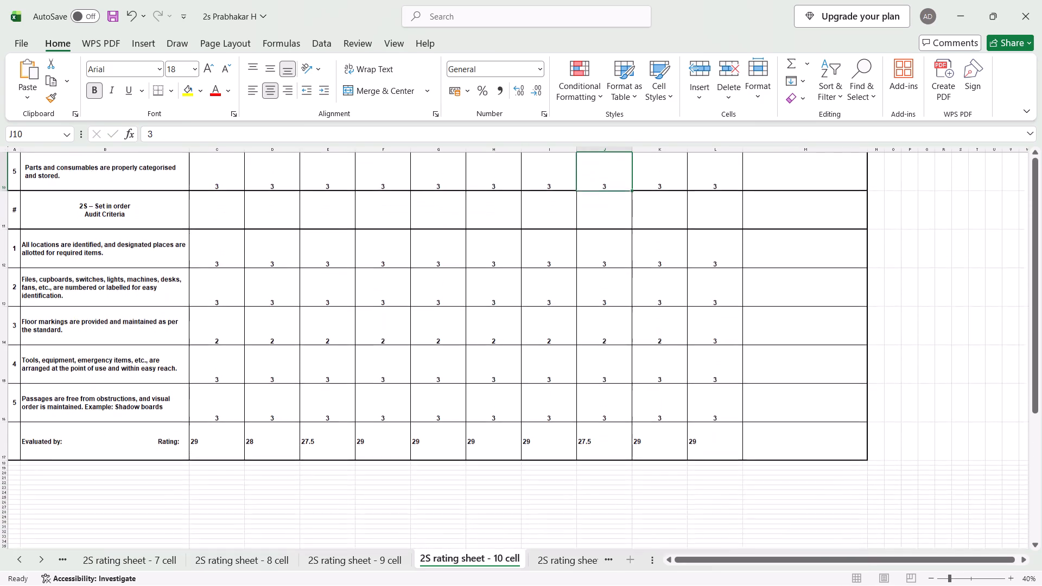
For Cell # 6, set both the 1S criterion 5 mark and the 2S criterion 4 mark to 2.5.
{"action": "scroll", "coordinate": [554, 395], "scroll_direction": "up", "scroll_amount": 2}
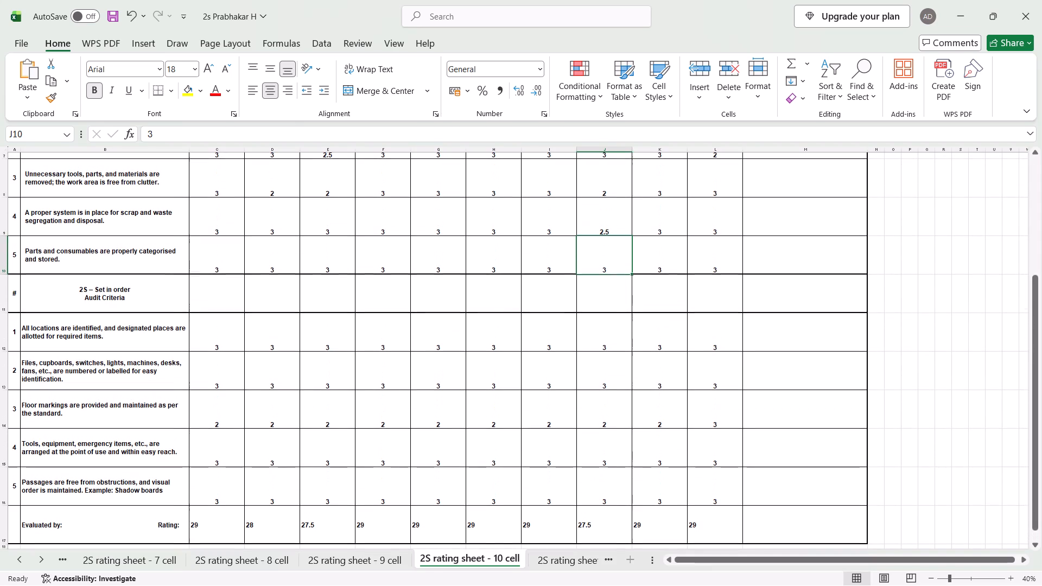
{"action": "scroll", "coordinate": [498, 363], "scroll_direction": "up", "scroll_amount": 1}
{"action": "left_click", "coordinate": [500, 296]}
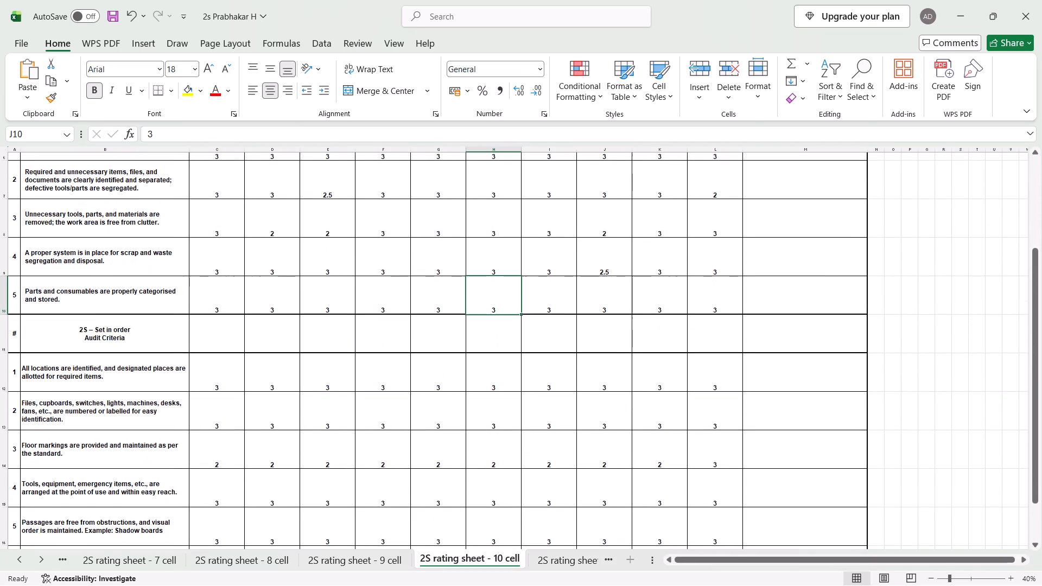
{"action": "type", "text": "2.5"}
{"action": "key", "text": "Return"}
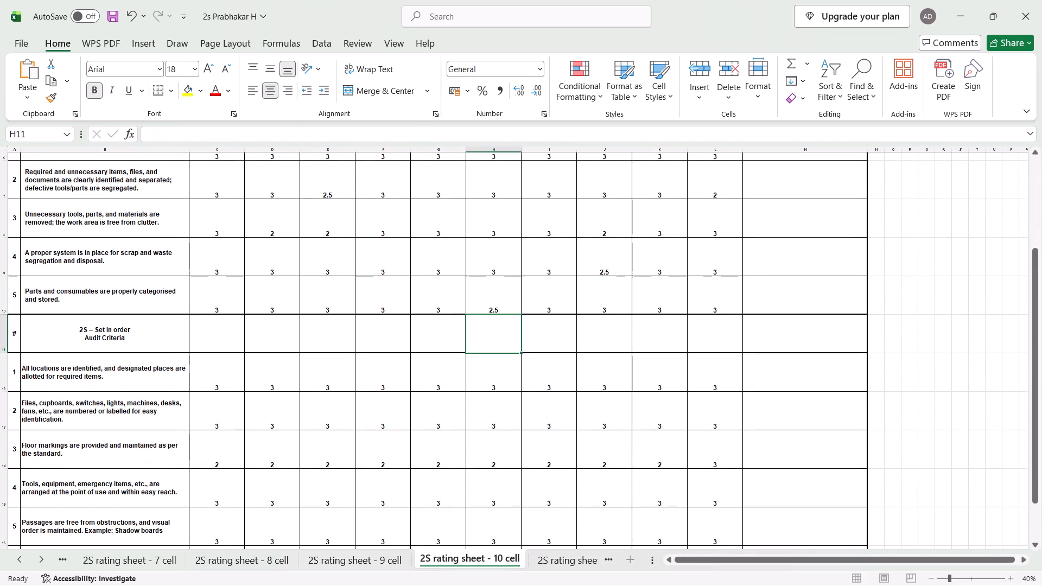
{"action": "scroll", "coordinate": [500, 296], "scroll_direction": "down", "scroll_amount": 1}
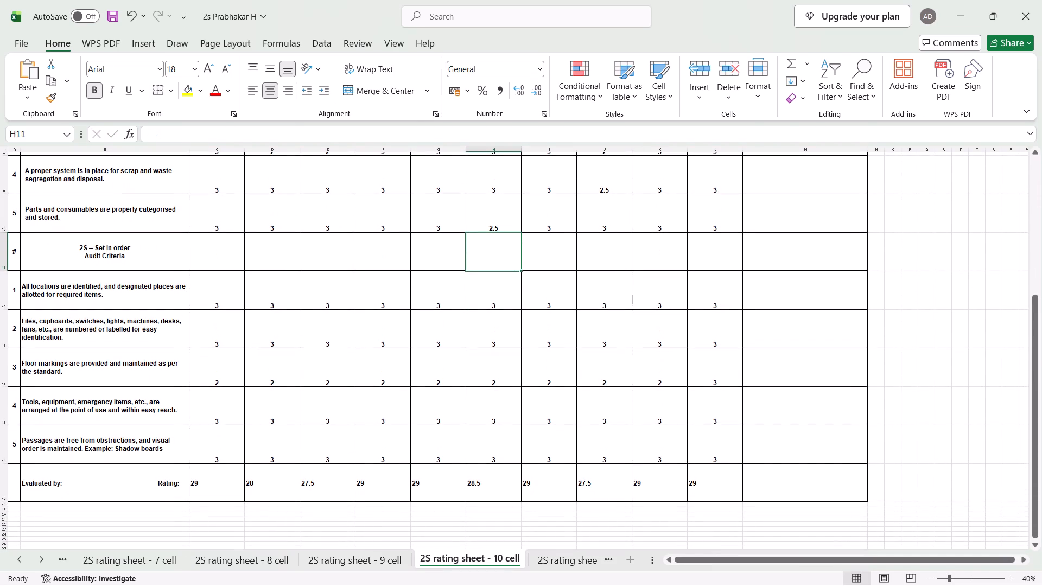
{"action": "scroll", "coordinate": [500, 296], "scroll_direction": "up", "scroll_amount": 1}
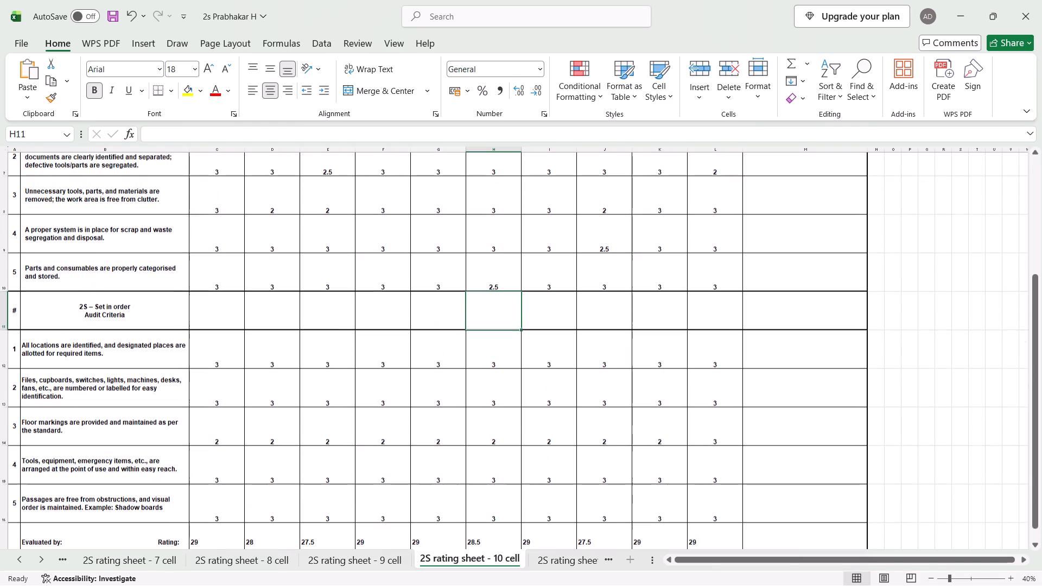
{"action": "left_click", "coordinate": [503, 474]}
{"action": "type", "text": "2.5"}
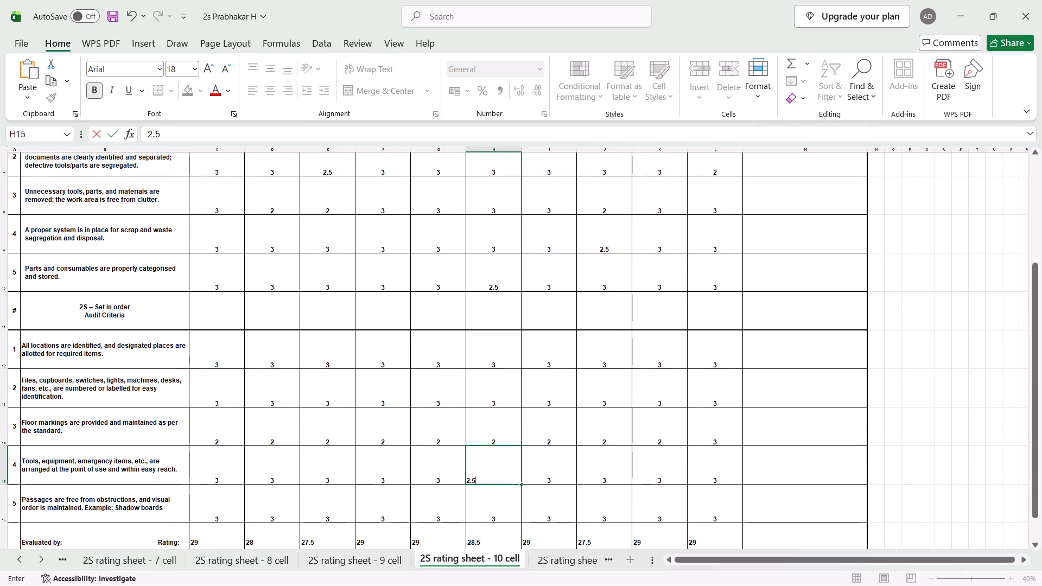
{"action": "key", "text": "Return"}
{"action": "scroll", "coordinate": [503, 474], "scroll_direction": "down", "scroll_amount": 1}
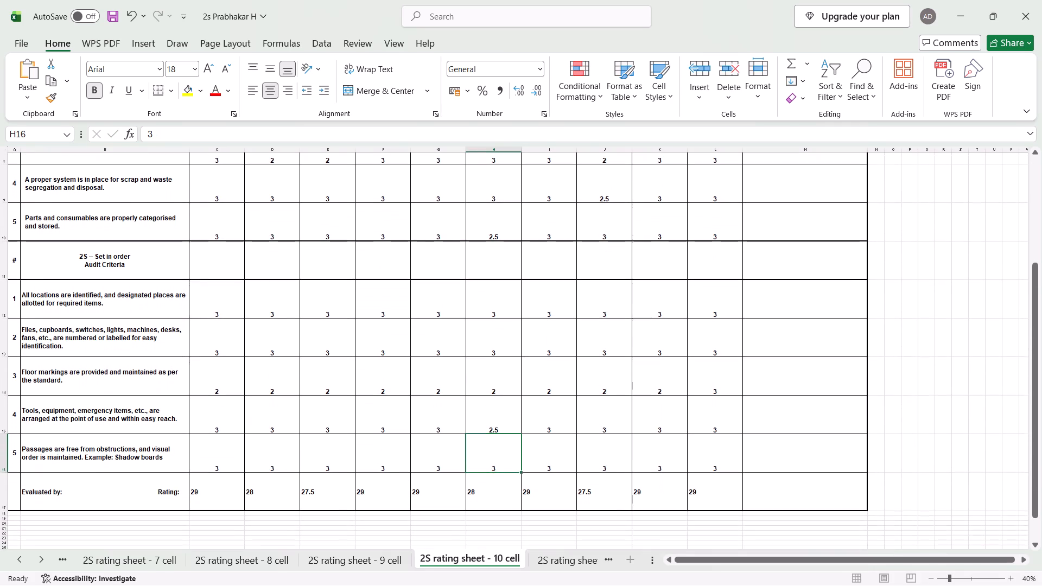
Set the Cell # 4 mark for 2S criterion 5, passages free from obstructions, to 2.
{"action": "left_click", "coordinate": [382, 456]}
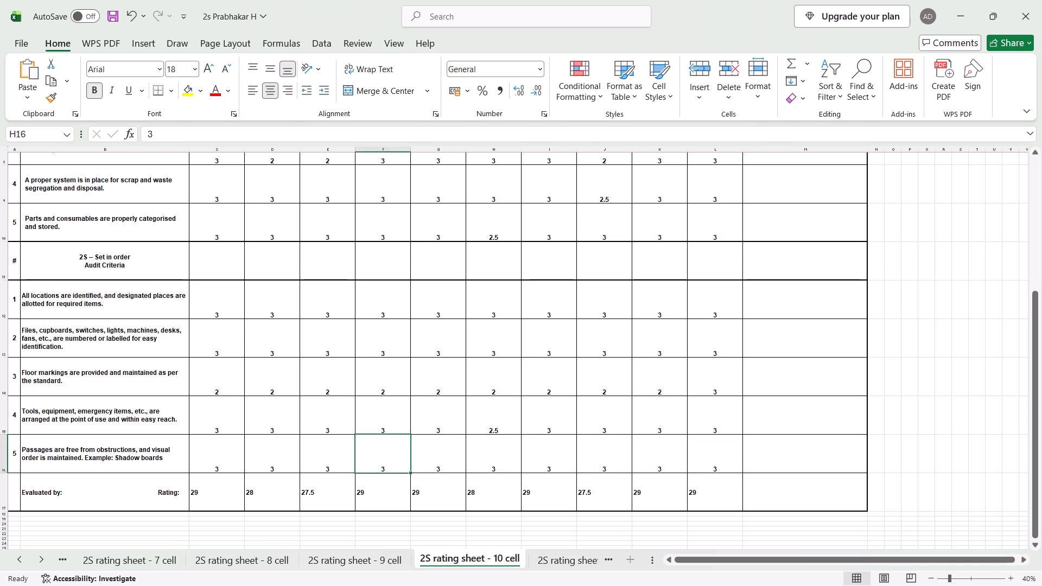
{"action": "key", "text": "2"}
{"action": "key", "text": "Return"}
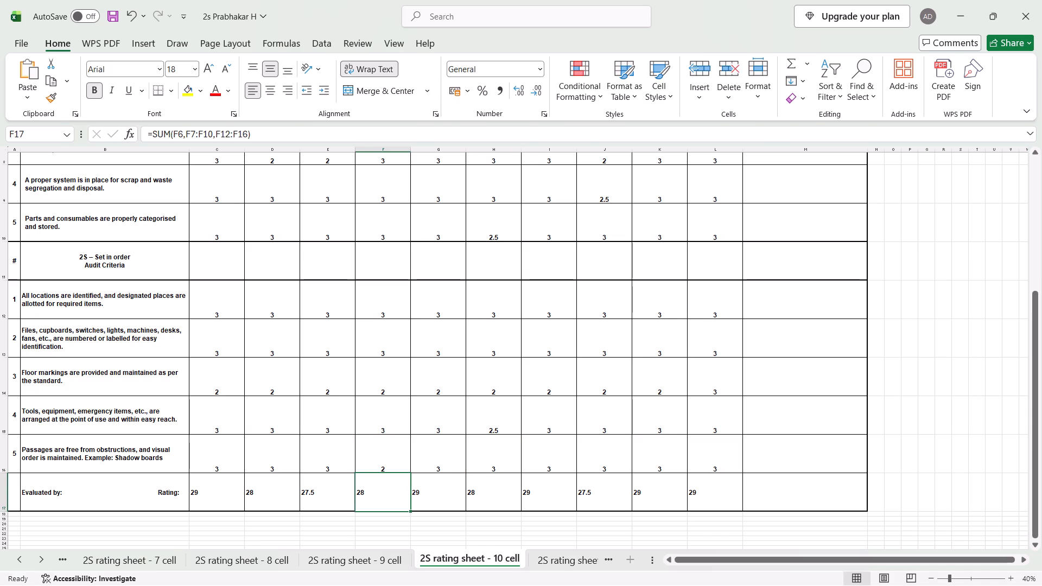
{"action": "scroll", "coordinate": [382, 456], "scroll_direction": "up", "scroll_amount": 1}
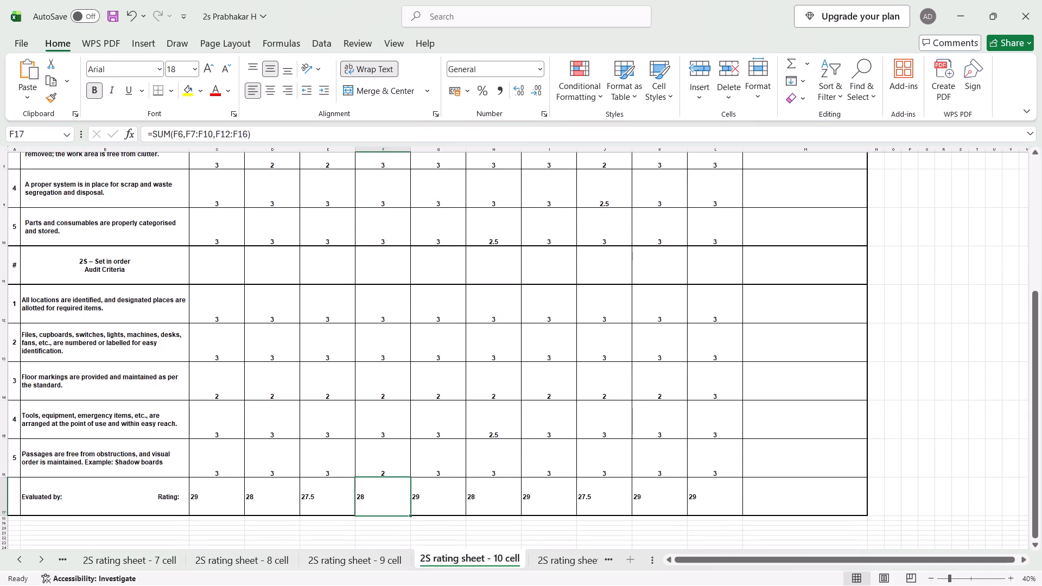
Middle-align the marks of Cell # 1 to Cell # 10 vertically across the 1S and 2S criteria.
{"action": "scroll", "coordinate": [382, 456], "scroll_direction": "up", "scroll_amount": 1}
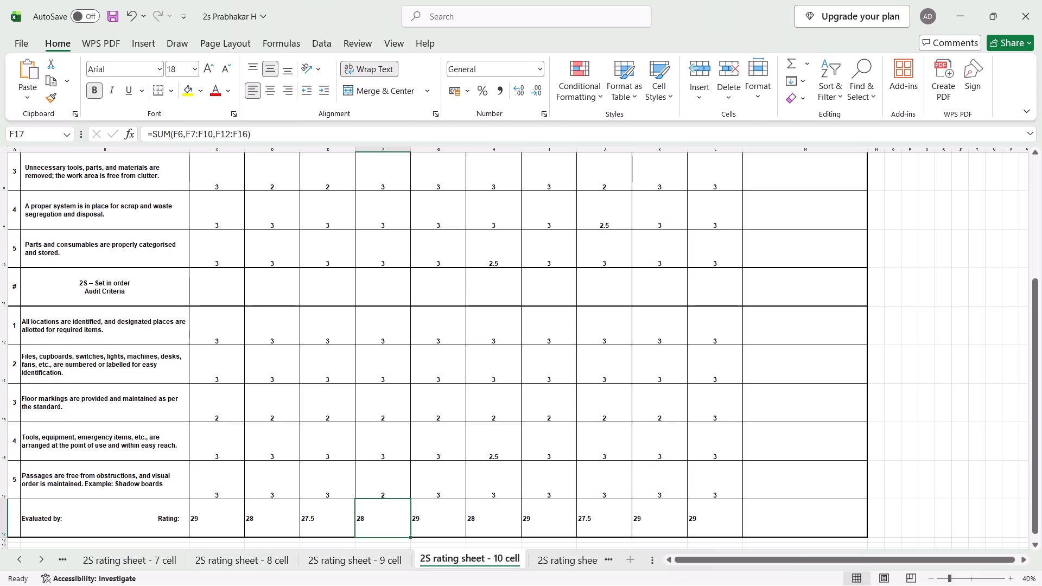
{"action": "scroll", "coordinate": [382, 456], "scroll_direction": "up", "scroll_amount": 3}
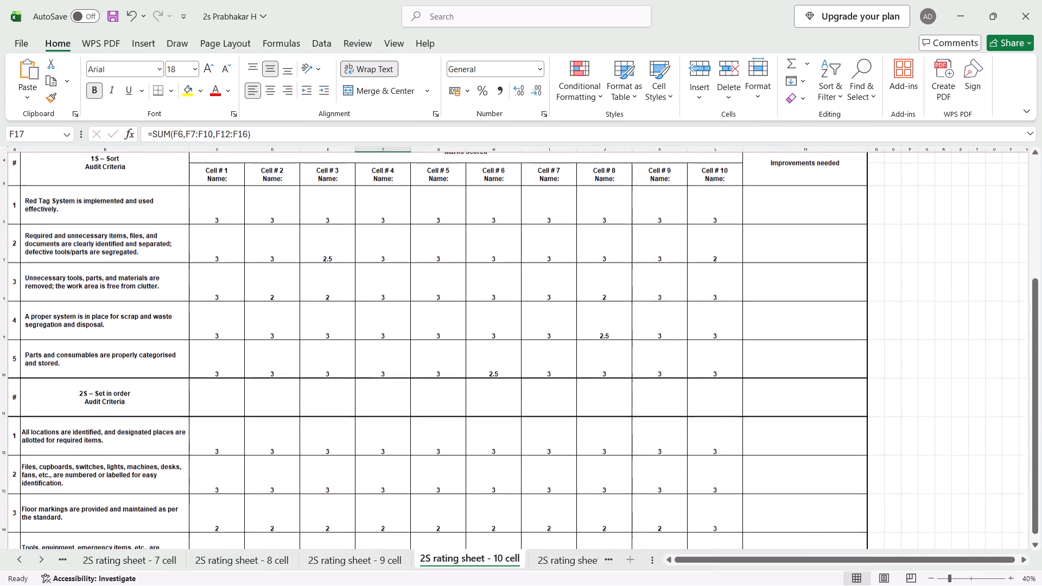
{"action": "scroll", "coordinate": [382, 456], "scroll_direction": "up", "scroll_amount": 1}
{"action": "left_click_drag", "start_coordinate": [208, 219], "coordinate": [683, 561]}
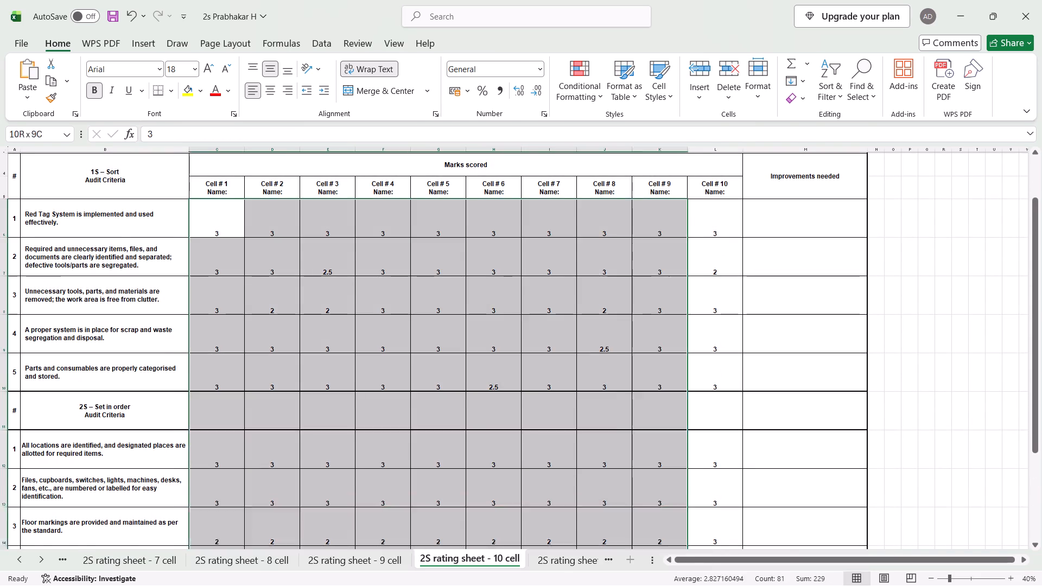
{"action": "left_click_drag", "start_coordinate": [683, 561], "coordinate": [732, 392]}
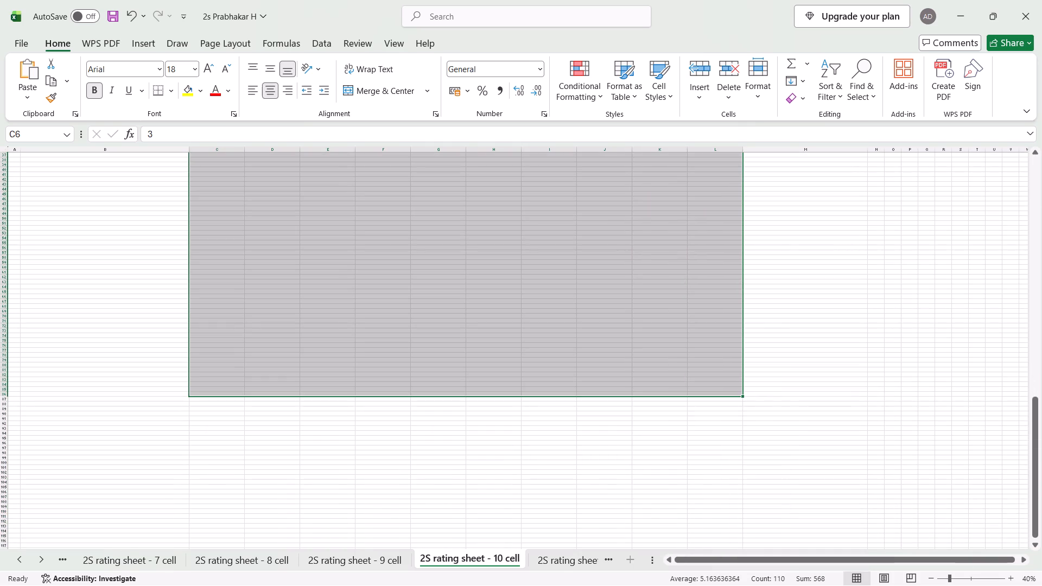
{"action": "left_click", "coordinate": [276, 60]}
{"action": "left_click", "coordinate": [270, 65]}
{"action": "scroll", "coordinate": [270, 65], "scroll_direction": "up", "scroll_amount": 1}
{"action": "scroll", "coordinate": [421, 363], "scroll_direction": "down", "scroll_amount": 2}
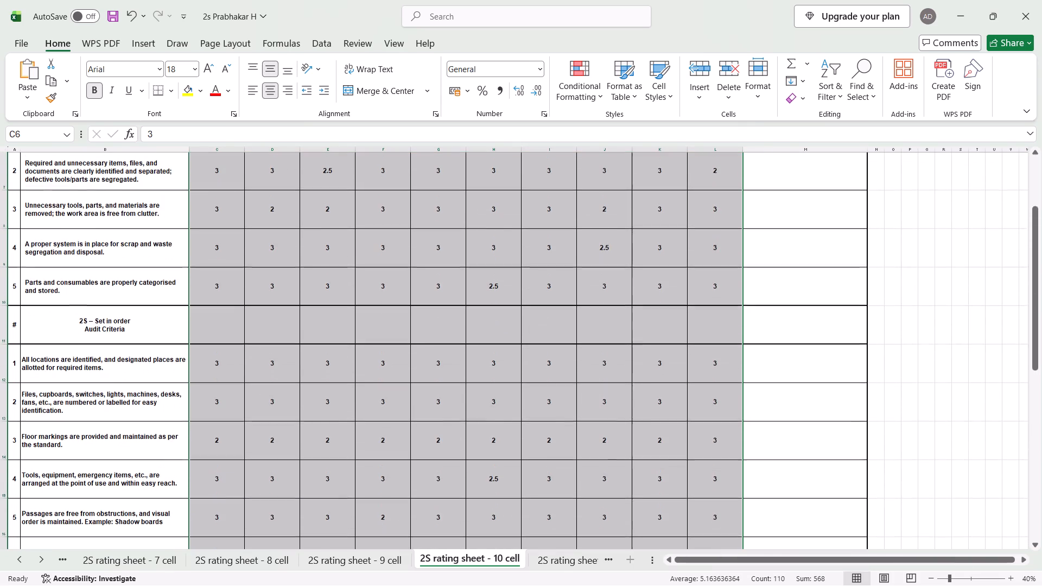
{"action": "scroll", "coordinate": [421, 363], "scroll_direction": "down", "scroll_amount": 1}
{"action": "left_click", "coordinate": [761, 390]}
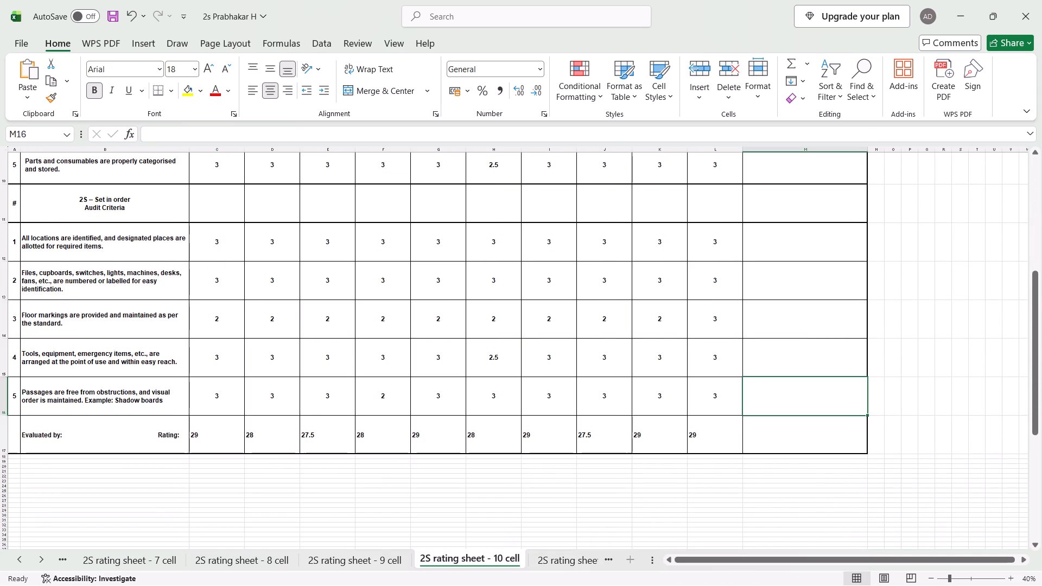
Set the Cell # 10 mark for 1S criterion 2, required and unnecessary items, to 3.
{"action": "scroll", "coordinate": [732, 333], "scroll_direction": "up", "scroll_amount": 4}
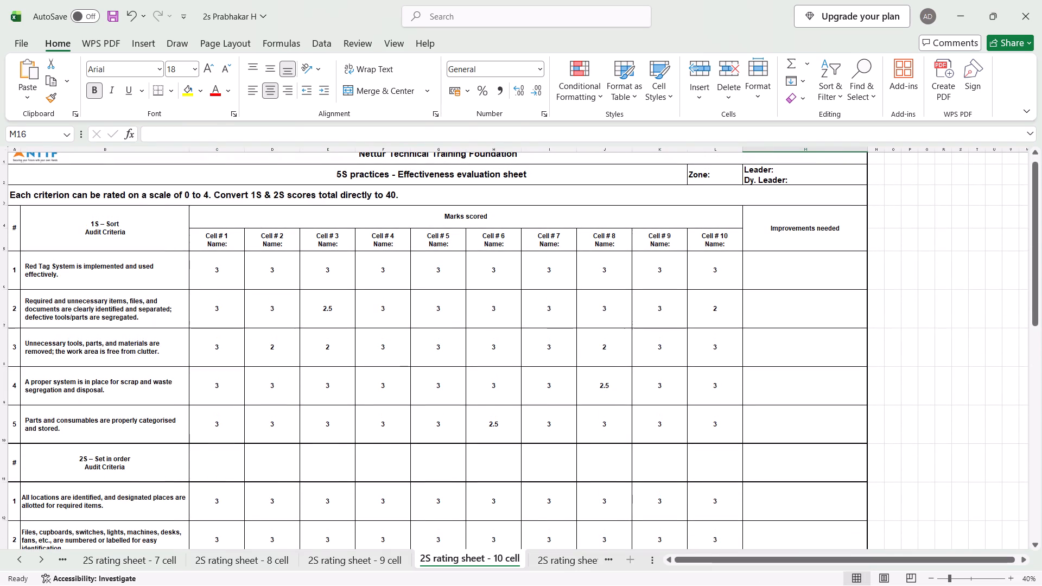
{"action": "left_click", "coordinate": [727, 314]}
{"action": "key", "text": "3"}
{"action": "key", "text": "Return"}
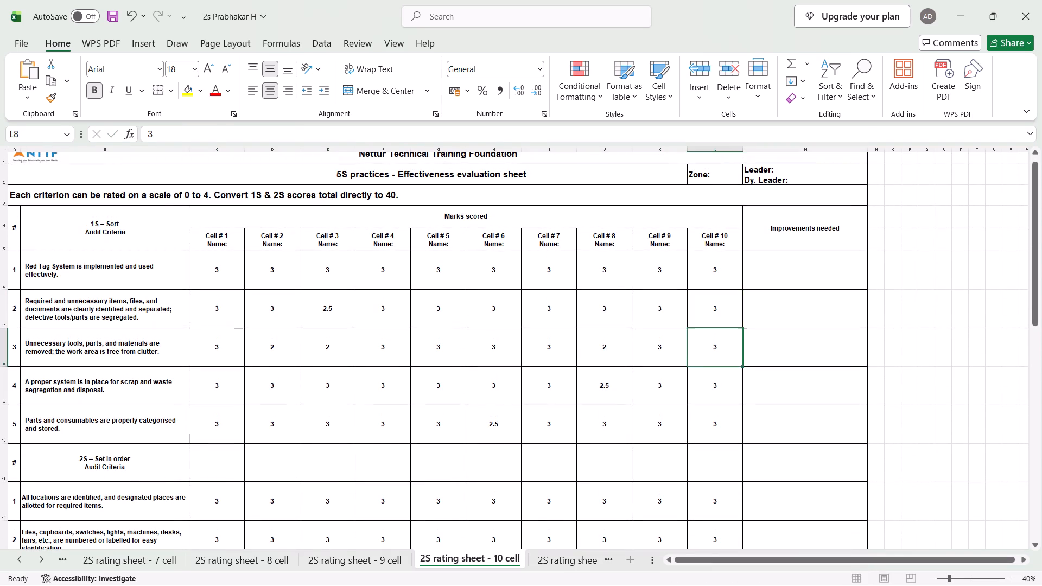
Set the Cell # 5 mark for 2S criterion 3, floor markings, to 3.
{"action": "scroll", "coordinate": [727, 314], "scroll_direction": "down", "scroll_amount": 3}
{"action": "scroll", "coordinate": [727, 314], "scroll_direction": "up", "scroll_amount": 1}
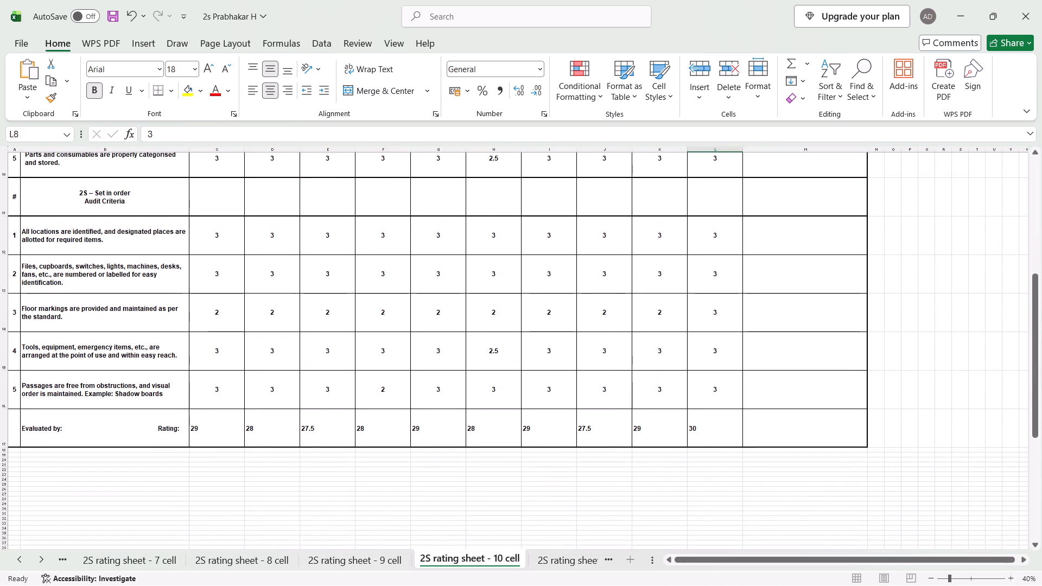
{"action": "scroll", "coordinate": [727, 314], "scroll_direction": "up", "scroll_amount": 1}
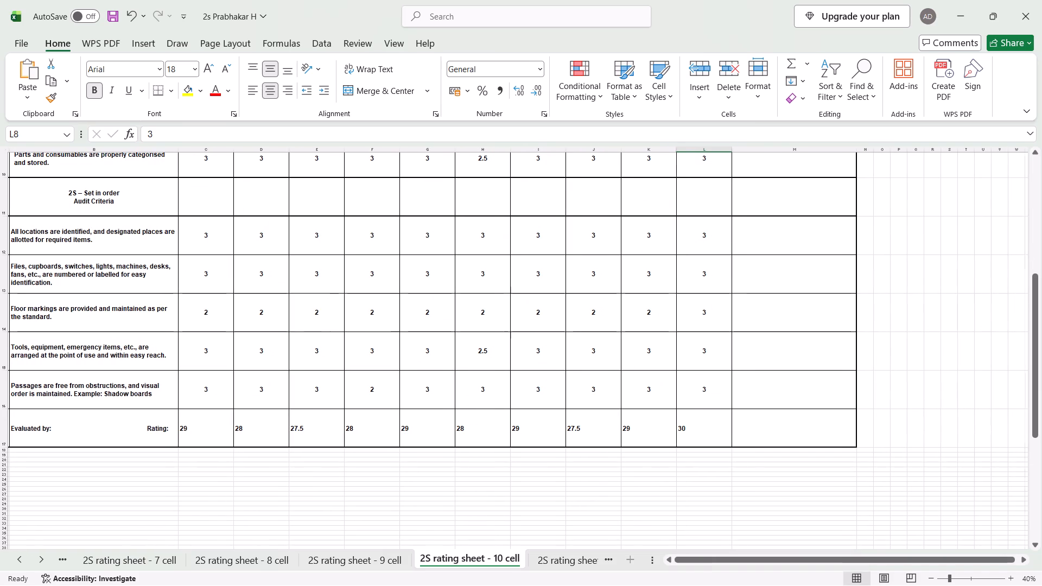
{"action": "scroll", "coordinate": [727, 314], "scroll_direction": "up", "scroll_amount": 1}
{"action": "scroll", "coordinate": [540, 303], "scroll_direction": "up", "scroll_amount": 3}
{"action": "scroll", "coordinate": [540, 303], "scroll_direction": "down", "scroll_amount": 1}
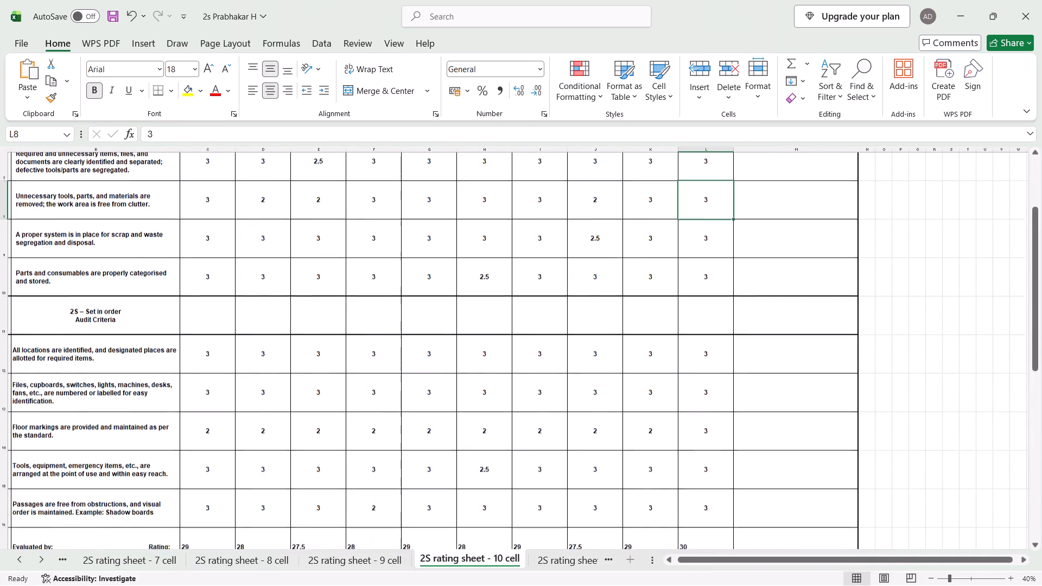
{"action": "scroll", "coordinate": [540, 303], "scroll_direction": "down", "scroll_amount": 1}
{"action": "left_click", "coordinate": [437, 398]}
{"action": "key", "text": "3"}
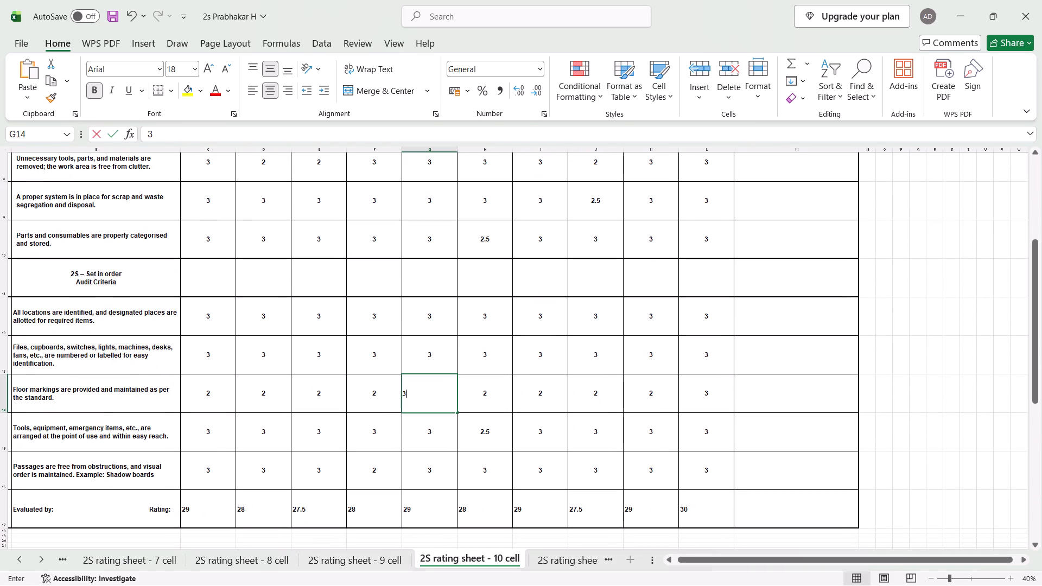
{"action": "key", "text": "Return"}
{"action": "scroll", "coordinate": [437, 398], "scroll_direction": "down", "scroll_amount": 1}
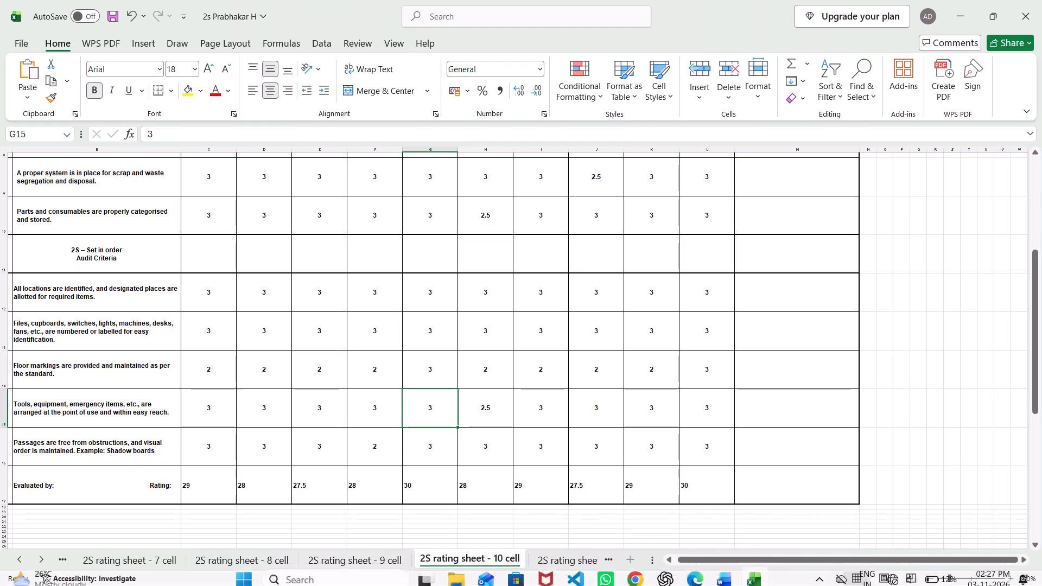
On the 12-cell rating sheet, add the label "Rating:" after "Evaluated by:" in B17, spaced toward the cell's right edge.
{"action": "left_click", "coordinate": [564, 569]}
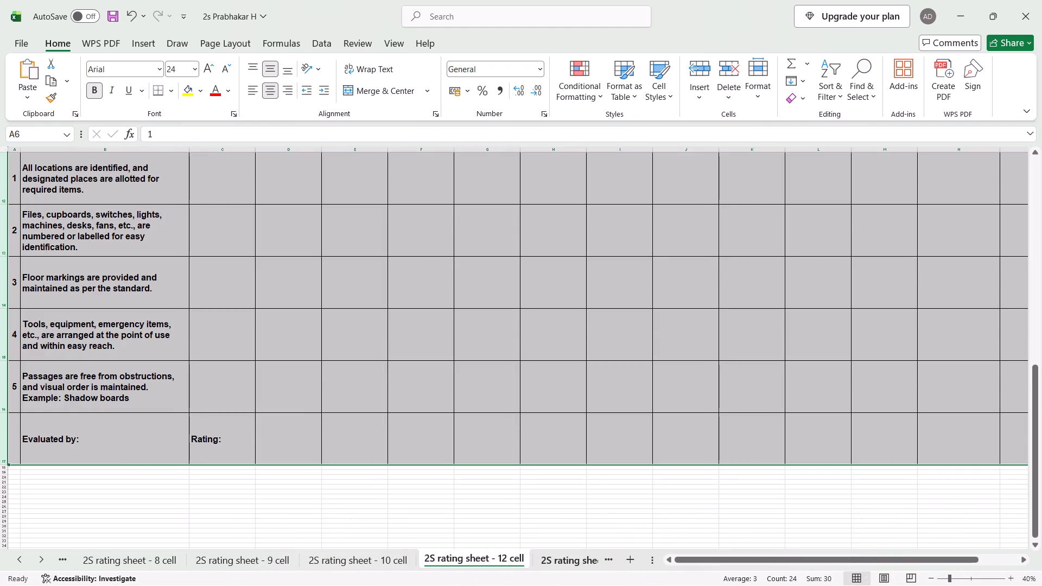
{"action": "scroll", "coordinate": [399, 376], "scroll_direction": "up", "scroll_amount": 3}
{"action": "scroll", "coordinate": [272, 314], "scroll_direction": "down", "scroll_amount": 2}
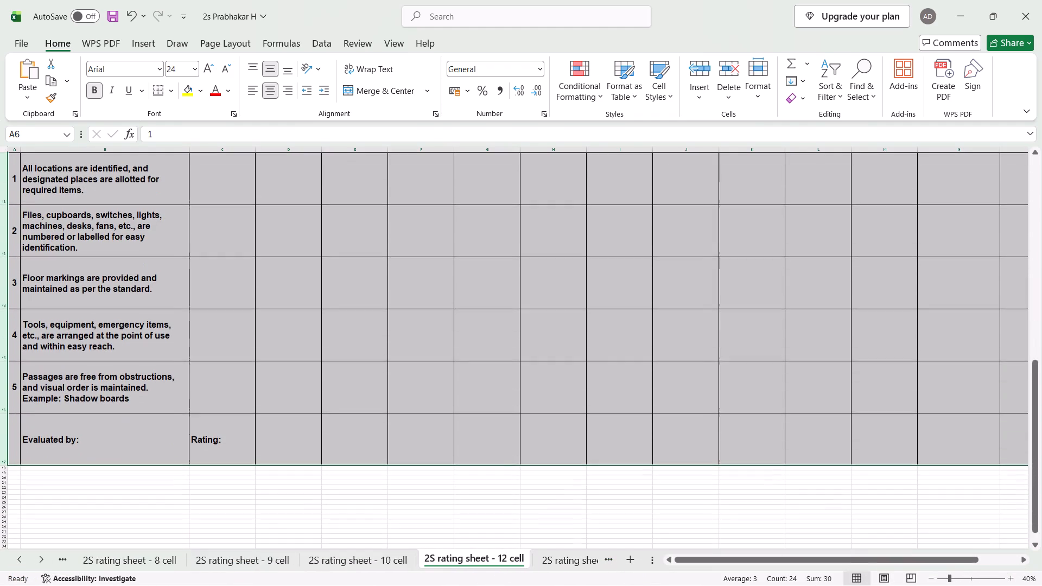
{"action": "left_click", "coordinate": [159, 432]}
{"action": "left_click", "coordinate": [159, 432]}
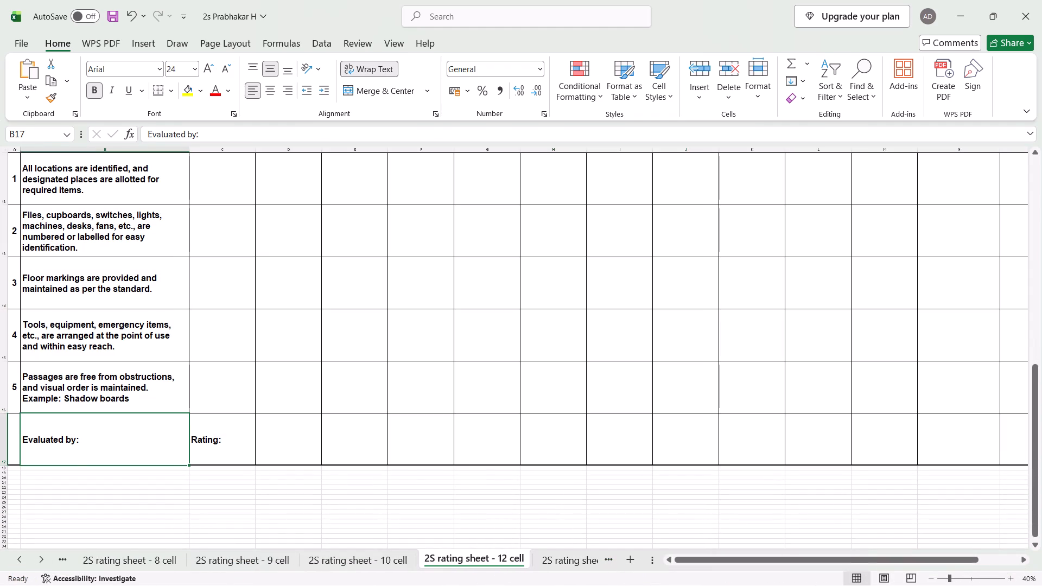
{"action": "left_click", "coordinate": [225, 138]}
{"action": "key", "text": "space"}
{"action": "key", "text": "space"}
{"action": "key", "text": "space"}
{"action": "key", "text": "space"}
{"action": "key", "text": "space"}
{"action": "key", "text": "space"}
{"action": "key", "text": "space"}
{"action": "key", "text": "space"}
{"action": "key", "text": "space"}
{"action": "key", "text": "space"}
{"action": "key", "text": "space"}
{"action": "key", "text": "space"}
{"action": "key", "text": "space"}
{"action": "key", "text": "space"}
{"action": "key", "text": "space"}
{"action": "key", "text": "space"}
{"action": "key", "text": "space"}
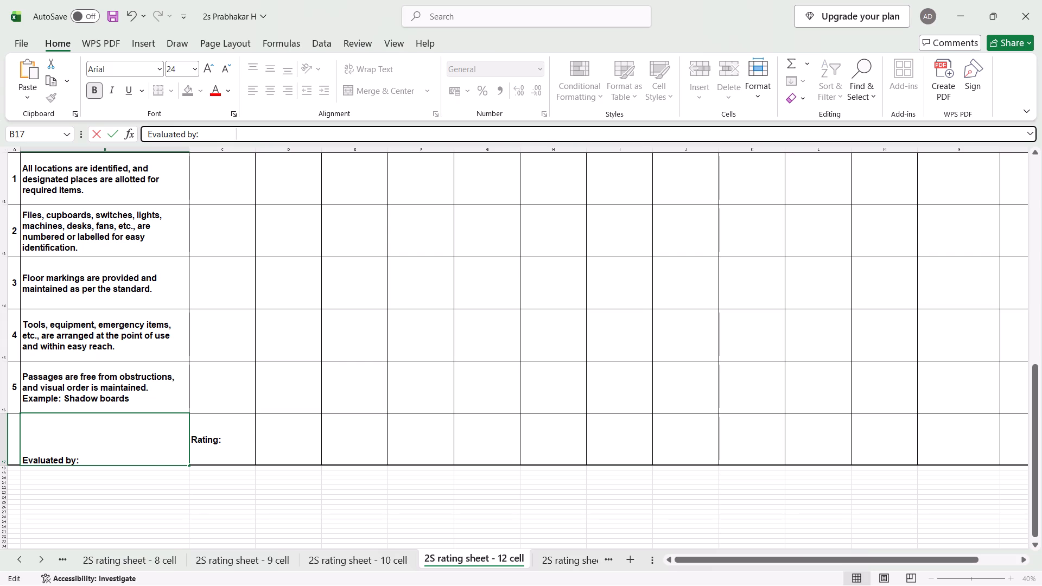
{"action": "key", "text": "ctrl+v"}
{"action": "left_click", "coordinate": [225, 138]}
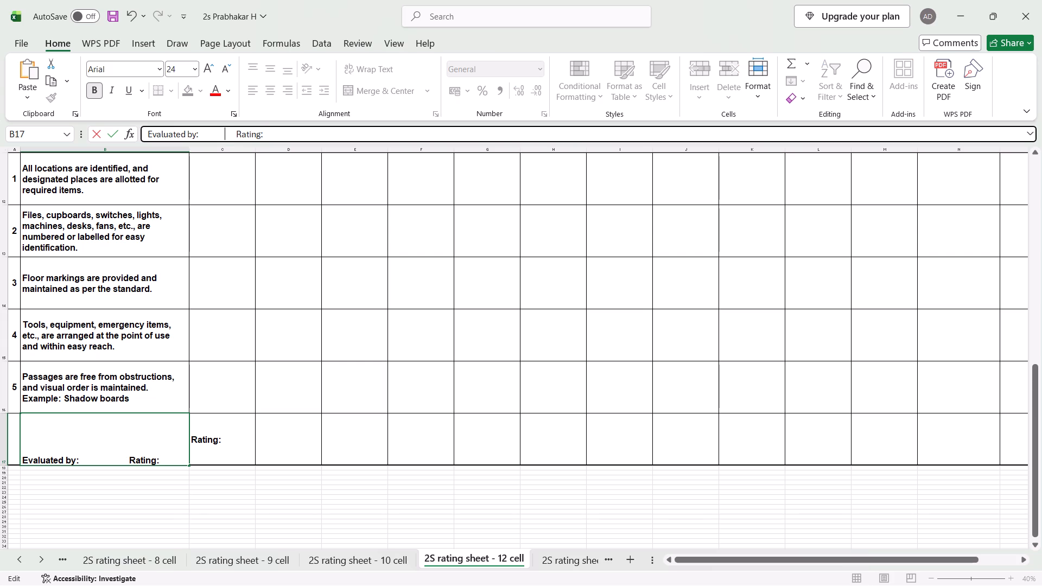
{"action": "key", "text": "space"}
{"action": "key", "text": "space"}
{"action": "key", "text": "space"}
{"action": "key", "text": "space"}
{"action": "key", "text": "space"}
{"action": "key", "text": "space"}
{"action": "key", "text": "space"}
{"action": "key", "text": "space"}
{"action": "key", "text": "space"}
{"action": "key", "text": "space"}
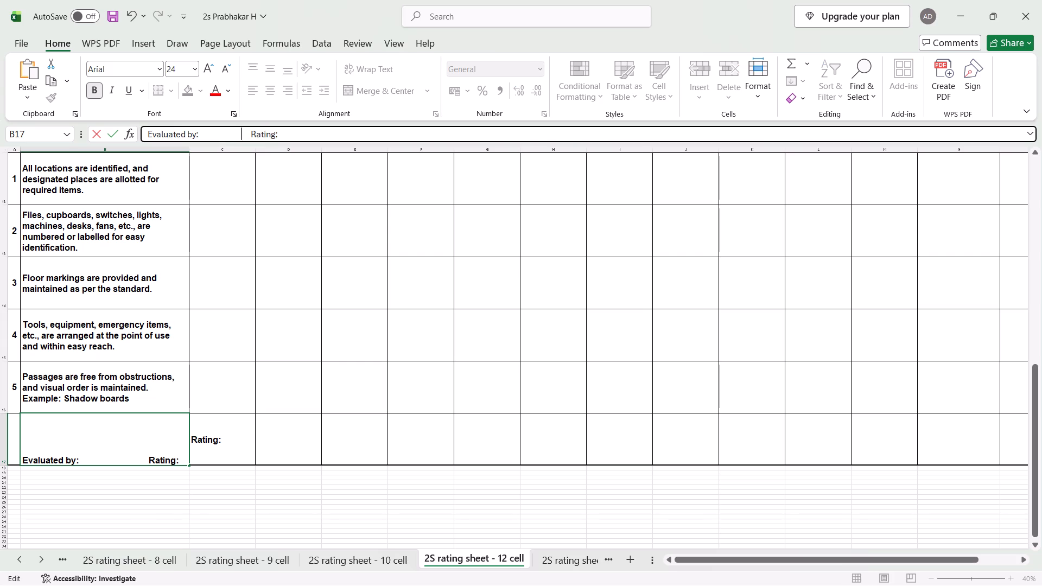
{"action": "key", "text": "Return"}
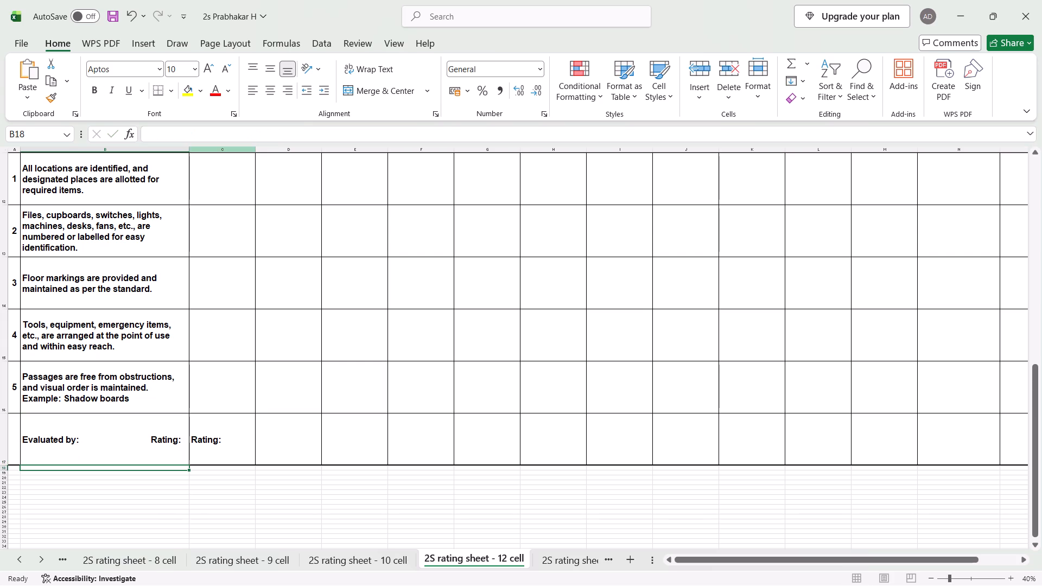
Clear the separate "Rating:" label from C17 in the Cell # 1 column.
{"action": "left_click", "coordinate": [219, 428]}
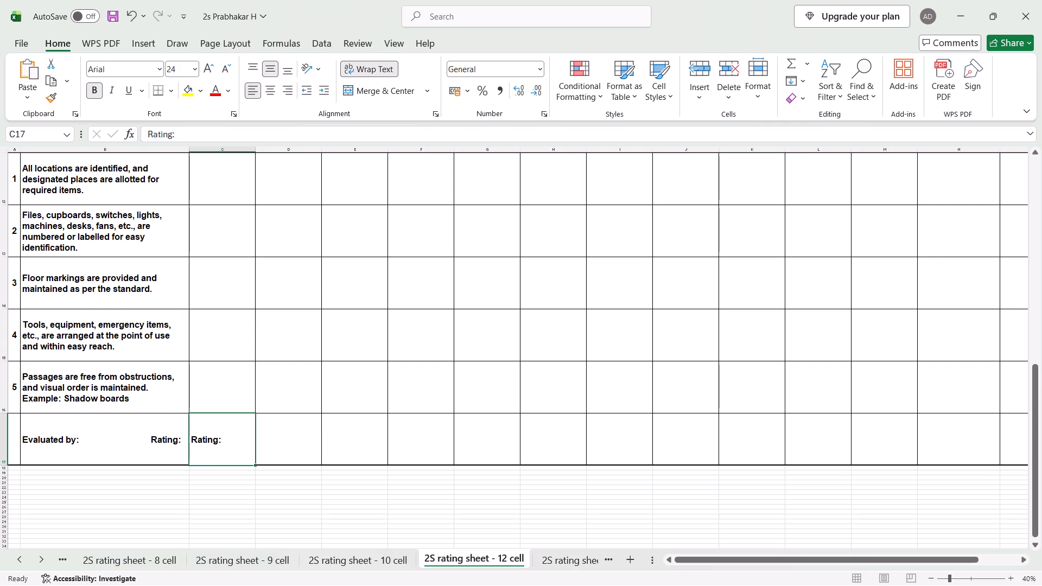
{"action": "left_click", "coordinate": [180, 128]}
{"action": "key", "text": "BackSpace"}
{"action": "key", "text": "BackSpace"}
{"action": "key", "text": "BackSpace"}
{"action": "key", "text": "BackSpace"}
{"action": "key", "text": "BackSpace"}
{"action": "key", "text": "BackSpace"}
{"action": "key", "text": "BackSpace"}
{"action": "key", "text": "BackSpace"}
{"action": "key", "text": "BackSpace"}
{"action": "key", "text": "BackSpace"}
{"action": "key", "text": "BackSpace"}
{"action": "key", "text": "BackSpace"}
{"action": "key", "text": "BackSpace"}
{"action": "key", "text": "BackSpace"}
{"action": "key", "text": "BackSpace"}
{"action": "key", "text": "BackSpace"}
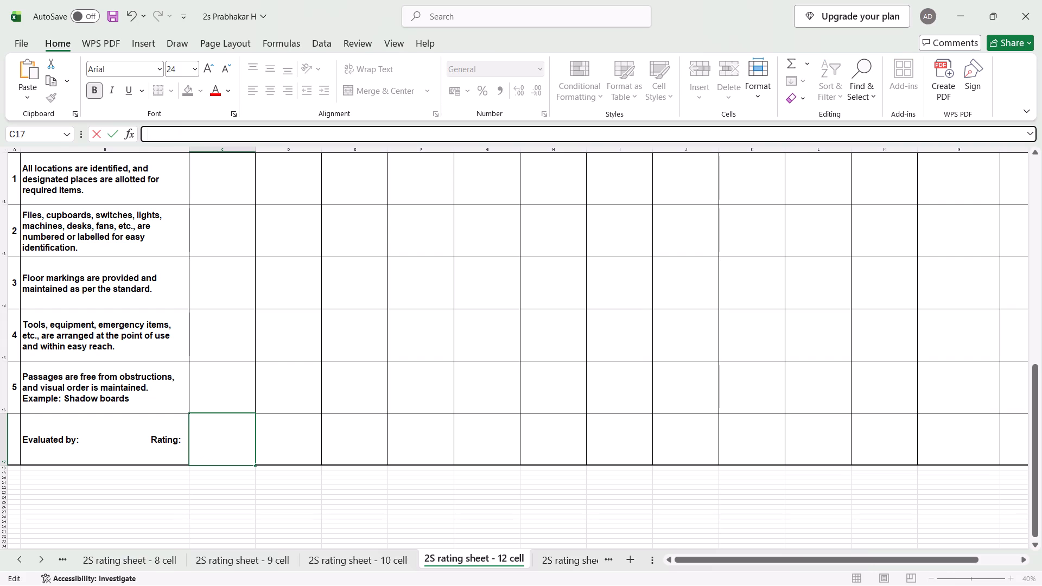
Fill all five 1S criteria with a mark of 3 for Cell # 1 through Cell # 12.
{"action": "scroll", "coordinate": [277, 268], "scroll_direction": "up", "scroll_amount": 3}
{"action": "left_click", "coordinate": [215, 258]}
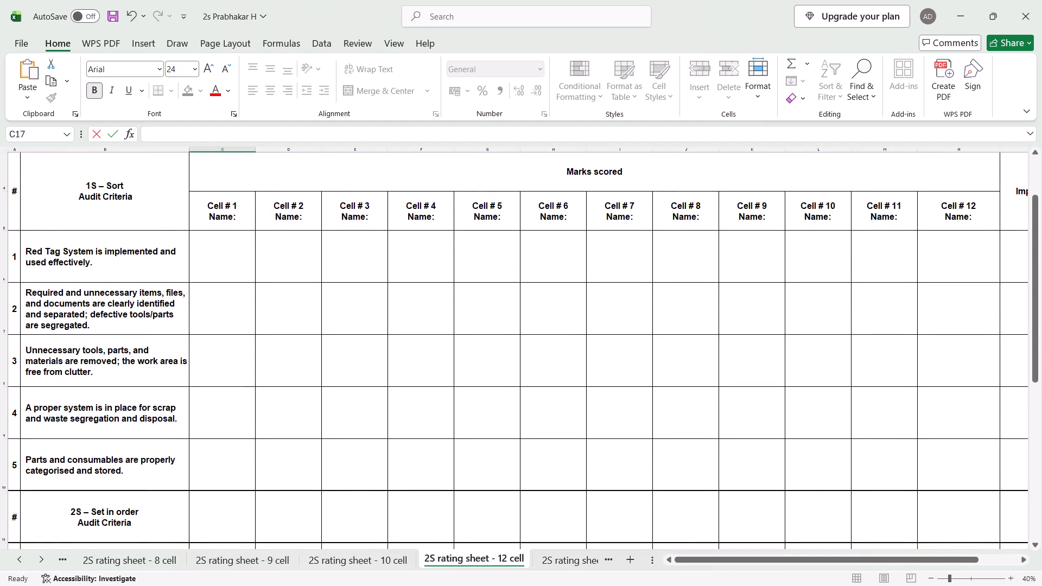
{"action": "key", "text": "3"}
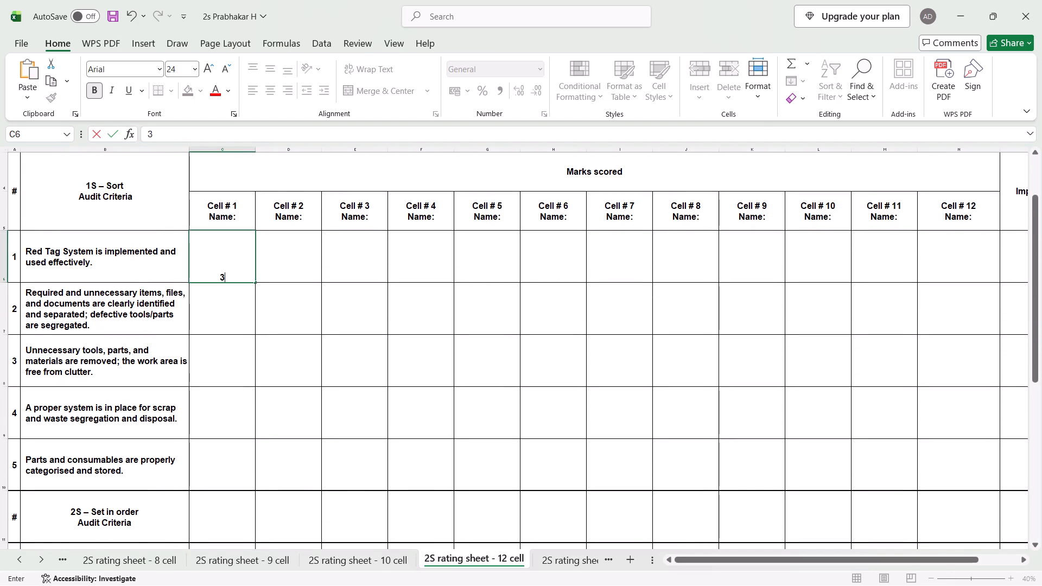
{"action": "left_click_drag", "start_coordinate": [255, 281], "coordinate": [259, 474]}
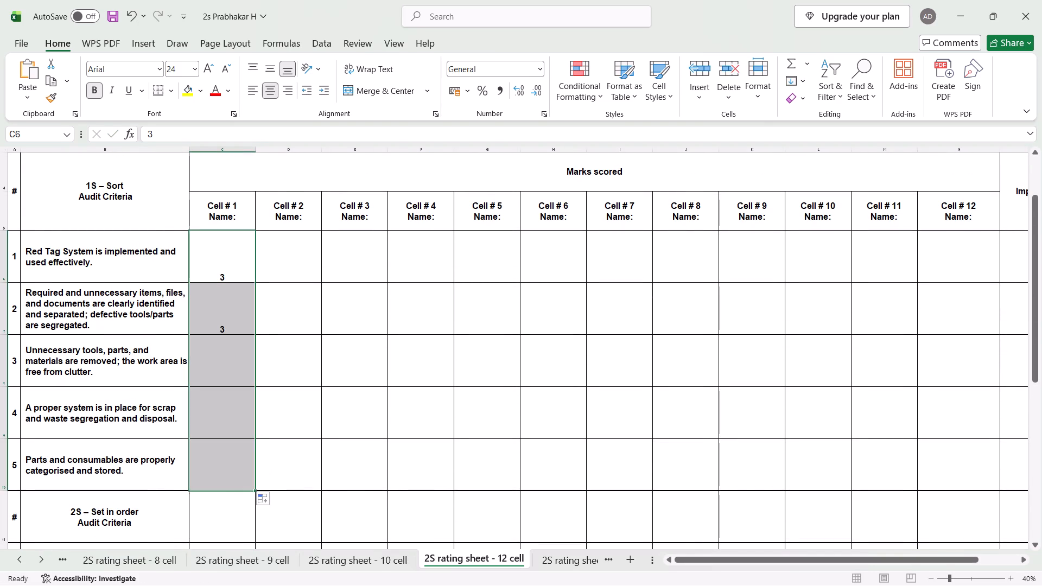
{"action": "left_click_drag", "start_coordinate": [254, 489], "coordinate": [920, 487]}
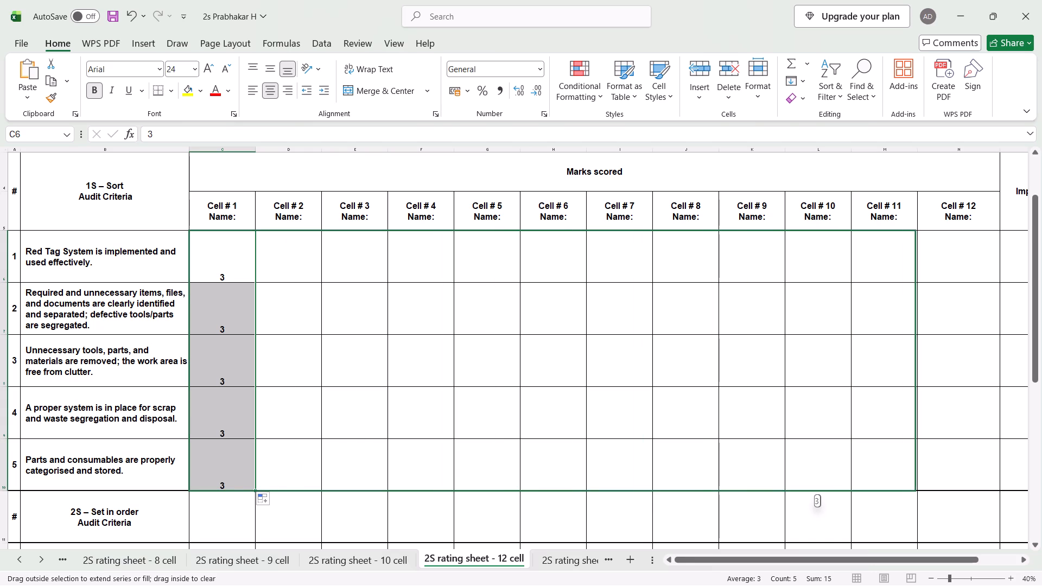
{"action": "left_click_drag", "start_coordinate": [920, 487], "coordinate": [1029, 493]}
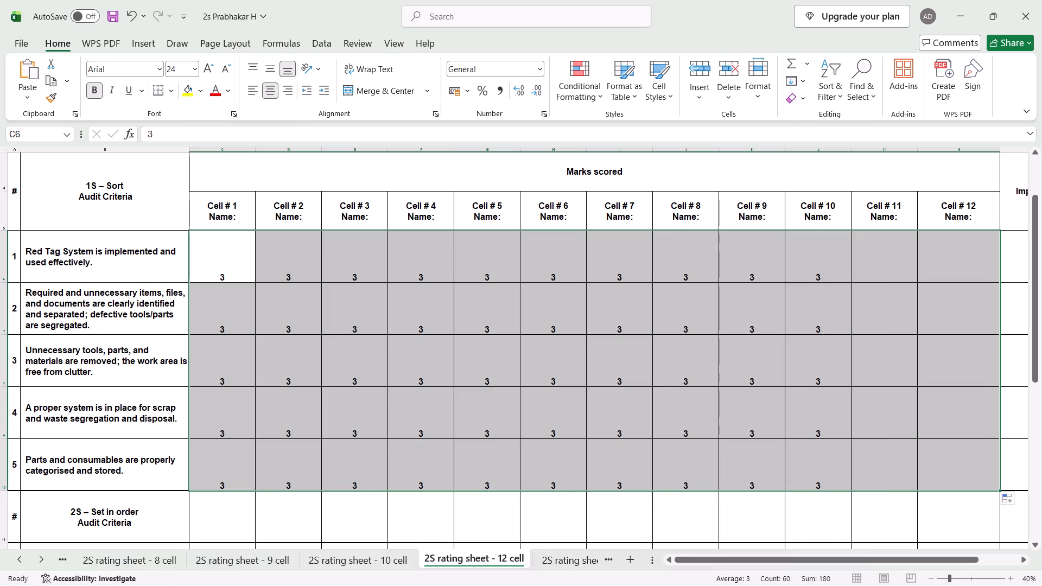
Fill all five 2S criteria with a mark of 3 for Cell # 1 through Cell # 12.
{"action": "scroll", "coordinate": [825, 465], "scroll_direction": "down", "scroll_amount": 4}
{"action": "left_click", "coordinate": [246, 325]}
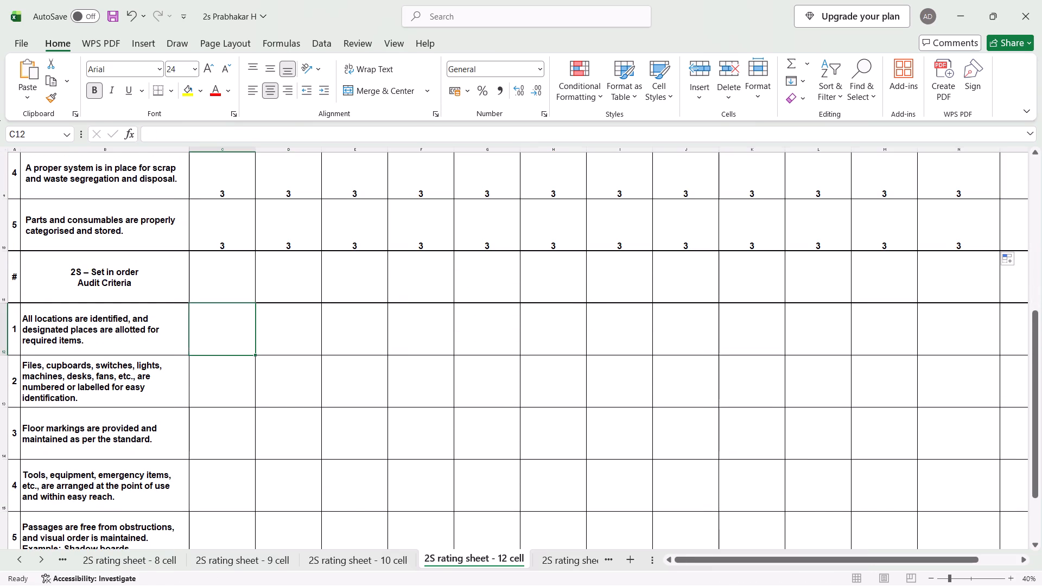
{"action": "key", "text": "3"}
{"action": "key", "text": "Return"}
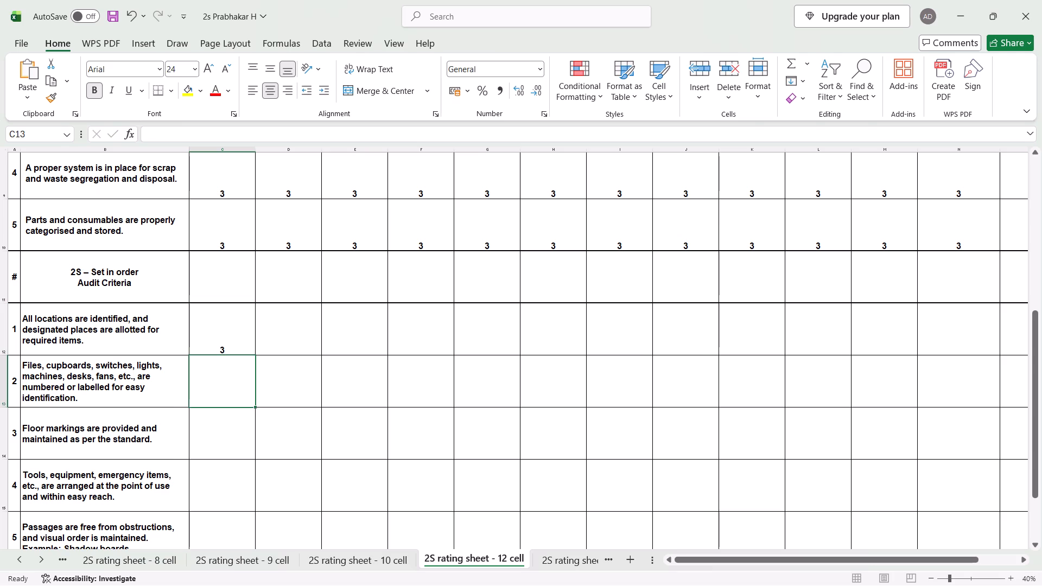
{"action": "left_click_drag", "start_coordinate": [239, 330], "coordinate": [254, 355]}
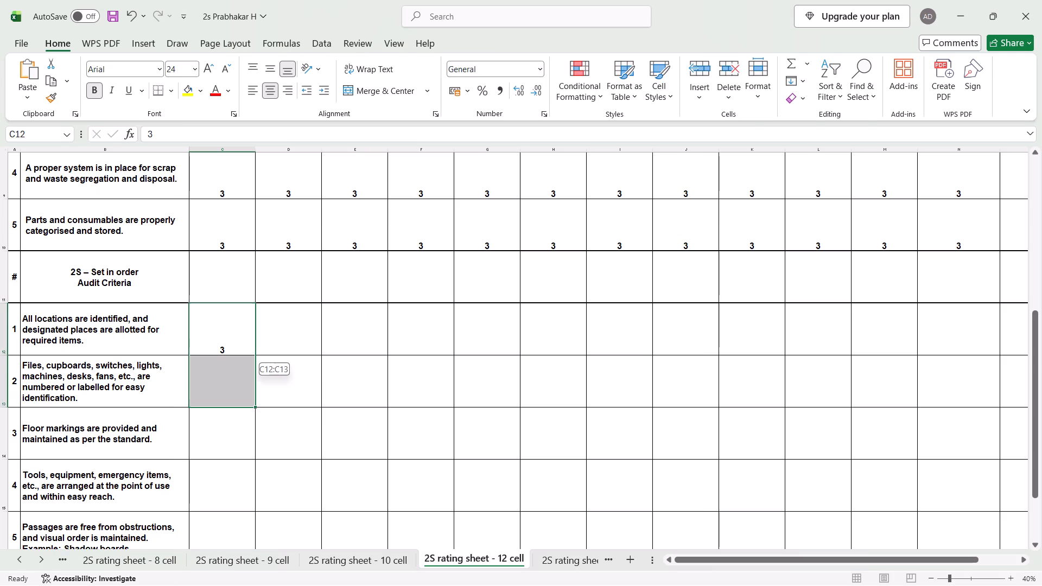
{"action": "left_click", "coordinate": [254, 355]}
{"action": "left_click", "coordinate": [231, 336]}
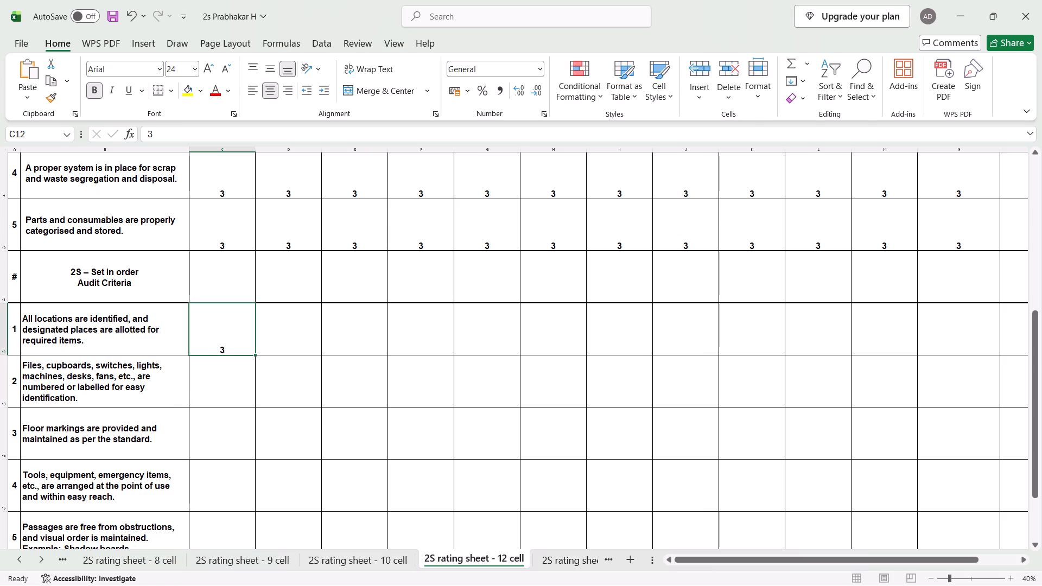
{"action": "left_click_drag", "start_coordinate": [253, 355], "coordinate": [244, 552]}
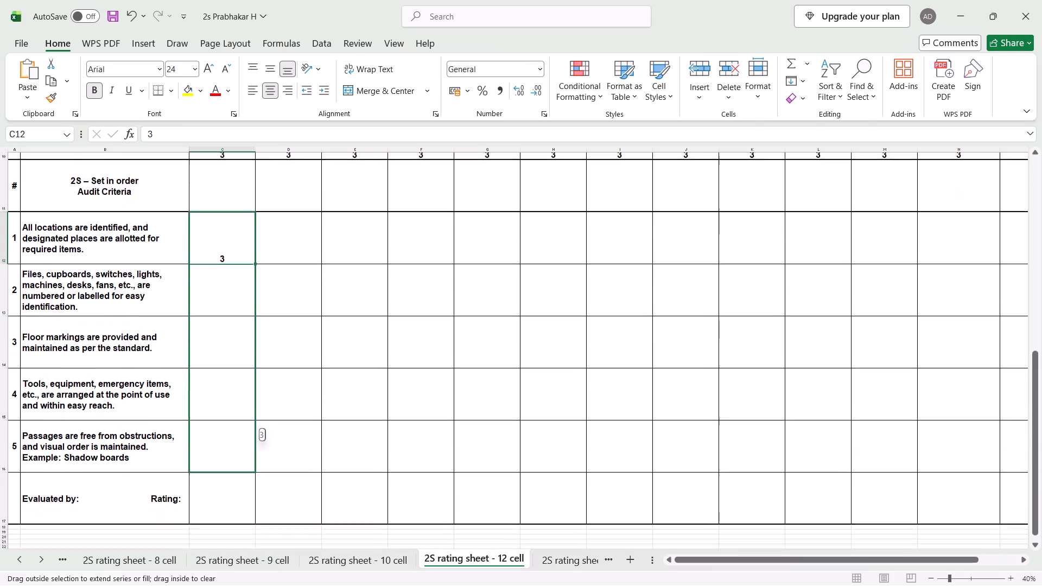
{"action": "left_click_drag", "start_coordinate": [244, 552], "coordinate": [243, 458]}
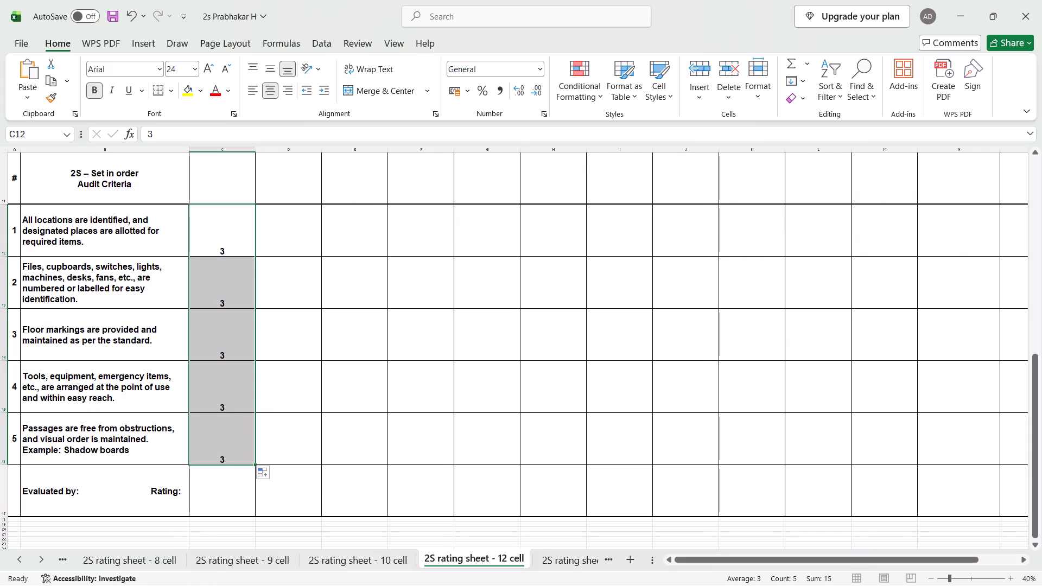
{"action": "left_click_drag", "start_coordinate": [256, 464], "coordinate": [896, 454]}
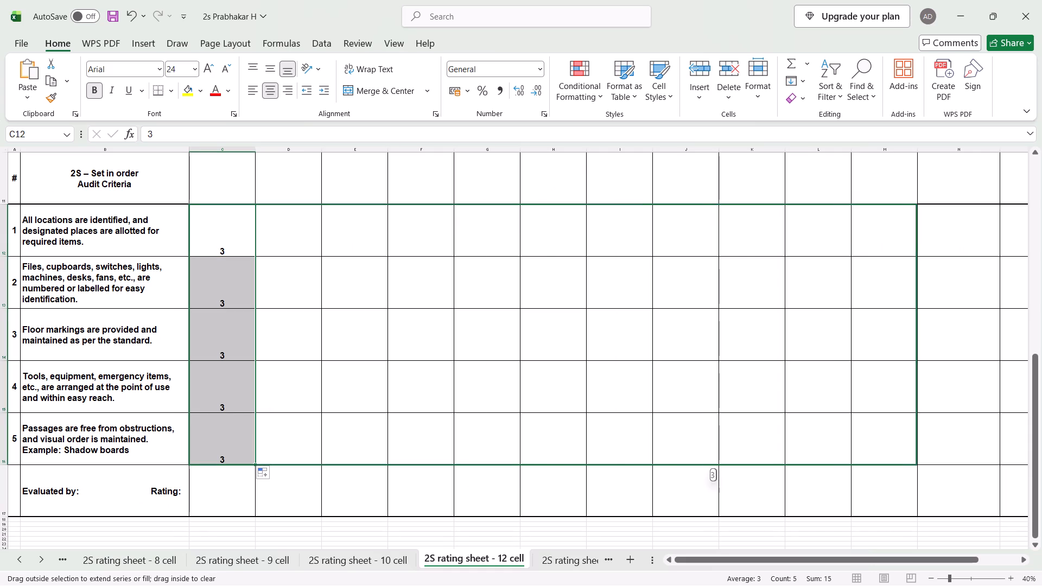
{"action": "left_click_drag", "start_coordinate": [896, 454], "coordinate": [949, 459]}
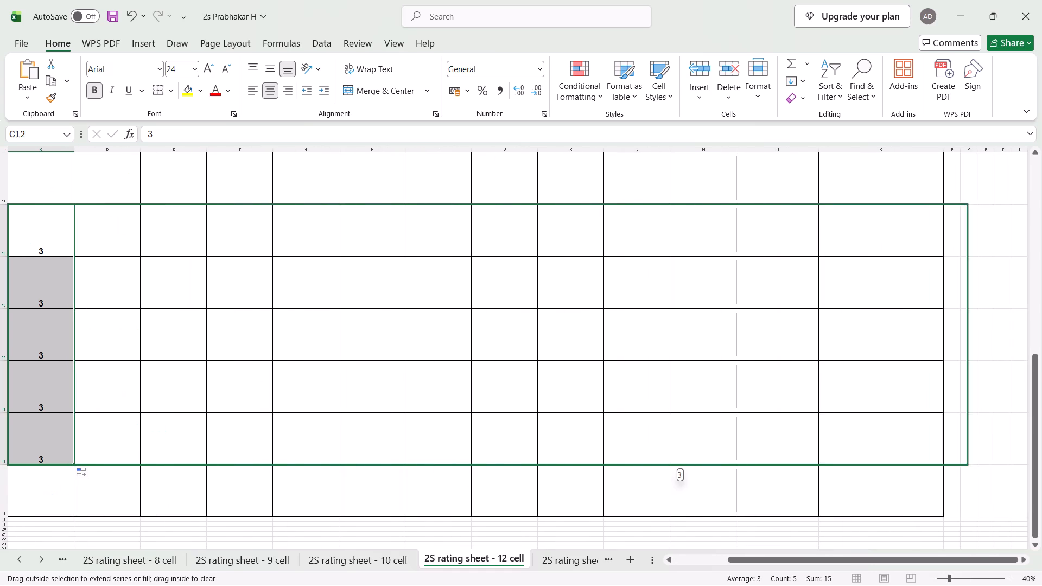
{"action": "left_click_drag", "start_coordinate": [949, 459], "coordinate": [824, 461]}
In the Cell # 1 rating cell C17, enter the formula =SUM(C6:C10,C12:C16) to total the 1S and 2S marks.
{"action": "scroll", "coordinate": [824, 461], "scroll_direction": "up", "scroll_amount": 4}
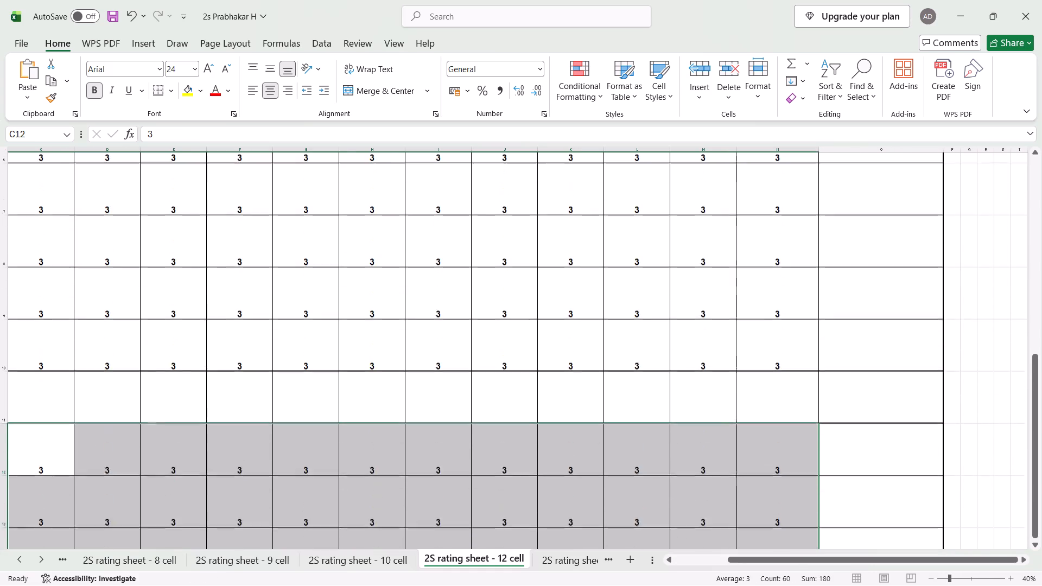
{"action": "scroll", "coordinate": [824, 461], "scroll_direction": "up", "scroll_amount": 1}
{"action": "scroll", "coordinate": [824, 461], "scroll_direction": "down", "scroll_amount": 5}
{"action": "scroll", "coordinate": [824, 461], "scroll_direction": "up", "scroll_amount": 1}
{"action": "scroll", "coordinate": [454, 386], "scroll_direction": "right", "scroll_amount": 2}
{"action": "left_click", "coordinate": [227, 303]}
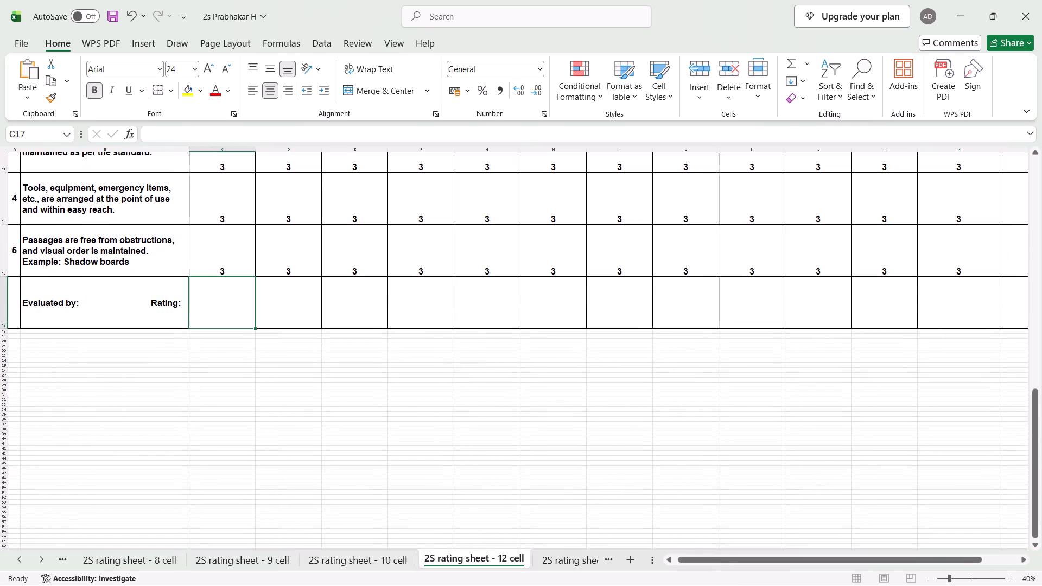
{"action": "key", "text": "s"}
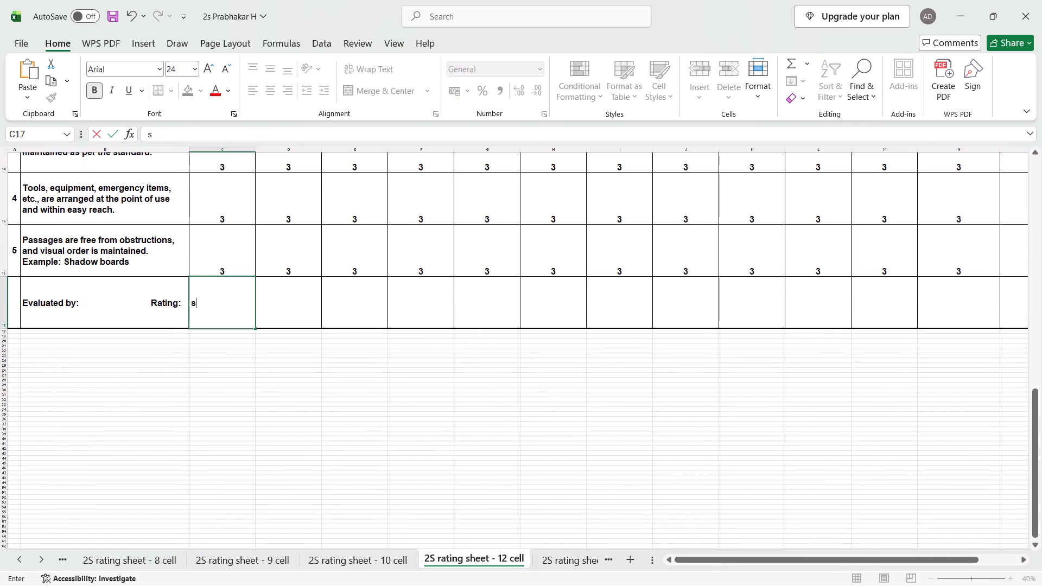
{"action": "key", "text": "BackSpace"}
{"action": "type", "text": "=sum"}
{"action": "key", "text": "shift+parenleft"}
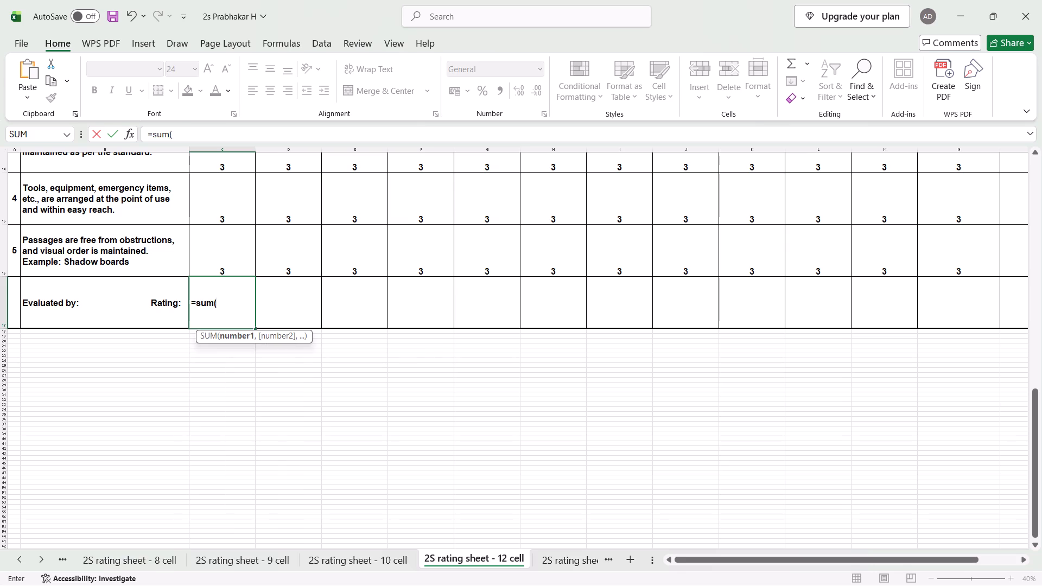
{"action": "scroll", "coordinate": [227, 303], "scroll_direction": "up", "scroll_amount": 10}
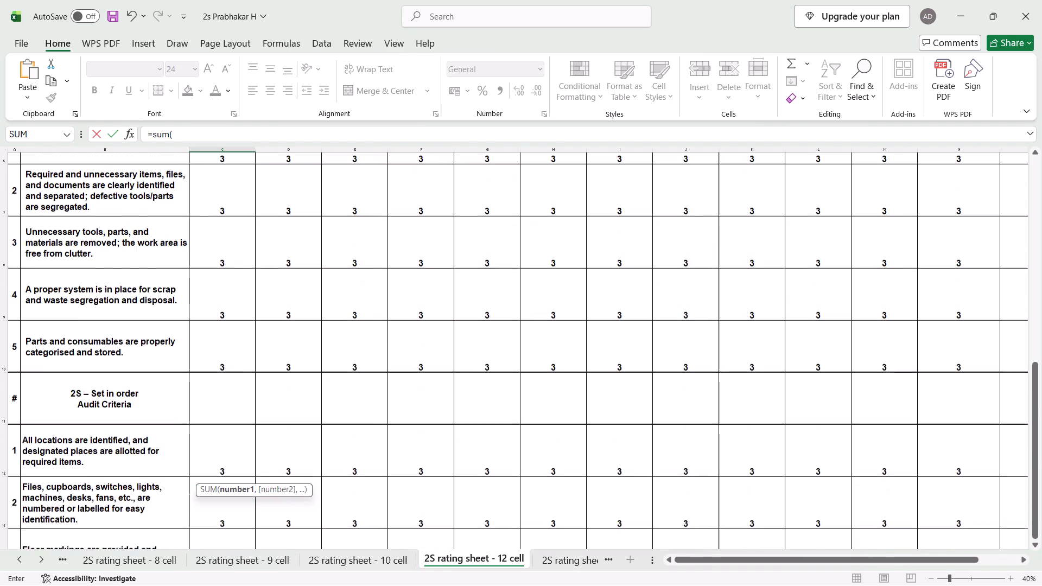
{"action": "scroll", "coordinate": [227, 303], "scroll_direction": "up", "scroll_amount": 2}
{"action": "left_click_drag", "start_coordinate": [226, 262], "coordinate": [239, 455], "text": "ctrl"}
{"action": "scroll", "coordinate": [239, 455], "scroll_direction": "down", "scroll_amount": 4}
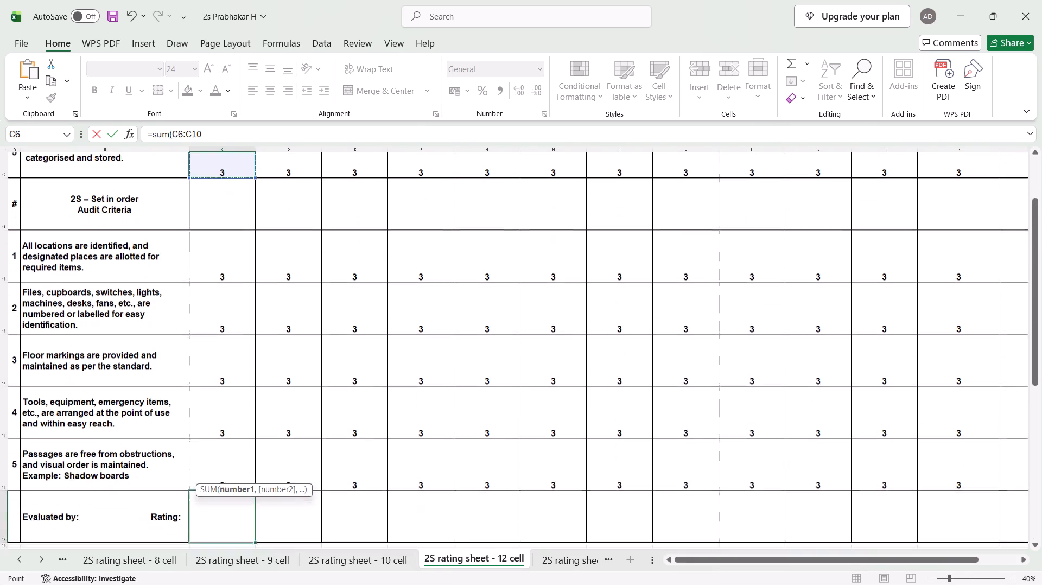
{"action": "scroll", "coordinate": [239, 455], "scroll_direction": "down", "scroll_amount": 1}
{"action": "left_click_drag", "start_coordinate": [219, 240], "coordinate": [243, 454], "text": "ctrl"}
{"action": "key", "text": "shift+parenright"}
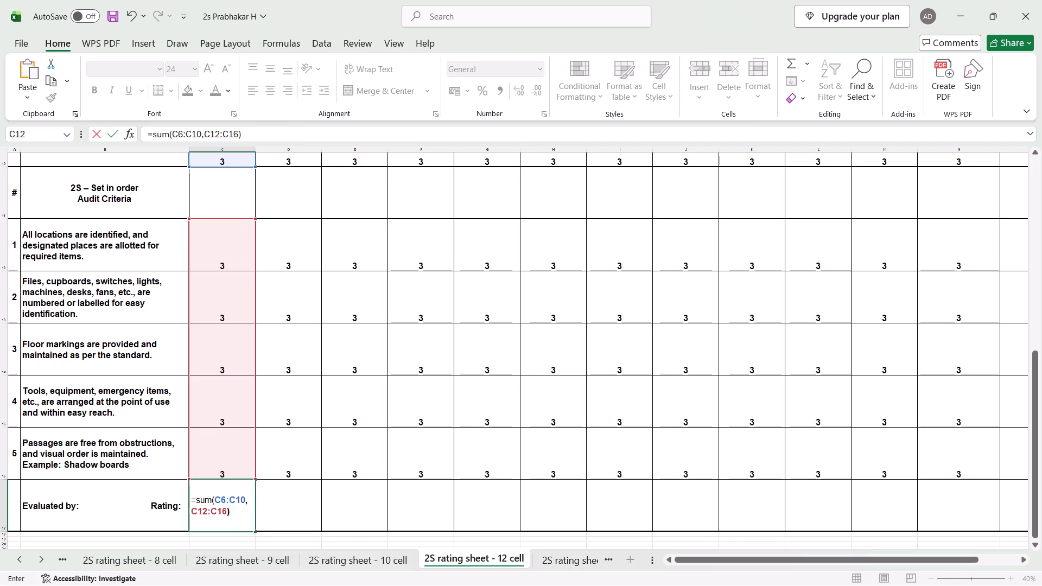
{"action": "key", "text": "Return"}
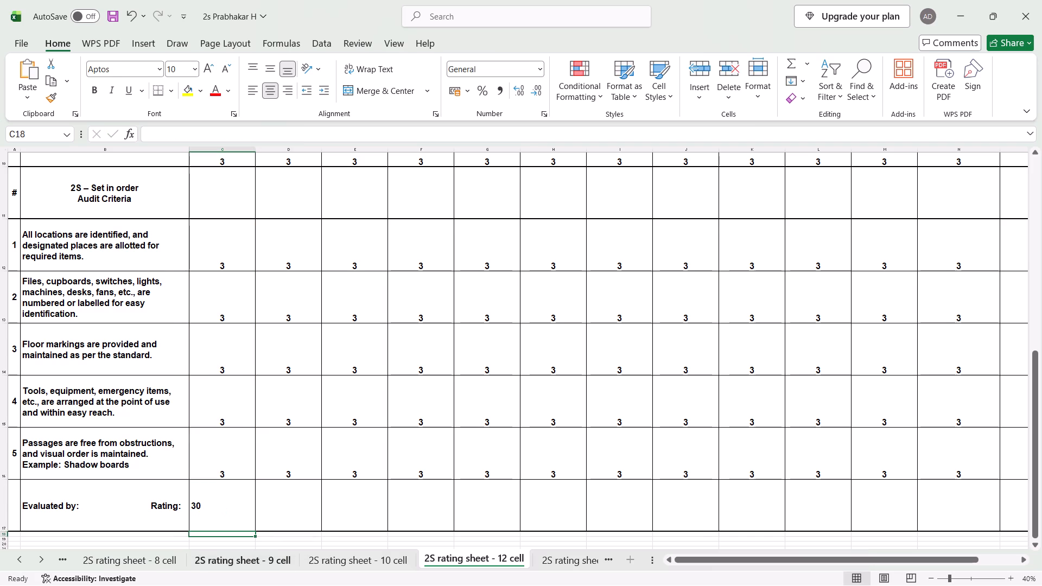
Copy the Cell # 1 rating formula across the Rating row through Cell # 12.
{"action": "left_click", "coordinate": [224, 518]}
{"action": "scroll", "coordinate": [224, 518], "scroll_direction": "down", "scroll_amount": 1}
{"action": "left_click_drag", "start_coordinate": [254, 504], "coordinate": [985, 487]}
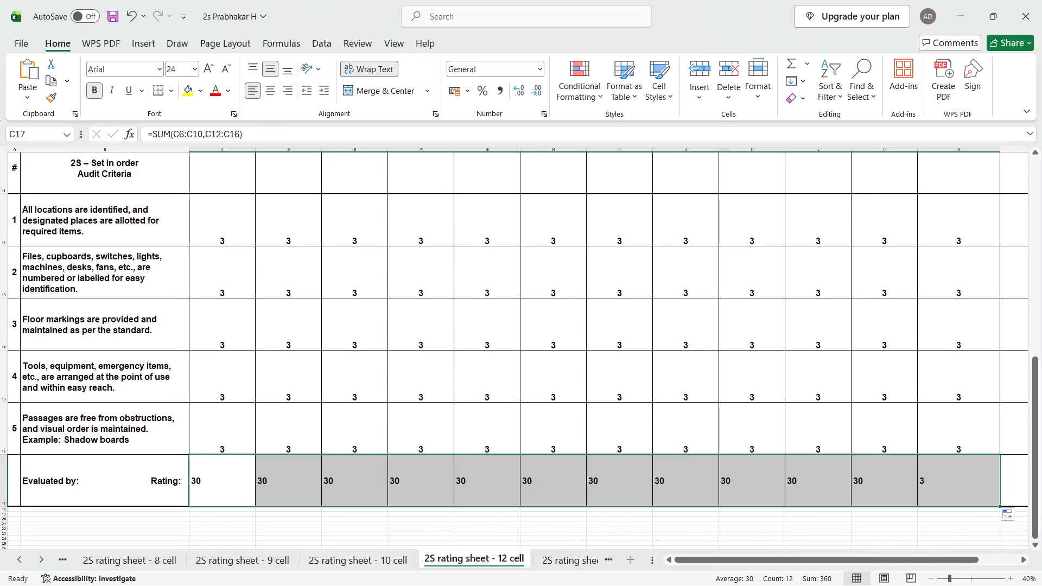
Set the marks for 2S criterion 3, floor markings, to 2 for Cell # 1 through Cell # 11.
{"action": "scroll", "coordinate": [637, 400], "scroll_direction": "up", "scroll_amount": 4}
{"action": "scroll", "coordinate": [416, 418], "scroll_direction": "down", "scroll_amount": 3}
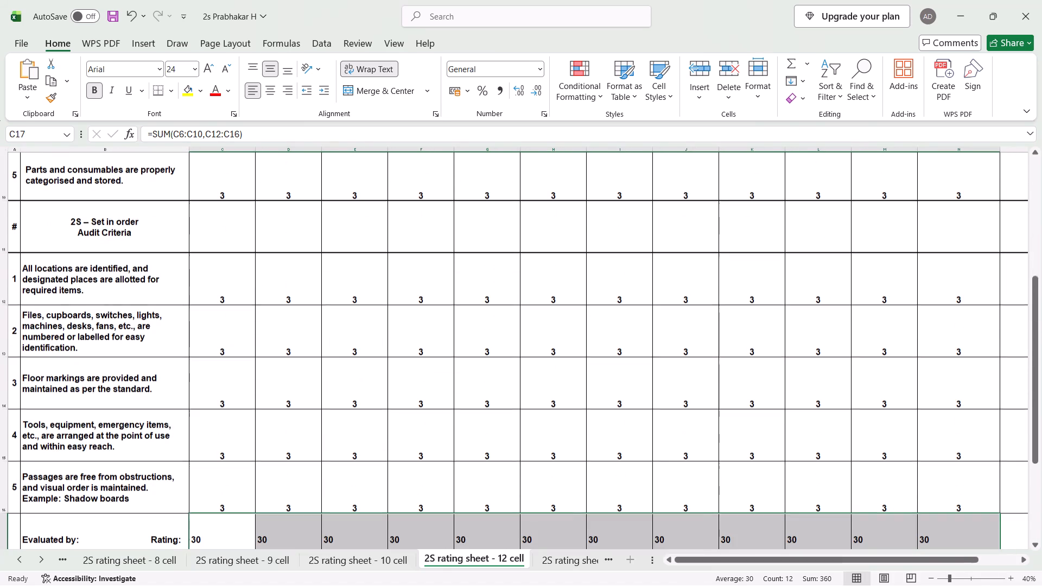
{"action": "left_click", "coordinate": [225, 391]}
{"action": "key", "text": "2"}
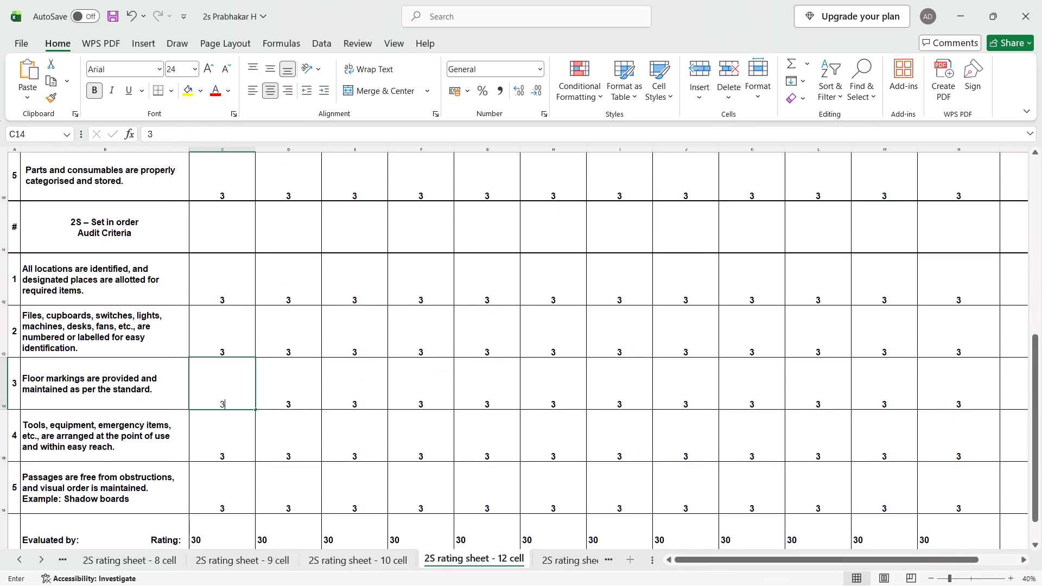
{"action": "key", "text": "Return"}
{"action": "left_click", "coordinate": [225, 391]}
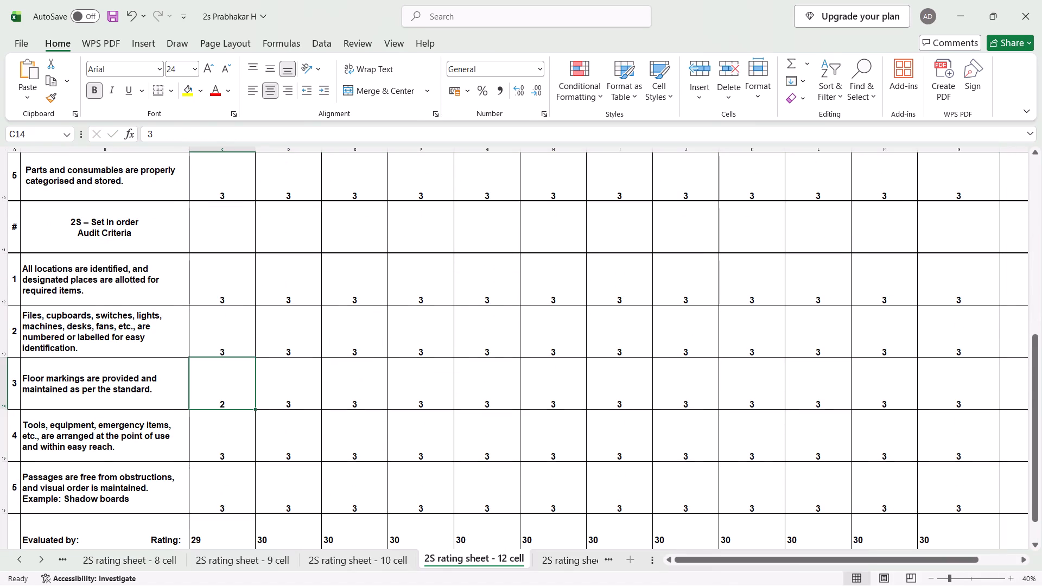
{"action": "left_click_drag", "start_coordinate": [253, 407], "coordinate": [598, 395]}
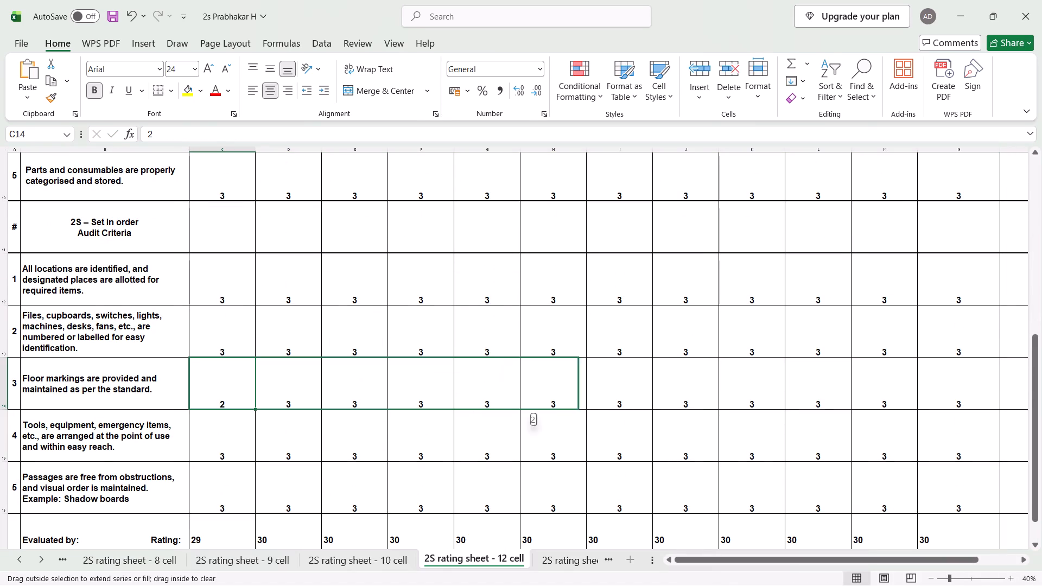
{"action": "left_click_drag", "start_coordinate": [598, 395], "coordinate": [919, 388]}
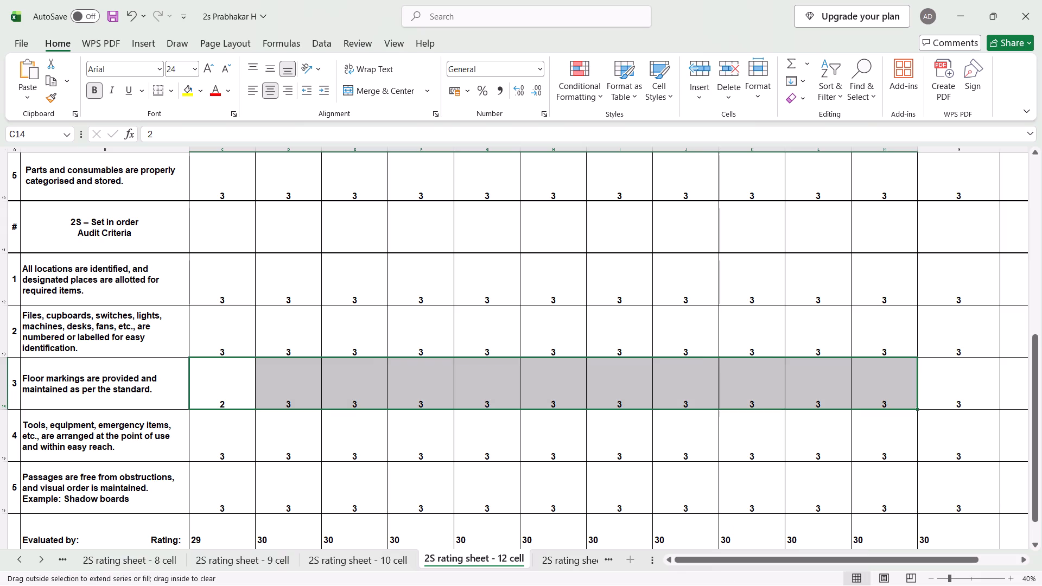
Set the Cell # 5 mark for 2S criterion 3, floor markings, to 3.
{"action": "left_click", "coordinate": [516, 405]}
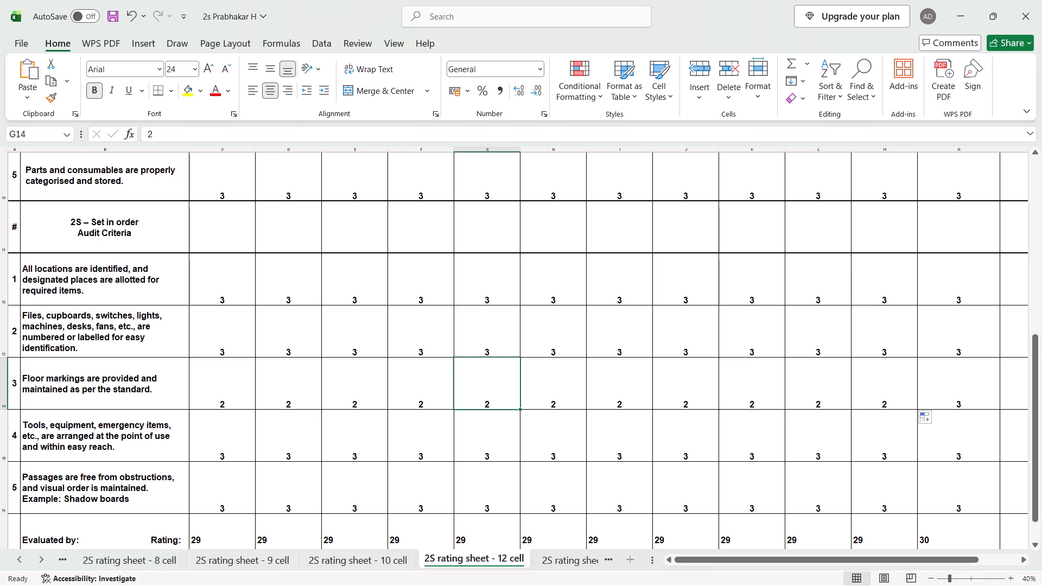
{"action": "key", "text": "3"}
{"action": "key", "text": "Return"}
Set the Cell # 5 mark for 2S criterion 3, floor markings, to 2.
{"action": "scroll", "coordinate": [516, 405], "scroll_direction": "down", "scroll_amount": 1}
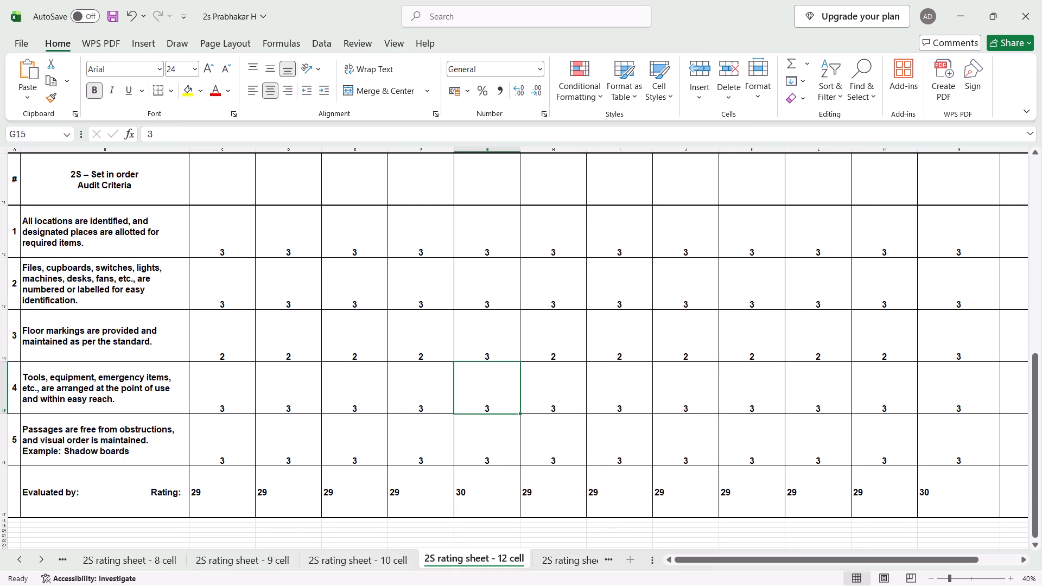
{"action": "left_click", "coordinate": [493, 351]}
{"action": "key", "text": "2"}
{"action": "key", "text": "Return"}
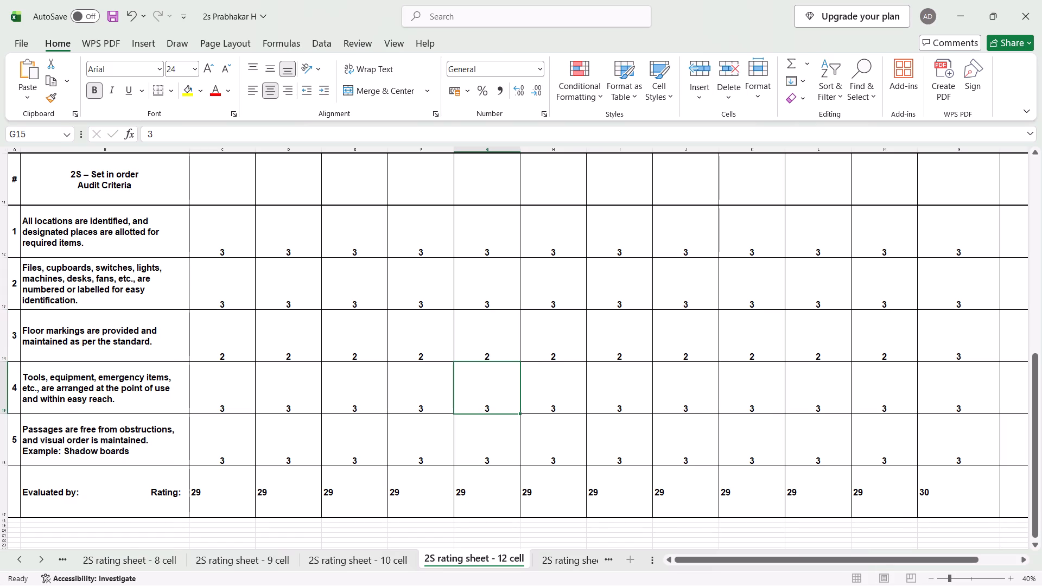
Set the Cell # 12 mark for 2S criterion 3, floor markings, to 2.
{"action": "left_click", "coordinate": [968, 345]}
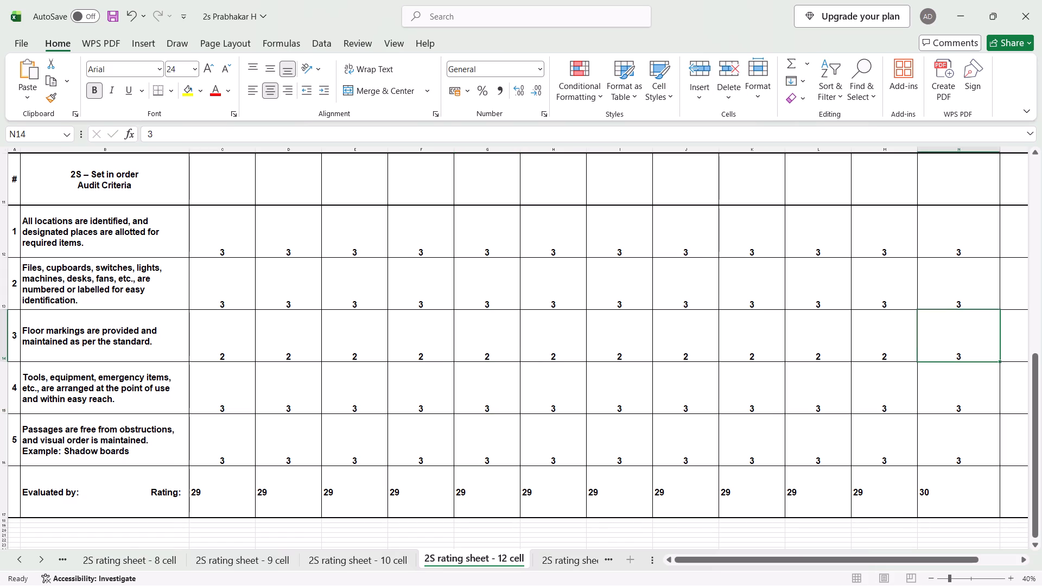
{"action": "key", "text": "Return"}
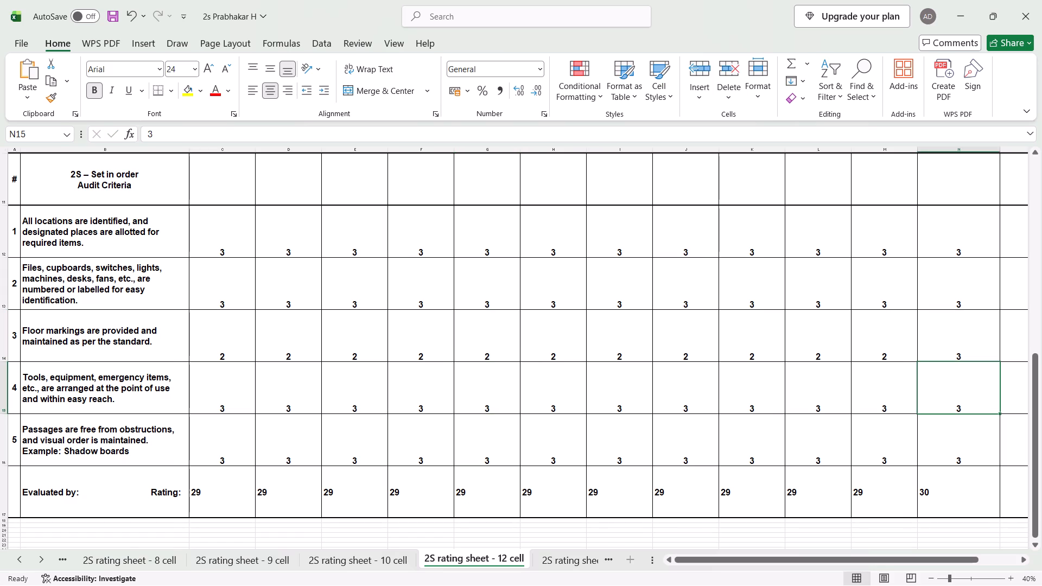
{"action": "left_click", "coordinate": [968, 345]}
{"action": "key", "text": "2"}
{"action": "key", "text": "Return"}
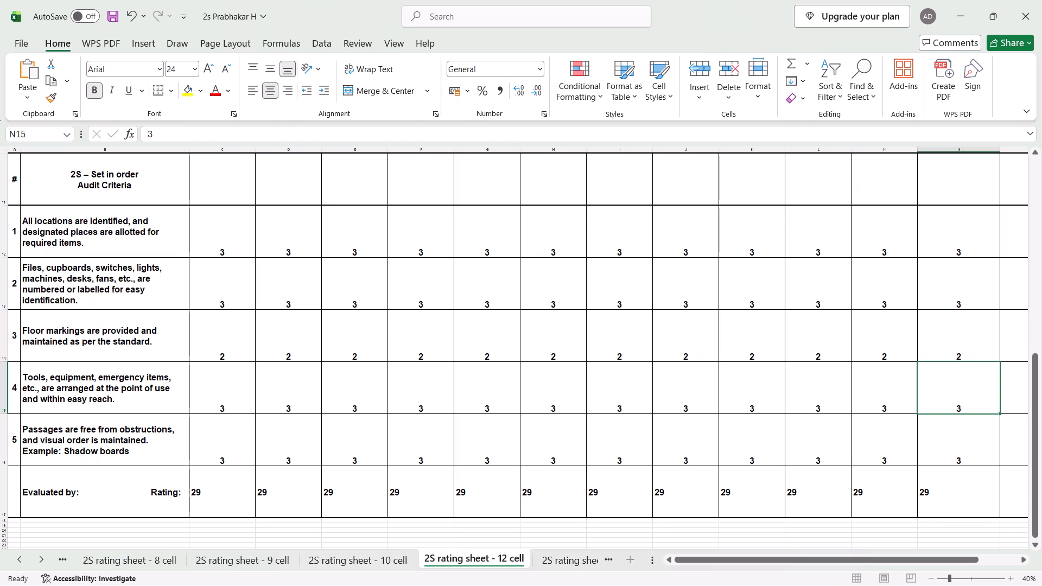
Set the Cell # 1 mark for 1S criterion 5, parts and consumables, to 2.5.
{"action": "scroll", "coordinate": [817, 394], "scroll_direction": "up", "scroll_amount": 3}
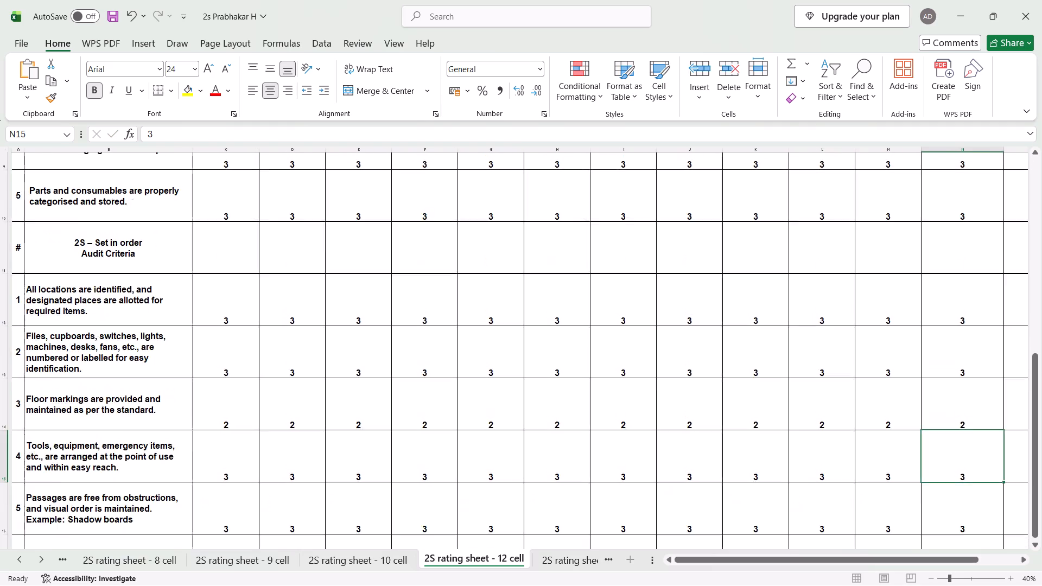
{"action": "scroll", "coordinate": [817, 394], "scroll_direction": "up", "scroll_amount": 1}
{"action": "left_click", "coordinate": [231, 283]}
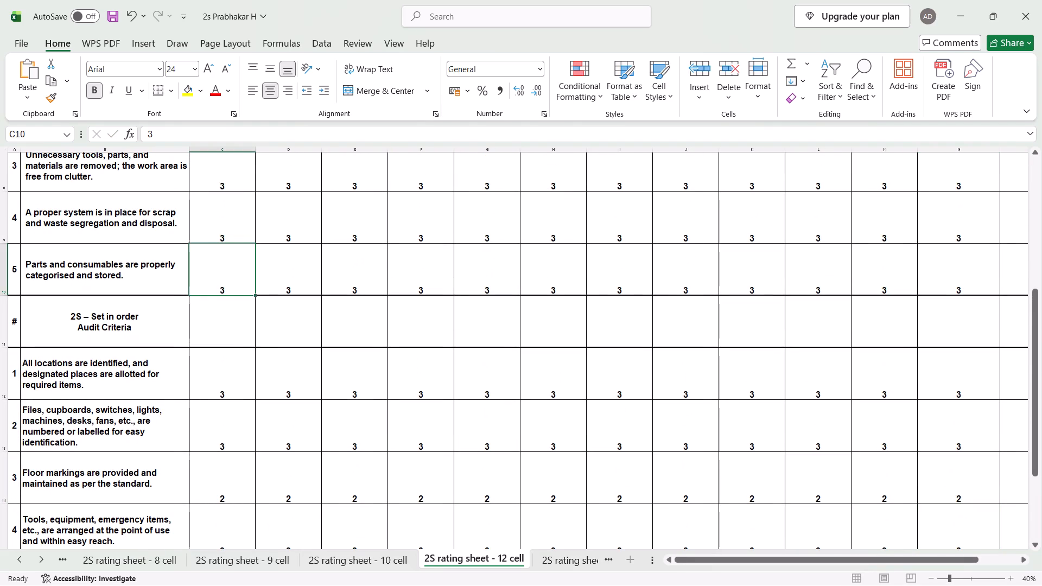
{"action": "type", "text": "2.5"}
{"action": "key", "text": "Return"}
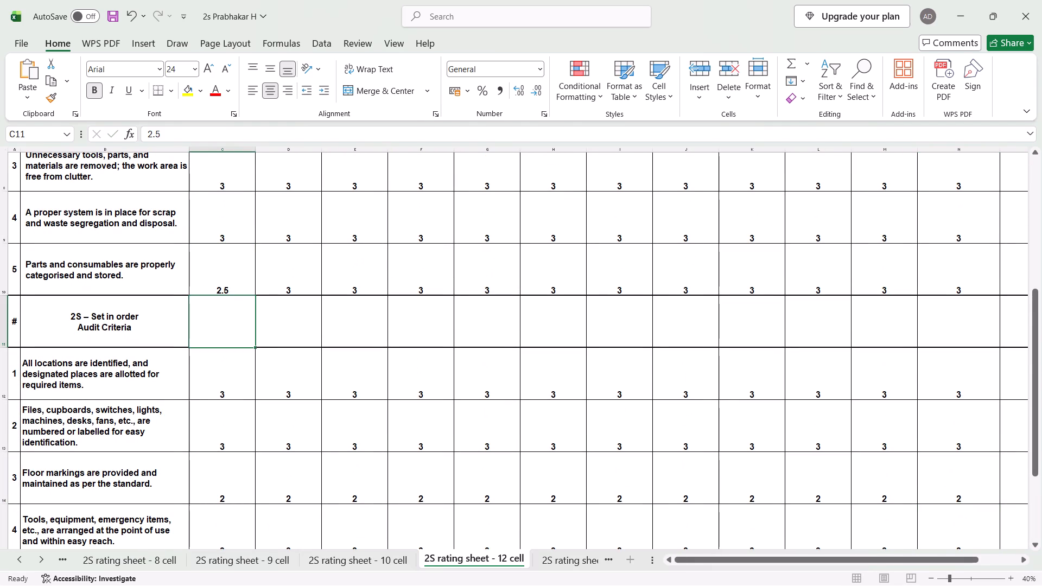
Set the Cell # 2 marks for 1S criterion 4, scrap and waste disposal, to 2 and for criterion 2 to 2.5.
{"action": "left_click", "coordinate": [293, 222]}
{"action": "key", "text": "2"}
{"action": "key", "text": "Return"}
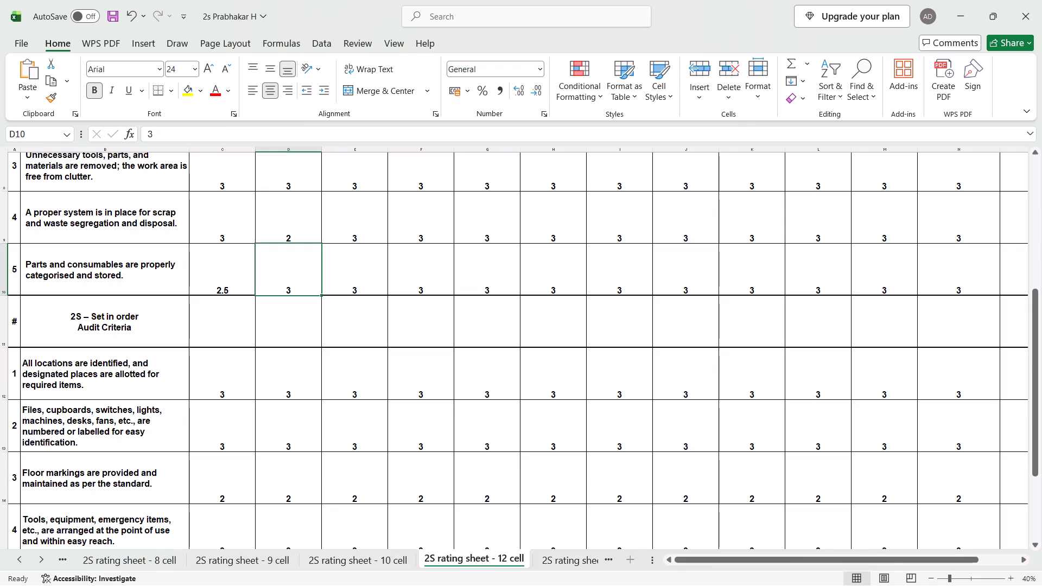
{"action": "scroll", "coordinate": [293, 222], "scroll_direction": "up", "scroll_amount": 1}
{"action": "left_click", "coordinate": [293, 222]}
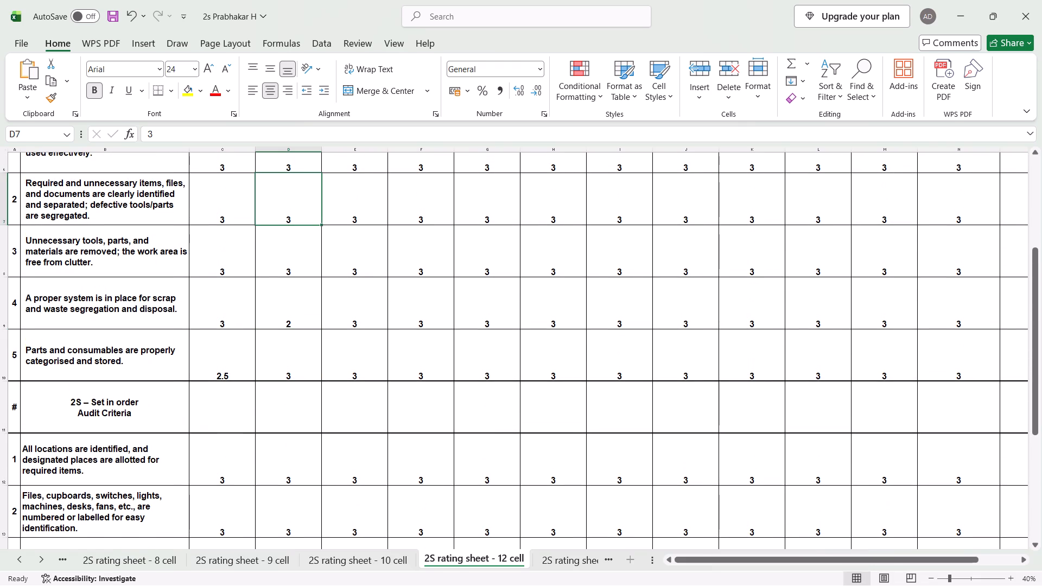
{"action": "type", "text": "2.5"}
{"action": "key", "text": "Return"}
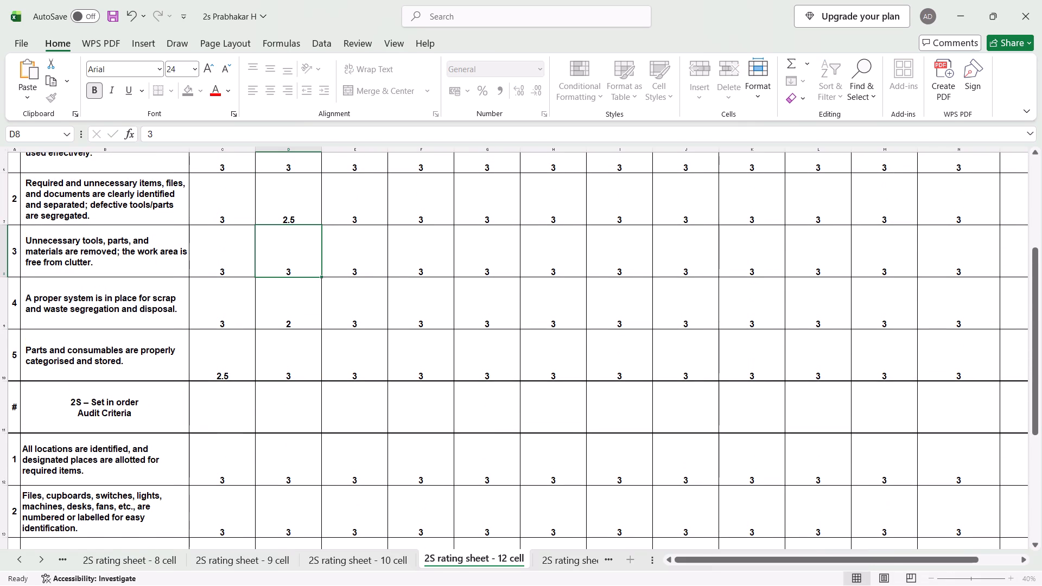
Set the 1S criterion 3 marks, unnecessary tools and materials removed, to 2 for Cell # 3 and 2.5 for Cell # 10.
{"action": "left_click", "coordinate": [354, 262]}
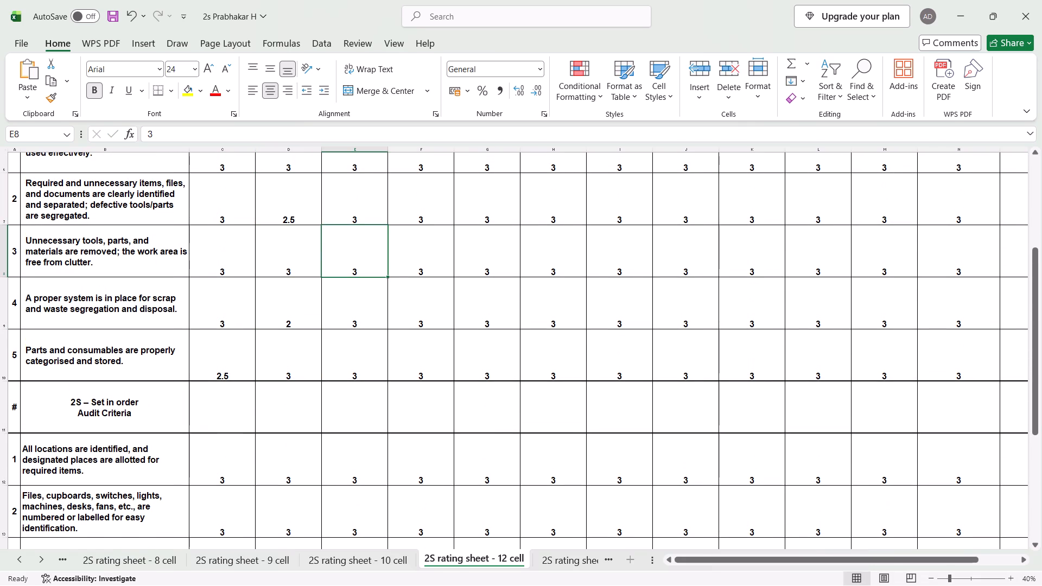
{"action": "key", "text": "2"}
{"action": "key", "text": "Return"}
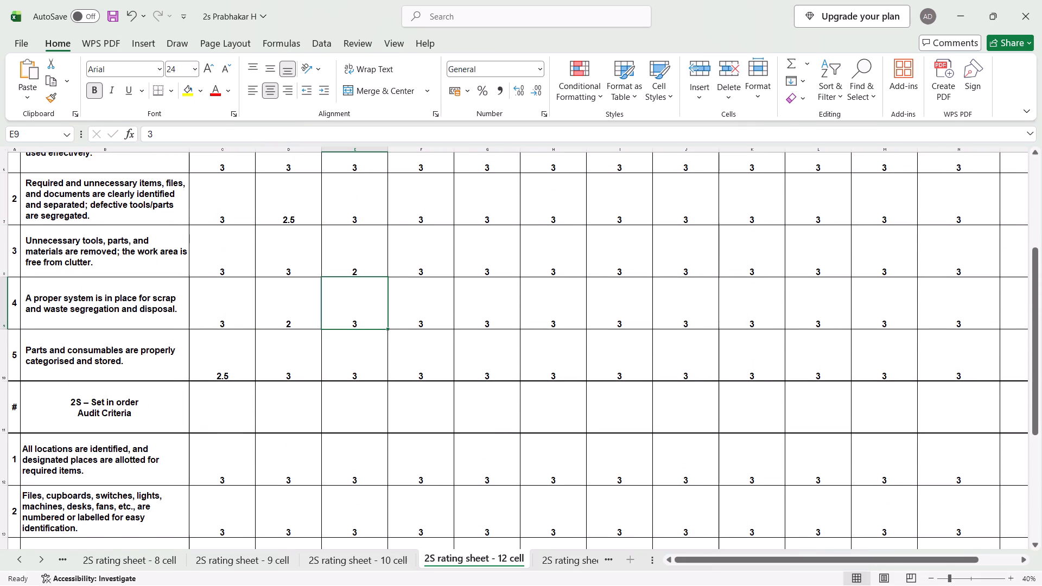
{"action": "left_click", "coordinate": [802, 257]}
{"action": "type", "text": "2.5"}
{"action": "key", "text": "Return"}
Set the 1S criterion 4 marks, scrap and waste disposal, to 2.5 for Cell # 8 and Cell # 6.
{"action": "left_click", "coordinate": [664, 301]}
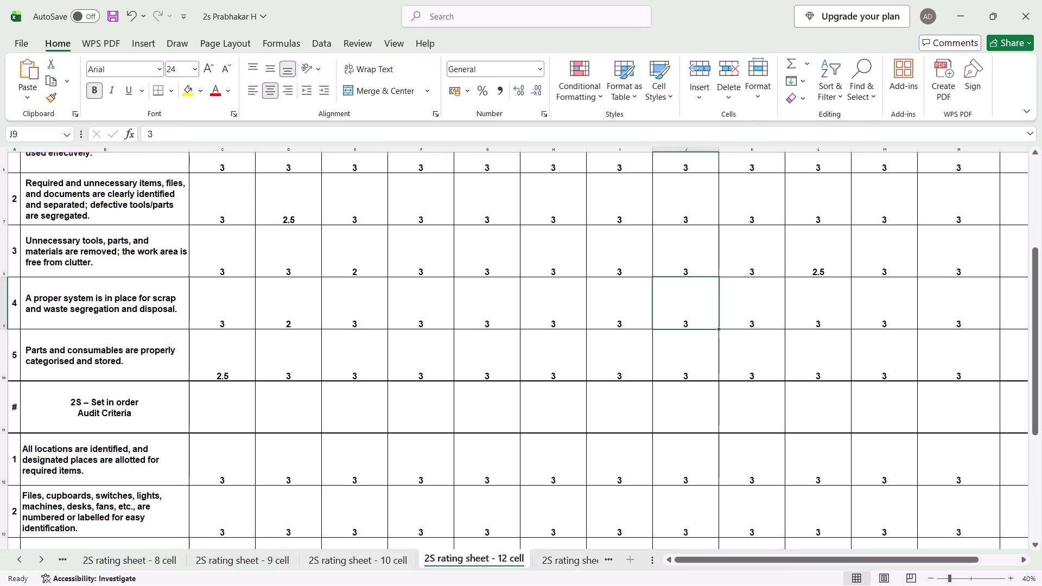
{"action": "type", "text": "2.5"}
{"action": "left_click", "coordinate": [572, 321]}
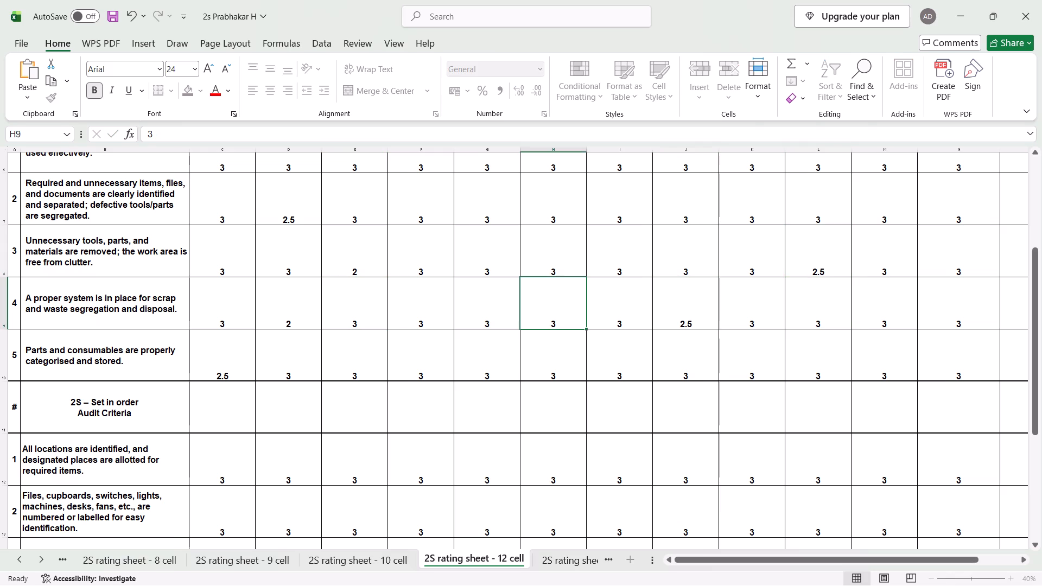
{"action": "type", "text": "2.5"}
Set the Cell # 4 marks for 1S criterion 3, unnecessary items, and criterion 5, parts and consumables, to 2.
{"action": "left_click", "coordinate": [430, 262]}
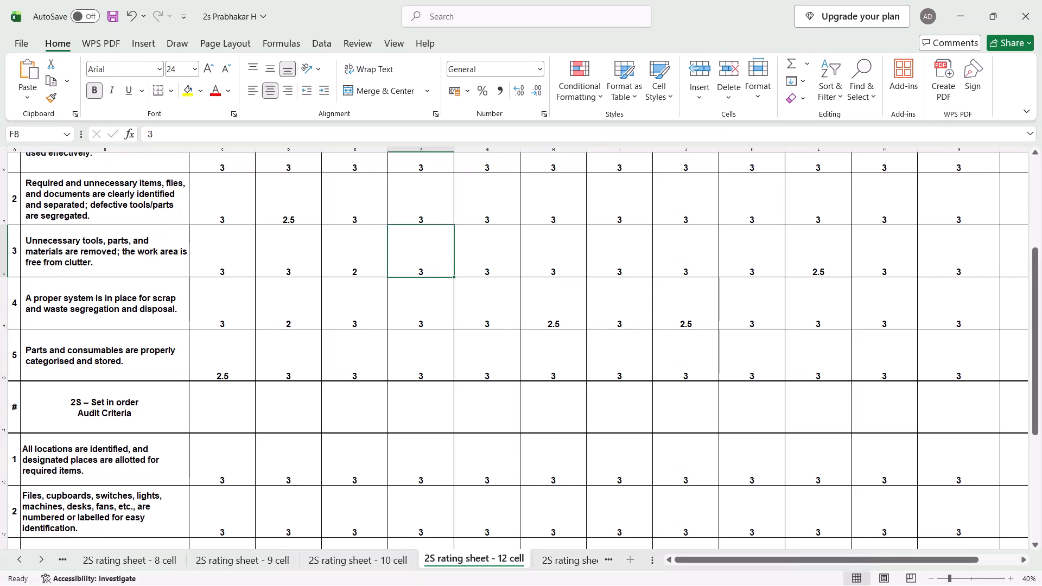
{"action": "key", "text": "2"}
{"action": "key", "text": "Return"}
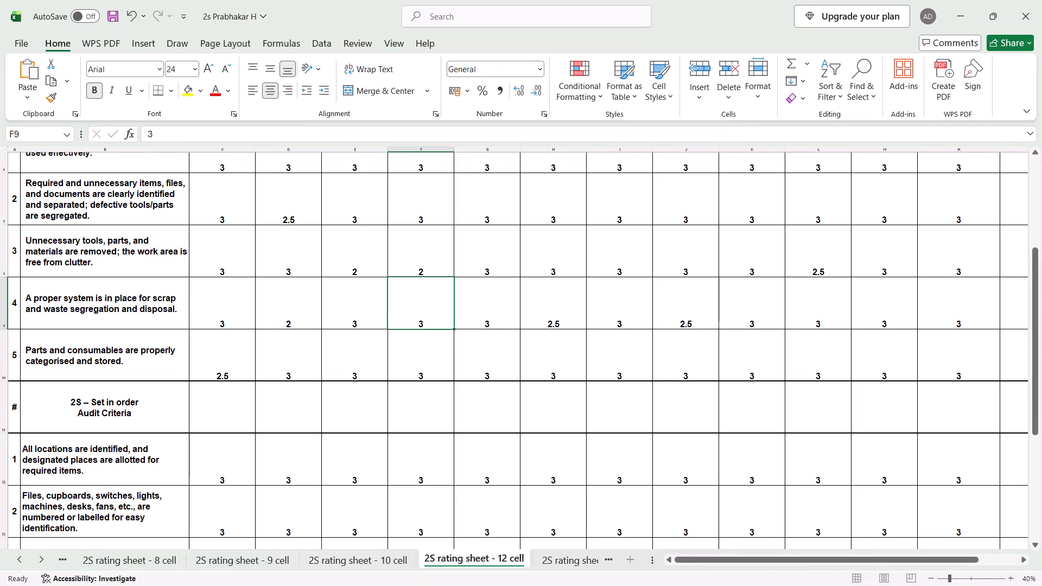
{"action": "left_click", "coordinate": [432, 372]}
{"action": "key", "text": "2"}
{"action": "key", "text": "Return"}
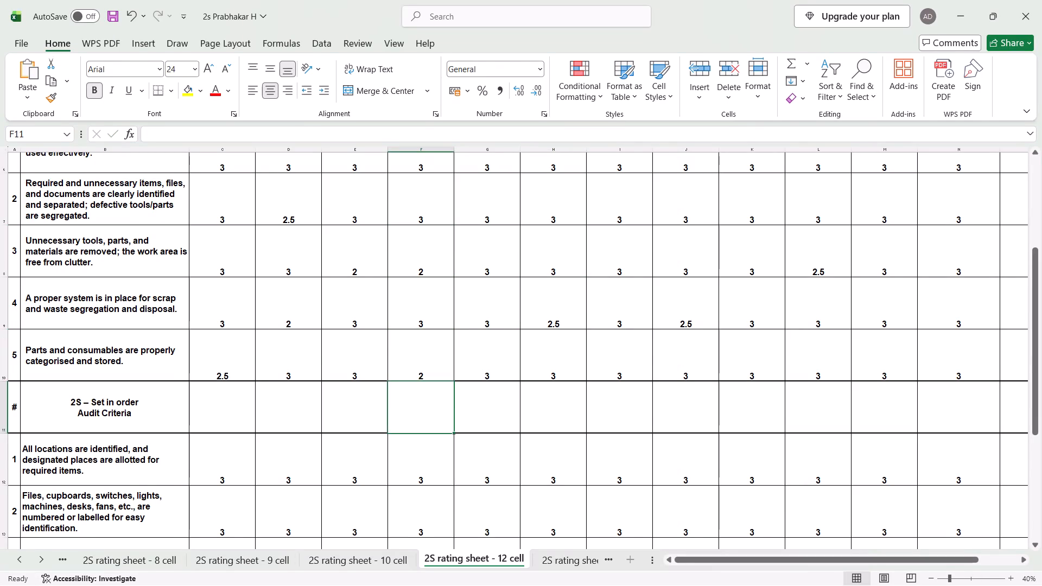
Review the 2S marks and the rating totals on the 12-cell rating sheet.
{"action": "scroll", "coordinate": [432, 372], "scroll_direction": "down", "scroll_amount": 3}
{"action": "scroll", "coordinate": [432, 372], "scroll_direction": "up", "scroll_amount": 4}
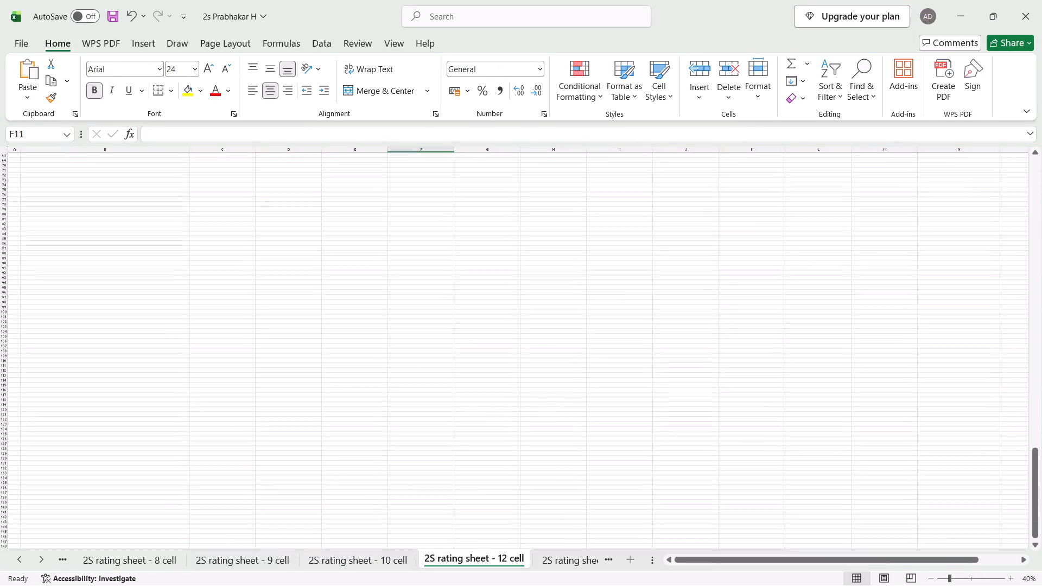
{"action": "scroll", "coordinate": [432, 372], "scroll_direction": "up", "scroll_amount": 3}
{"action": "scroll", "coordinate": [432, 372], "scroll_direction": "down", "scroll_amount": 1}
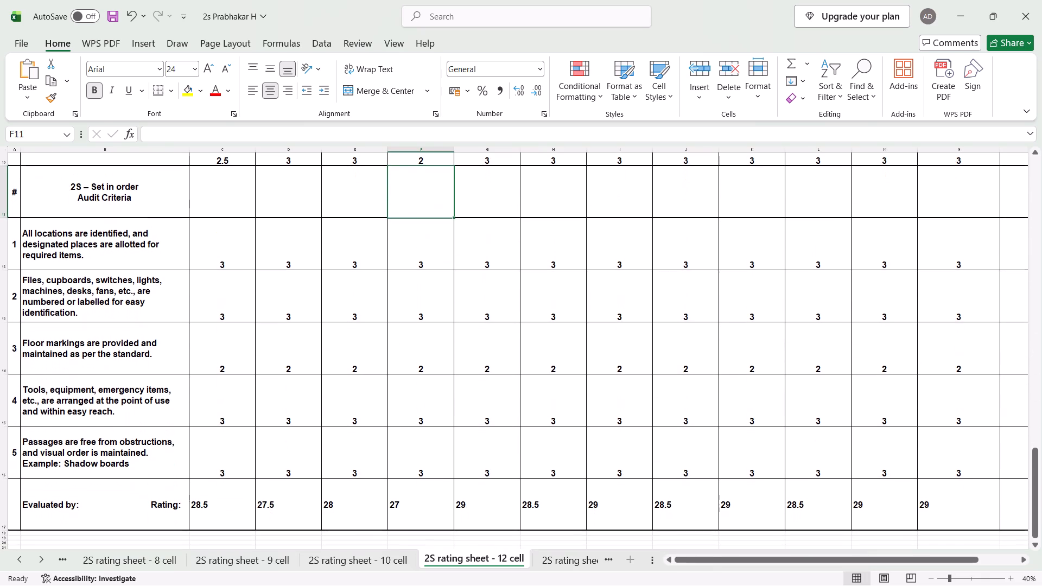
{"action": "scroll", "coordinate": [432, 372], "scroll_direction": "down", "scroll_amount": 1}
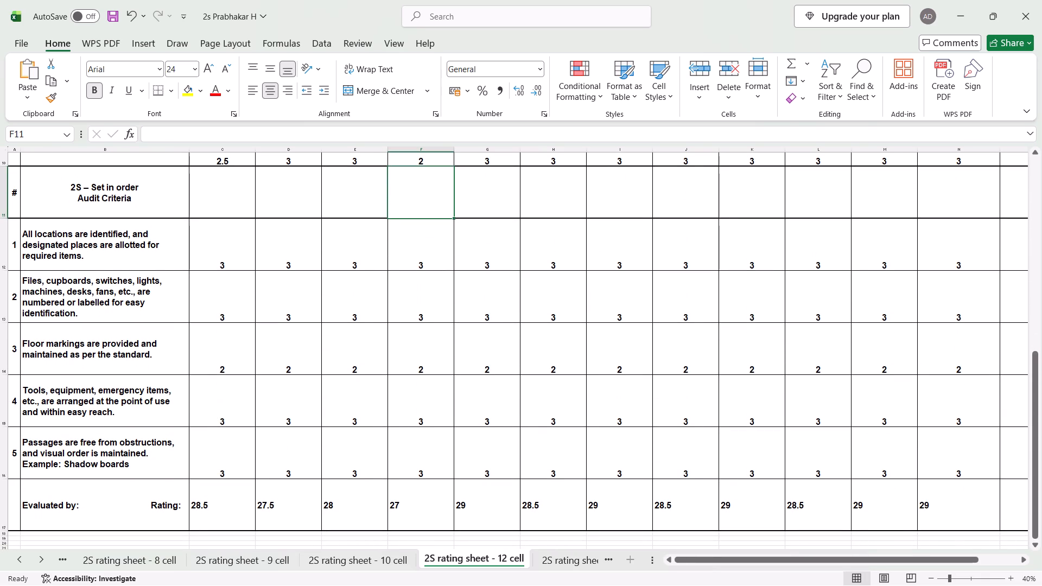
{"action": "scroll", "coordinate": [543, 420], "scroll_direction": "up", "scroll_amount": 1}
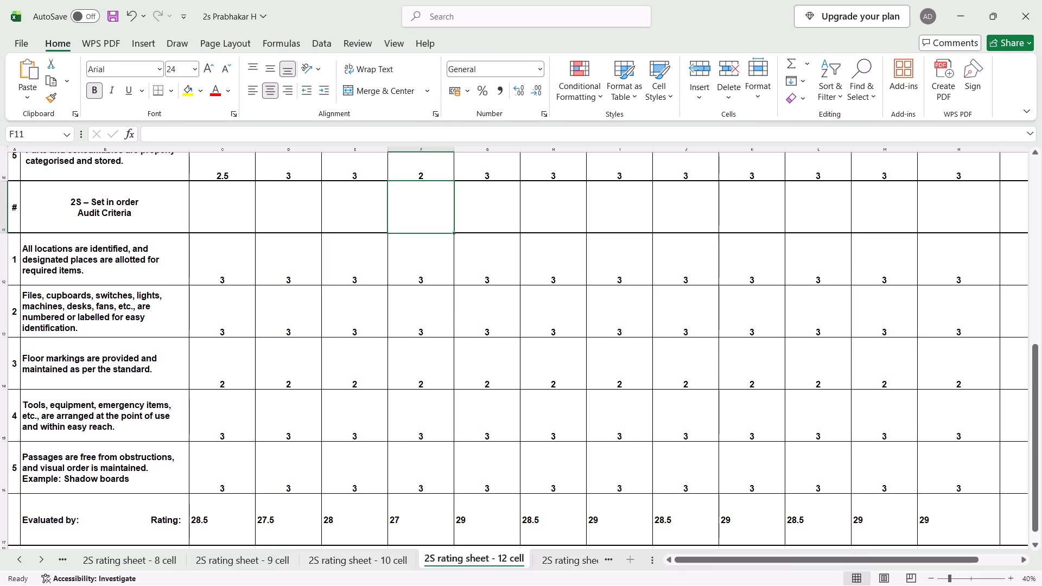
{"action": "left_click", "coordinate": [577, 561]}
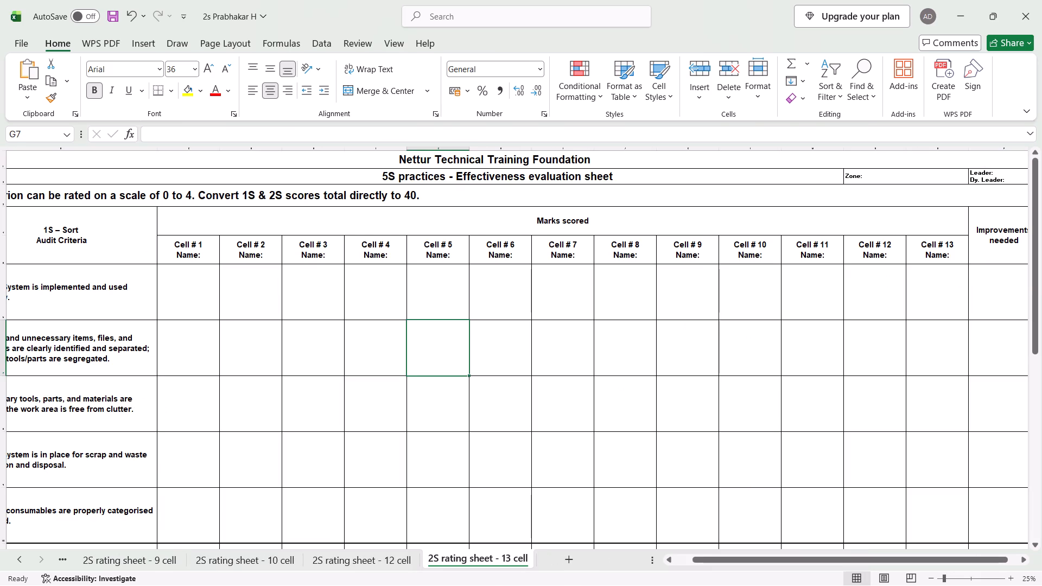
{"action": "left_click", "coordinate": [389, 558]}
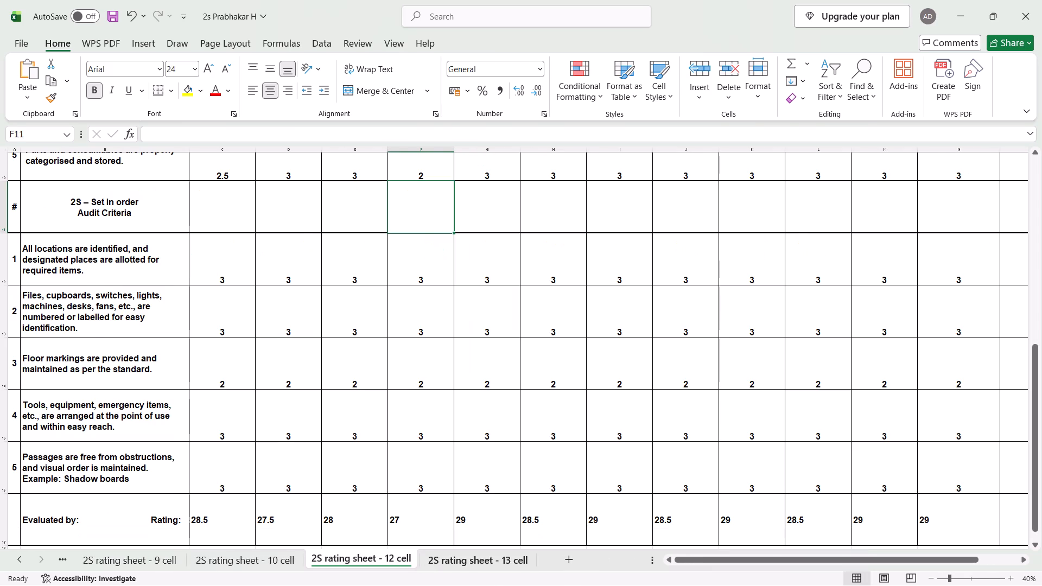
On the 13-cell rating sheet, enter a mark of 3 for all five 1S criteria across Cell # 1 to Cell # 13.
{"action": "left_click", "coordinate": [450, 560]}
{"action": "left_click", "coordinate": [202, 305]}
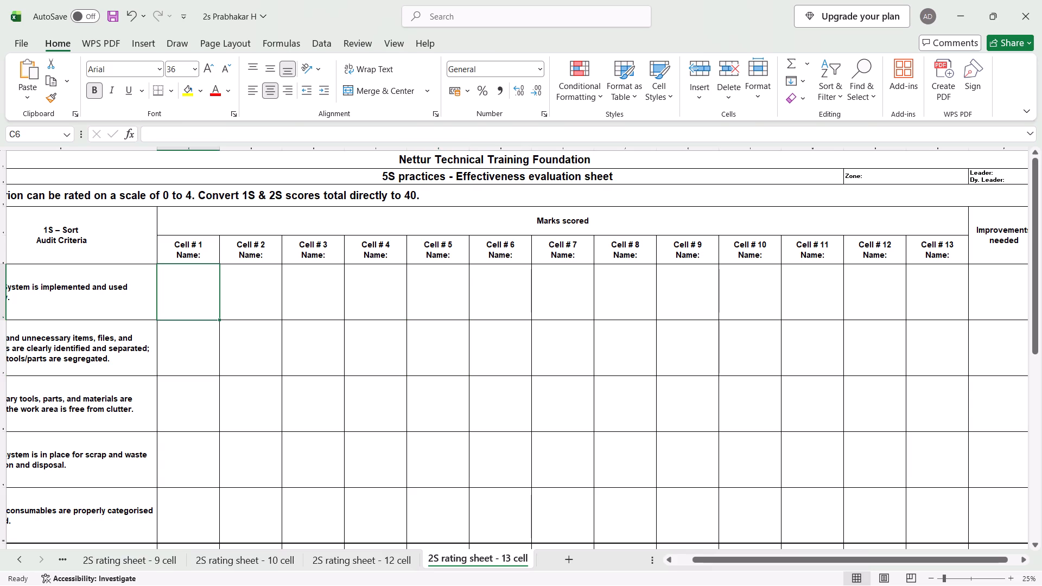
{"action": "key", "text": "3"}
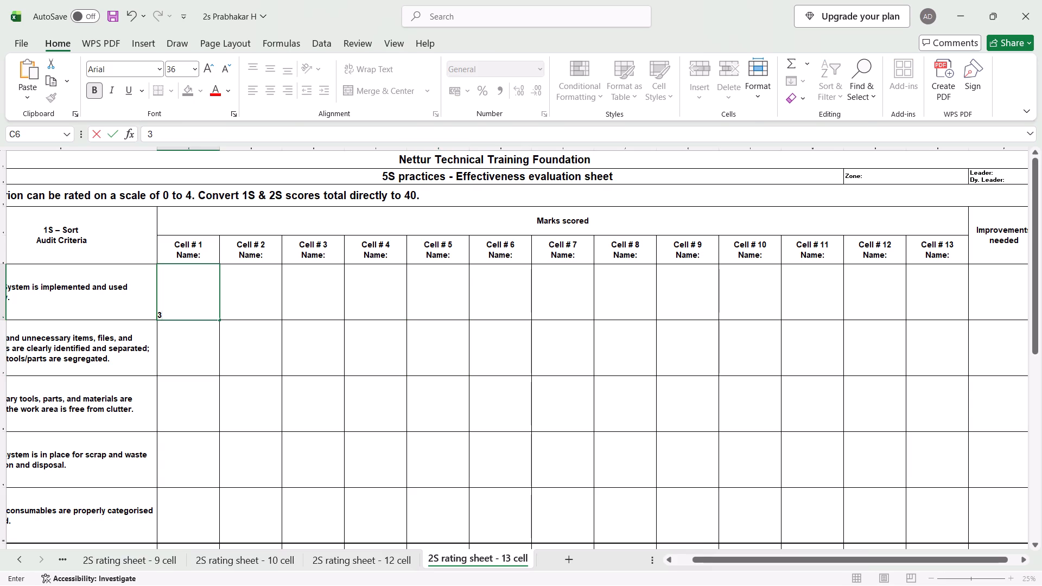
{"action": "left_click_drag", "start_coordinate": [220, 320], "coordinate": [208, 548]}
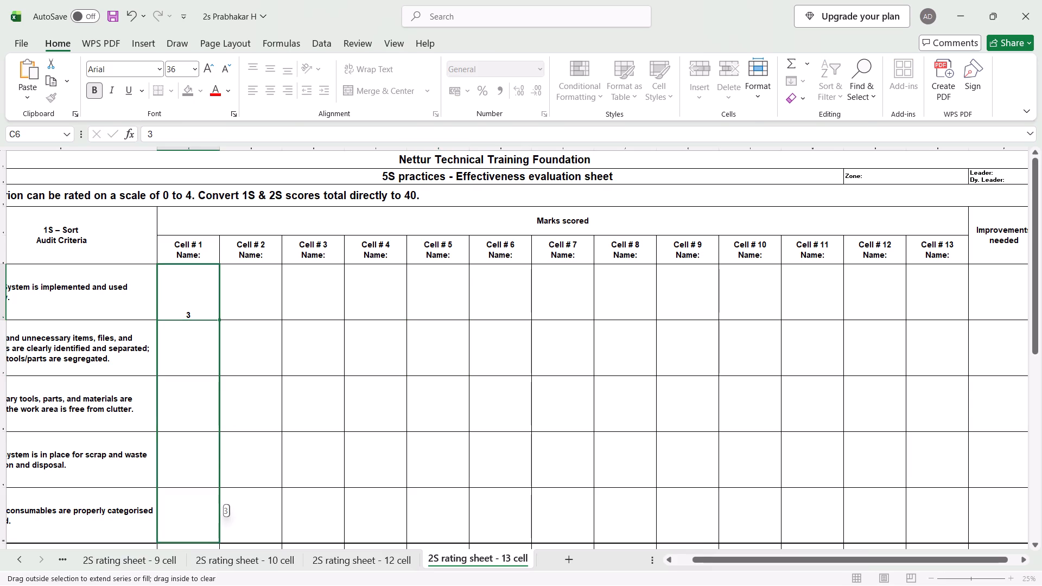
{"action": "left_click_drag", "start_coordinate": [208, 548], "coordinate": [206, 373]}
{"action": "left_click_drag", "start_coordinate": [219, 372], "coordinate": [1004, 368]}
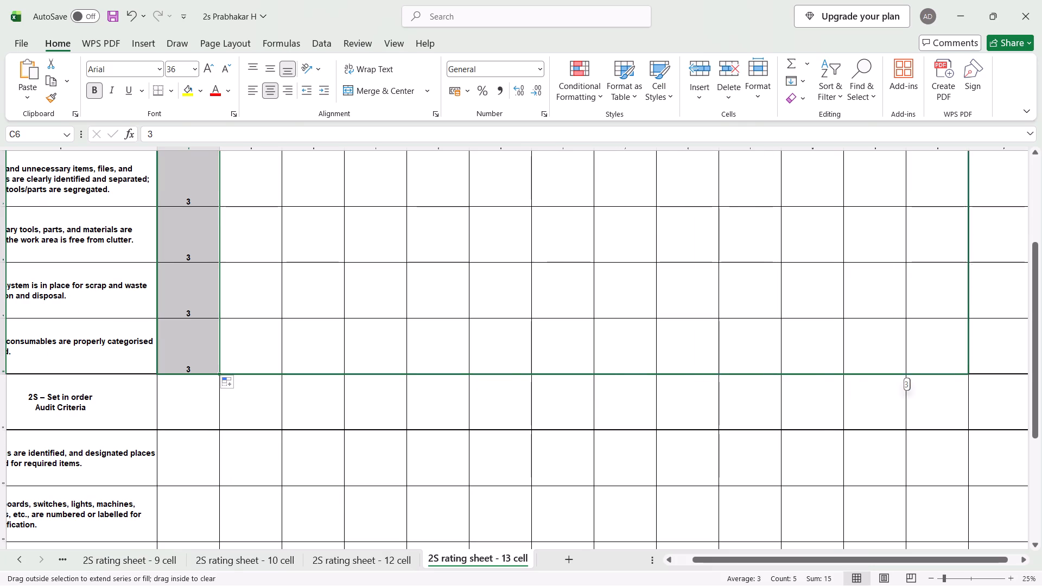
{"action": "left_click_drag", "start_coordinate": [1004, 368], "coordinate": [812, 371]}
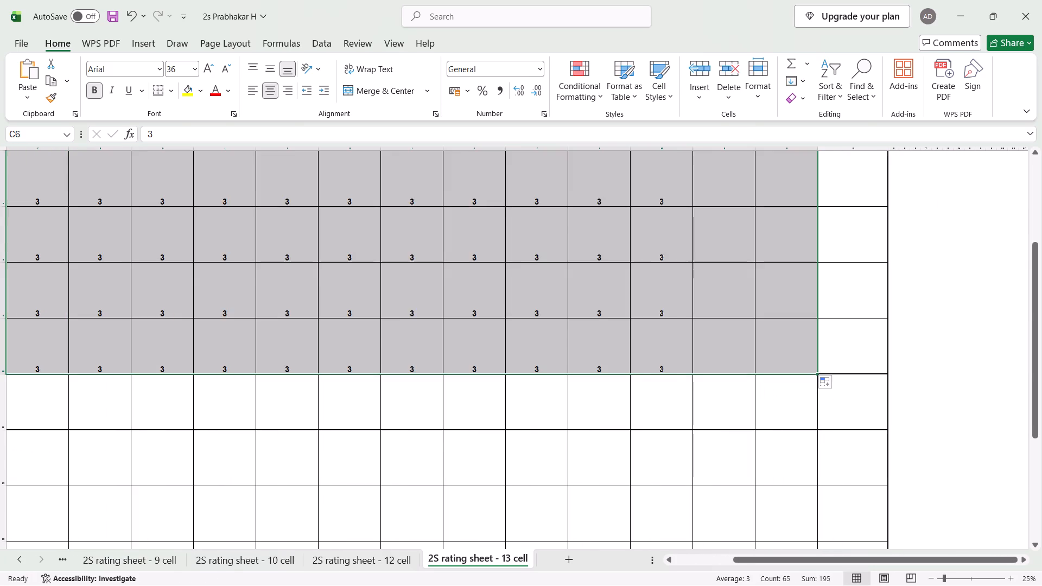
Enter a mark of 3 for all five 2S criteria across Cell # 1 to Cell # 13.
{"action": "scroll", "coordinate": [812, 371], "scroll_direction": "up", "scroll_amount": 3}
{"action": "scroll", "coordinate": [812, 371], "scroll_direction": "right", "scroll_amount": 5}
{"action": "scroll", "coordinate": [812, 371], "scroll_direction": "down", "scroll_amount": 1}
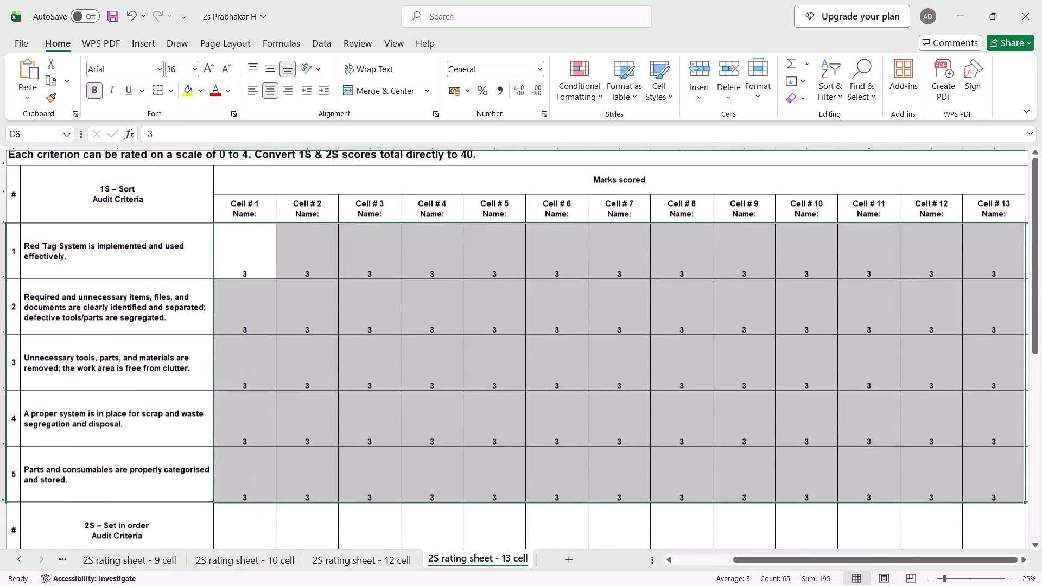
{"action": "scroll", "coordinate": [812, 371], "scroll_direction": "down", "scroll_amount": 4}
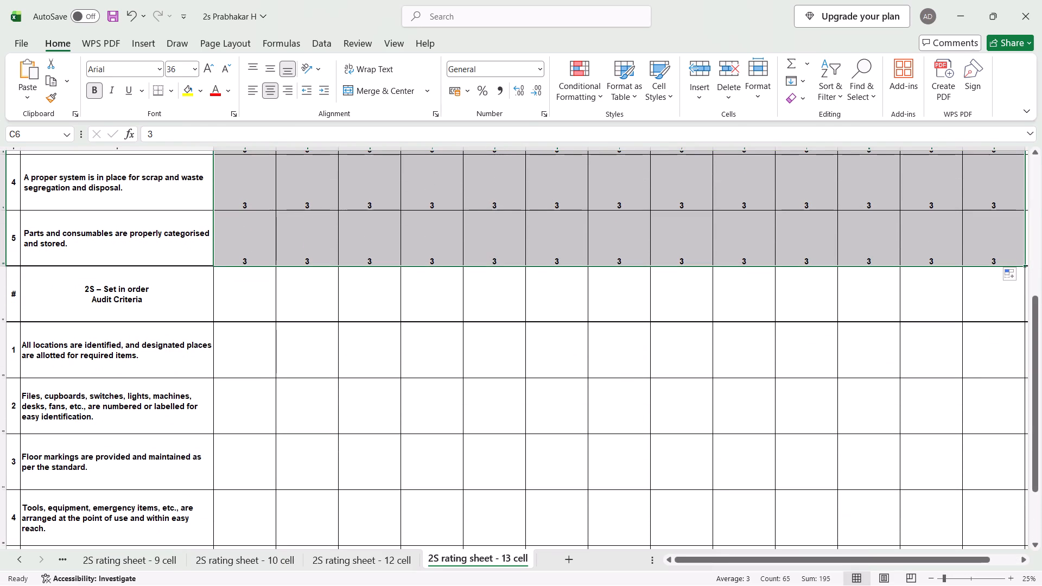
{"action": "left_click", "coordinate": [246, 351]}
{"action": "key", "text": "3"}
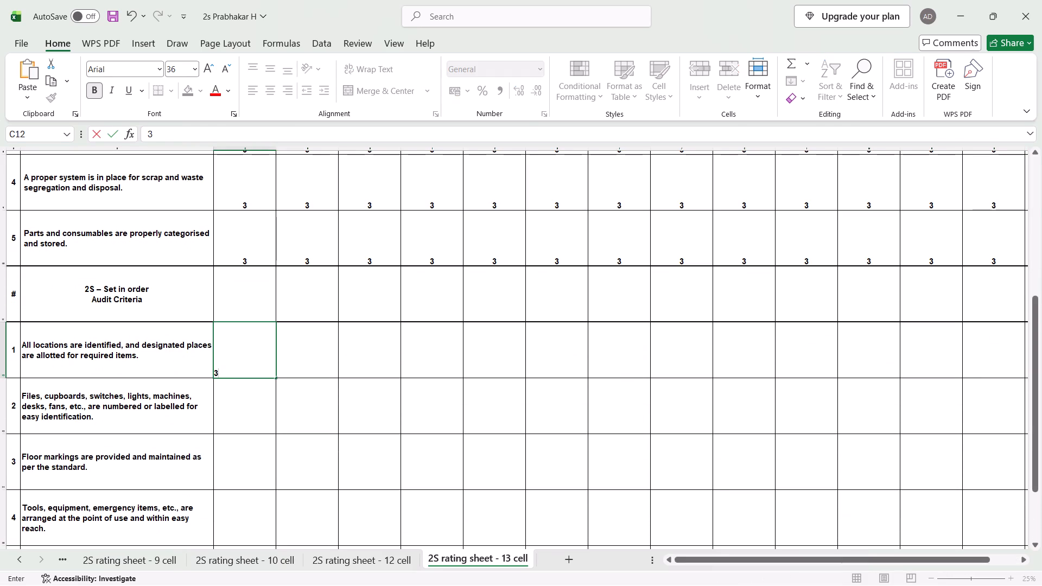
{"action": "left_click_drag", "start_coordinate": [274, 378], "coordinate": [1028, 354]}
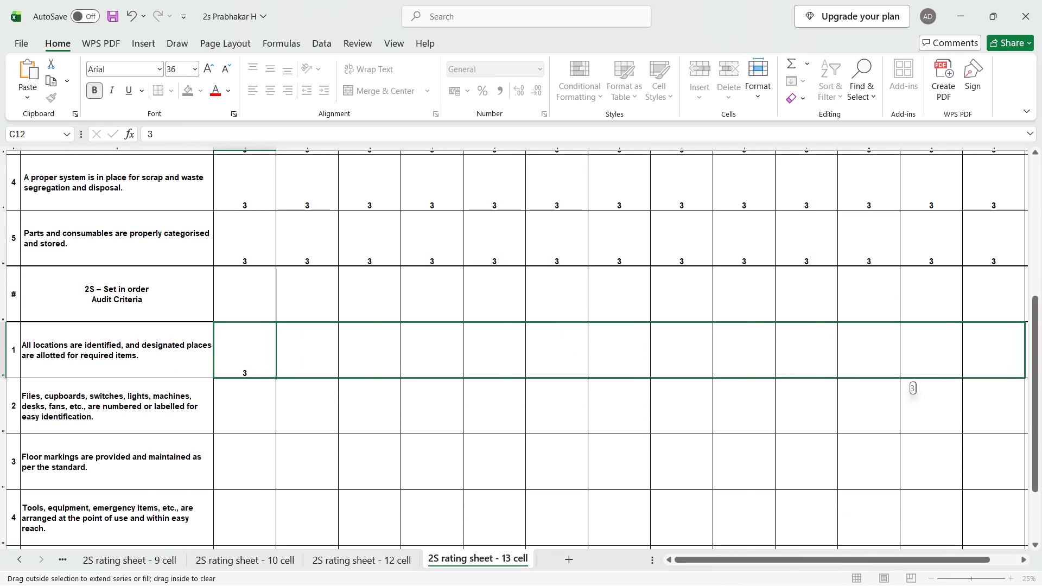
{"action": "left_click_drag", "start_coordinate": [1028, 354], "coordinate": [800, 381]}
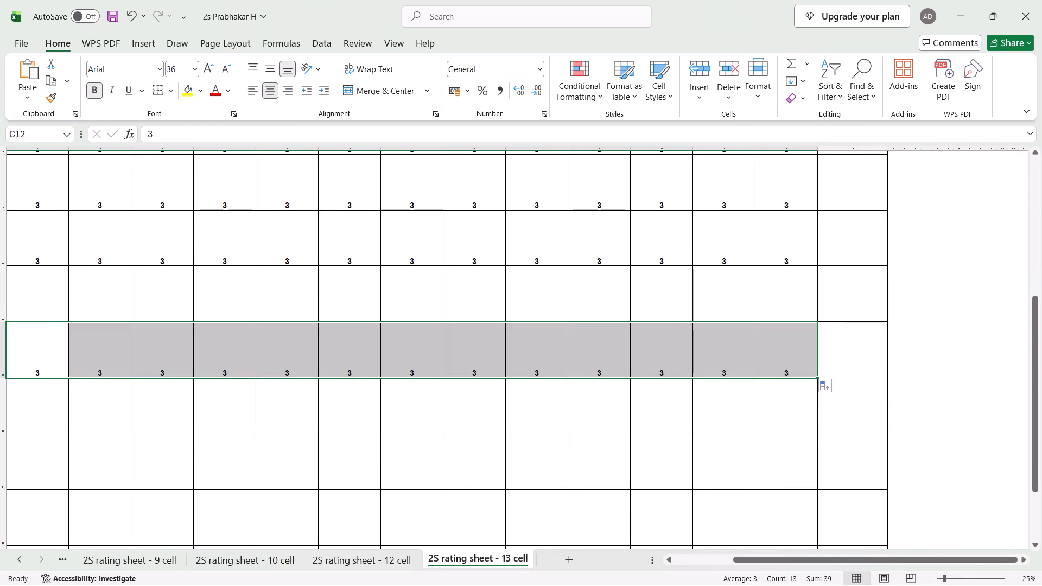
{"action": "left_click_drag", "start_coordinate": [817, 378], "coordinate": [808, 545]}
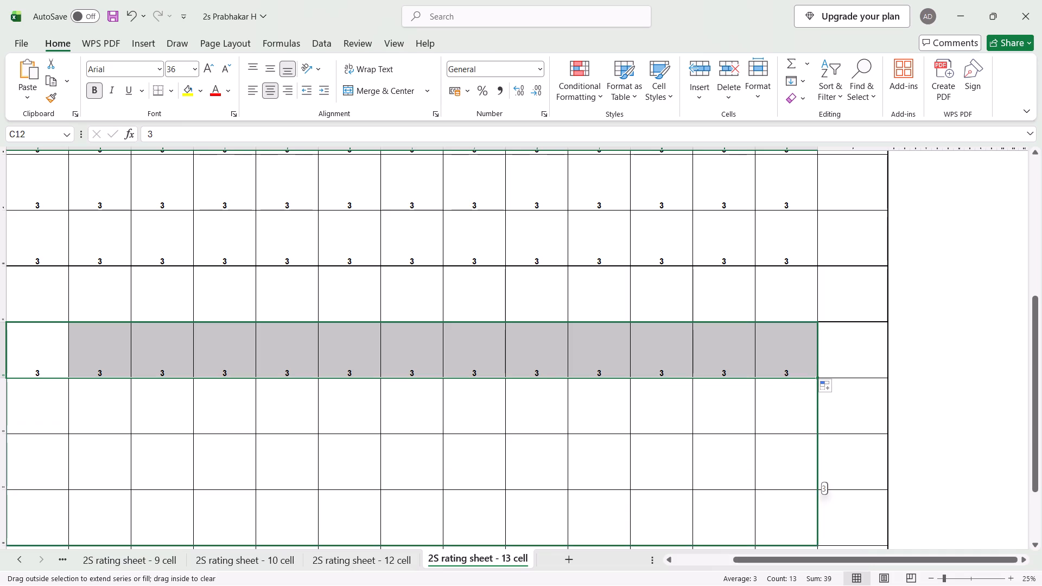
{"action": "left_click_drag", "start_coordinate": [808, 545], "coordinate": [805, 481]}
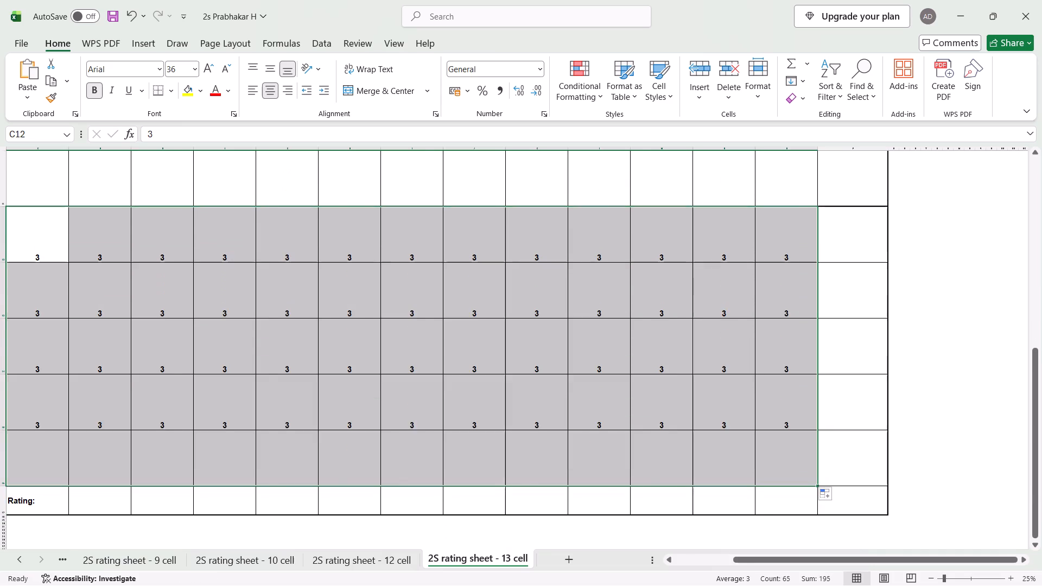
Add the label "Rating:" after "Evaluated by:" in the same cell, padded with spaces so it sits at the cell's far end.
{"action": "scroll", "coordinate": [805, 481], "scroll_direction": "right", "scroll_amount": 3}
{"action": "left_click", "coordinate": [190, 516]}
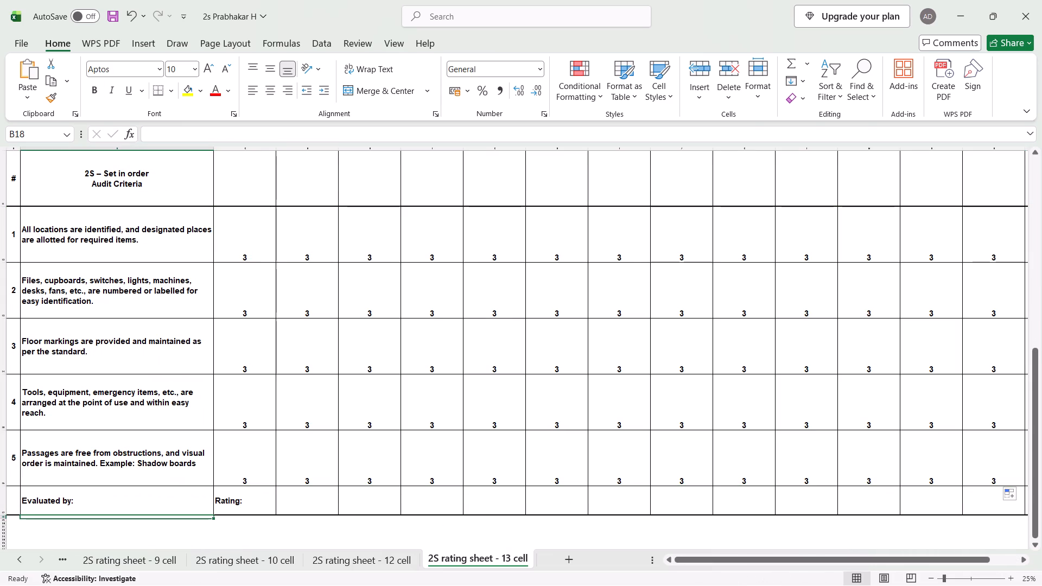
{"action": "left_click", "coordinate": [190, 508]}
{"action": "left_click", "coordinate": [210, 139]}
{"action": "key", "text": "space"}
{"action": "key", "text": "space"}
{"action": "key", "text": "space"}
{"action": "key", "text": "space"}
{"action": "key", "text": "space"}
{"action": "key", "text": "space"}
{"action": "key", "text": "space"}
{"action": "key", "text": "space"}
{"action": "key", "text": "space"}
{"action": "key", "text": "space"}
{"action": "key", "text": "space"}
{"action": "key", "text": "space"}
{"action": "key", "text": "space"}
{"action": "key", "text": "space"}
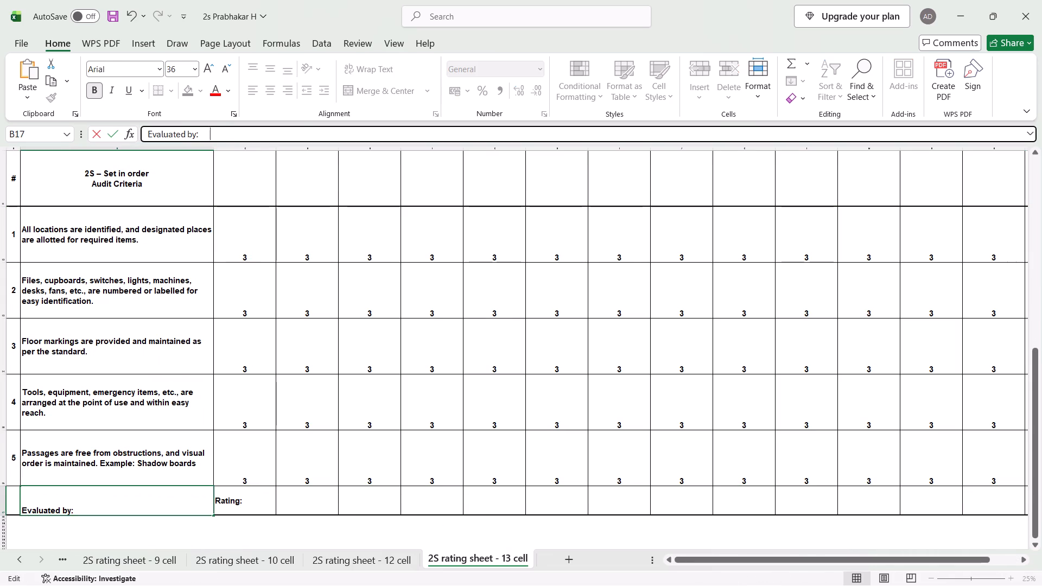
{"action": "key", "text": "space"}
{"action": "key", "text": "space"}
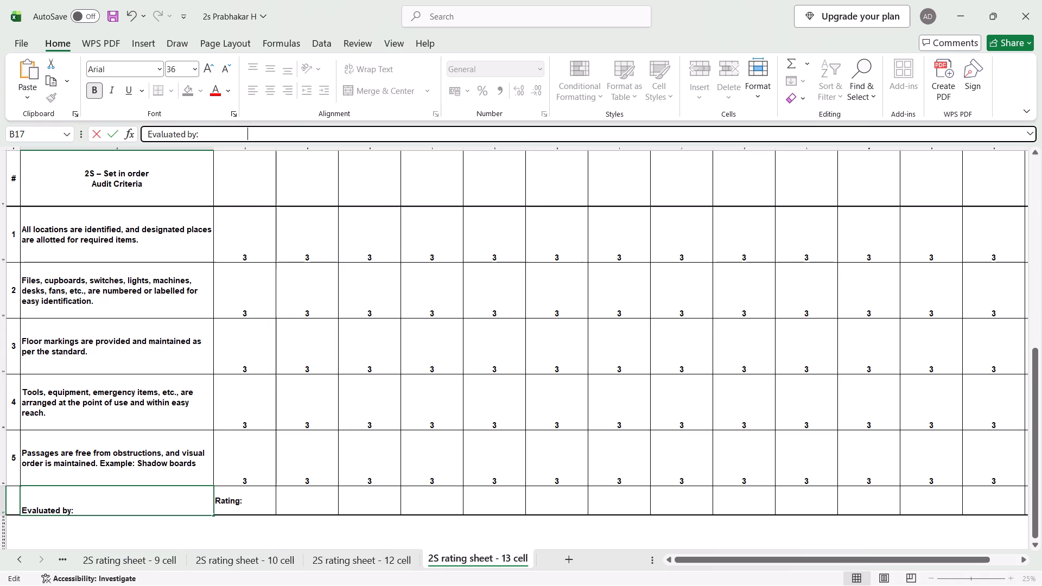
{"action": "key", "text": "ctrl+v"}
{"action": "key", "text": "Left"}
{"action": "key", "text": "Left"}
{"action": "key", "text": "Left"}
{"action": "key", "text": "Left"}
{"action": "key", "text": "Left"}
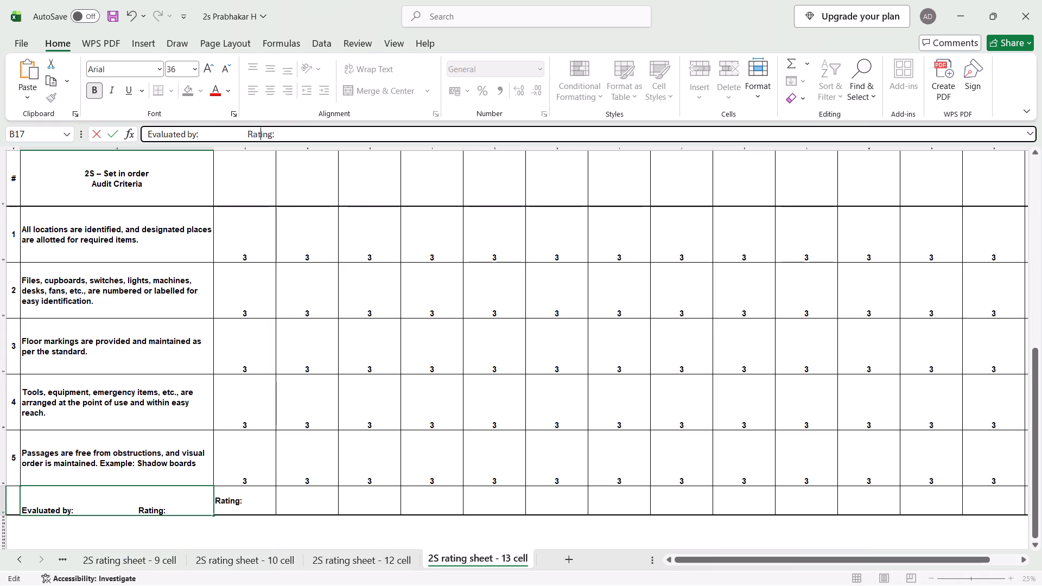
{"action": "key", "text": "Left"}
{"action": "key", "text": "Left"}
{"action": "key", "text": "space"}
{"action": "key", "text": "space"}
{"action": "key", "text": "space"}
{"action": "key", "text": "space"}
{"action": "key", "text": "space"}
{"action": "key", "text": "space"}
{"action": "key", "text": "space"}
{"action": "key", "text": "space"}
{"action": "key", "text": "space"}
{"action": "key", "text": "space"}
{"action": "key", "text": "space"}
{"action": "key", "text": "space"}
{"action": "key", "text": "space"}
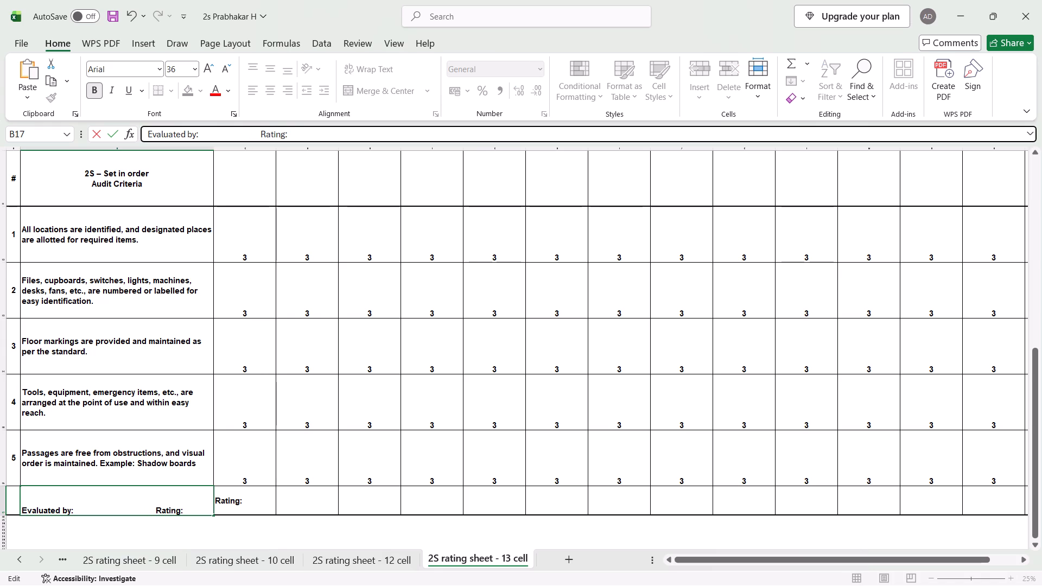
{"action": "key", "text": "space"}
{"action": "key", "text": "space"}
{"action": "key", "text": "space"}
{"action": "key", "text": "space"}
{"action": "key", "text": "space"}
{"action": "key", "text": "space"}
{"action": "key", "text": "space"}
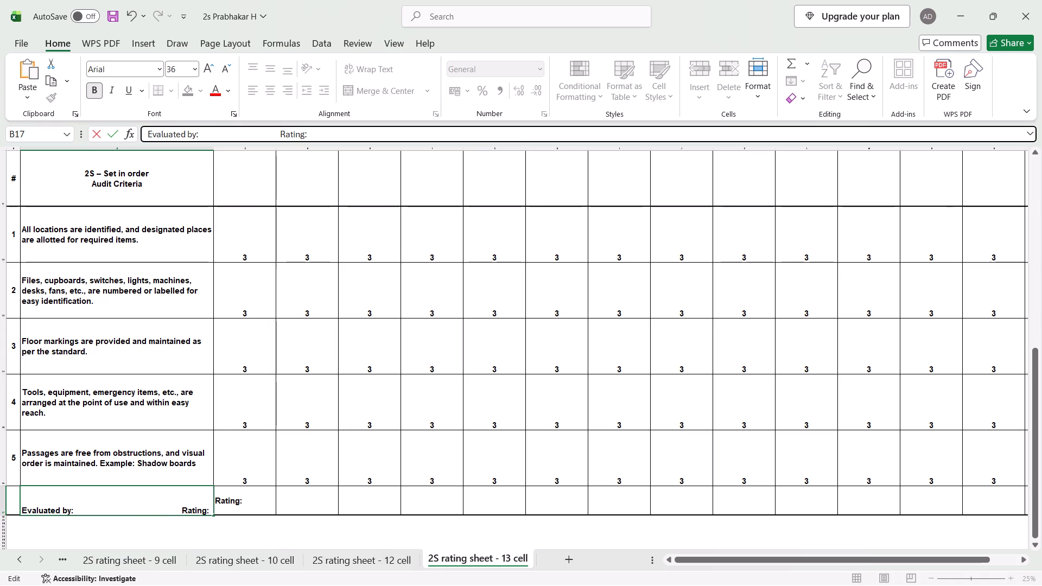
{"action": "key", "text": "Return"}
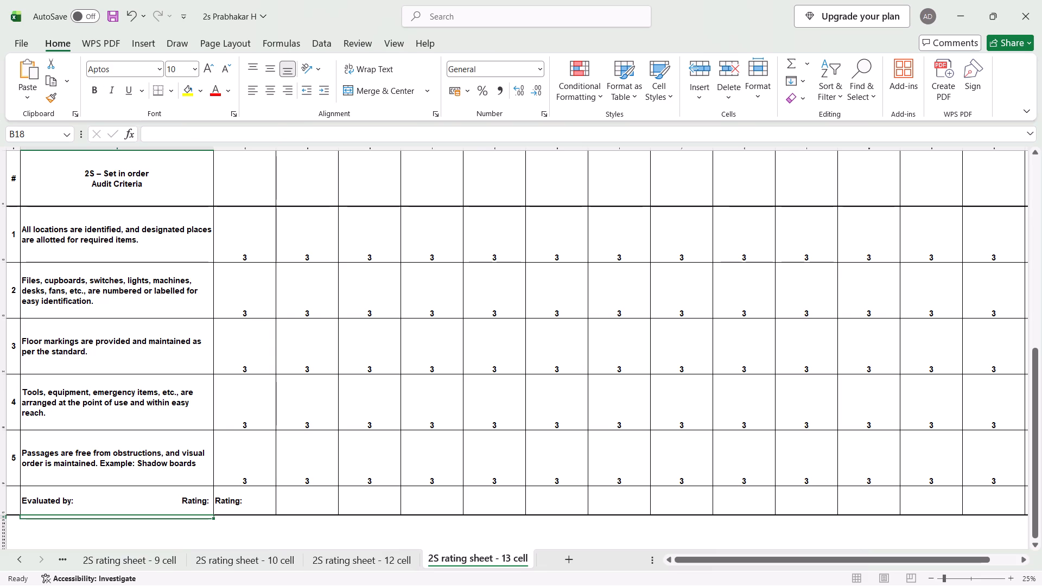
Replace the extra "Rating:" entry under Cell # 1 with a SUM of its 1S and 2S marks, C6:C10 and C12:C16.
{"action": "left_click", "coordinate": [239, 494]}
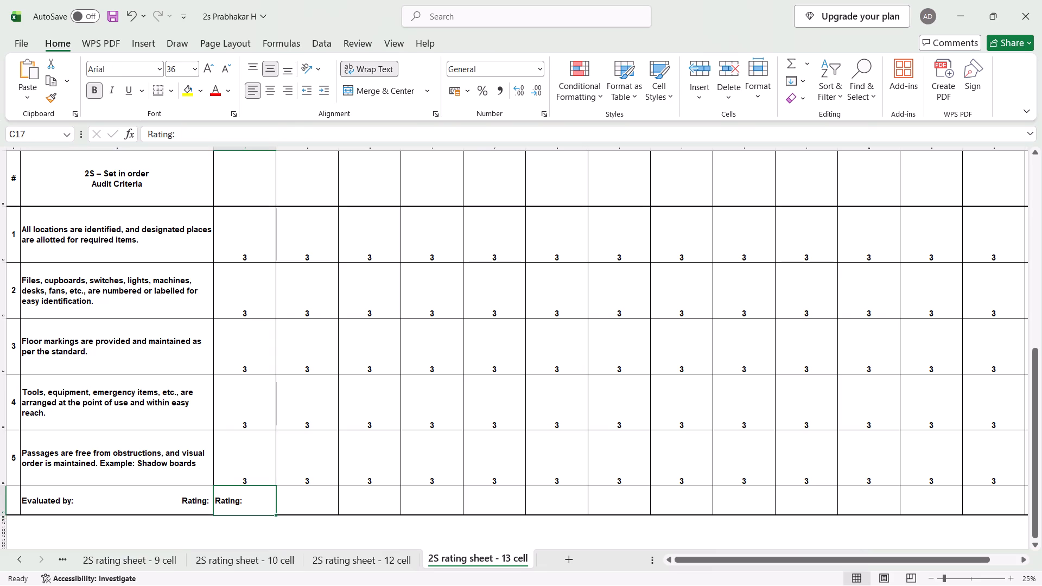
{"action": "key", "text": "equal"}
{"action": "type", "text": "sum"}
{"action": "key", "text": "shift+parenleft"}
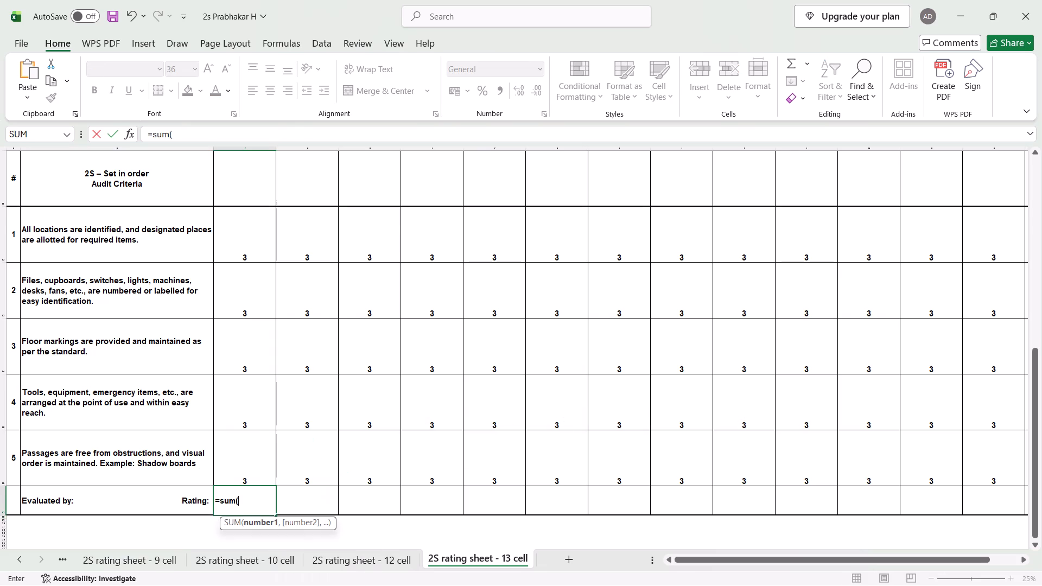
{"action": "scroll", "coordinate": [249, 494], "scroll_direction": "up", "scroll_amount": 7}
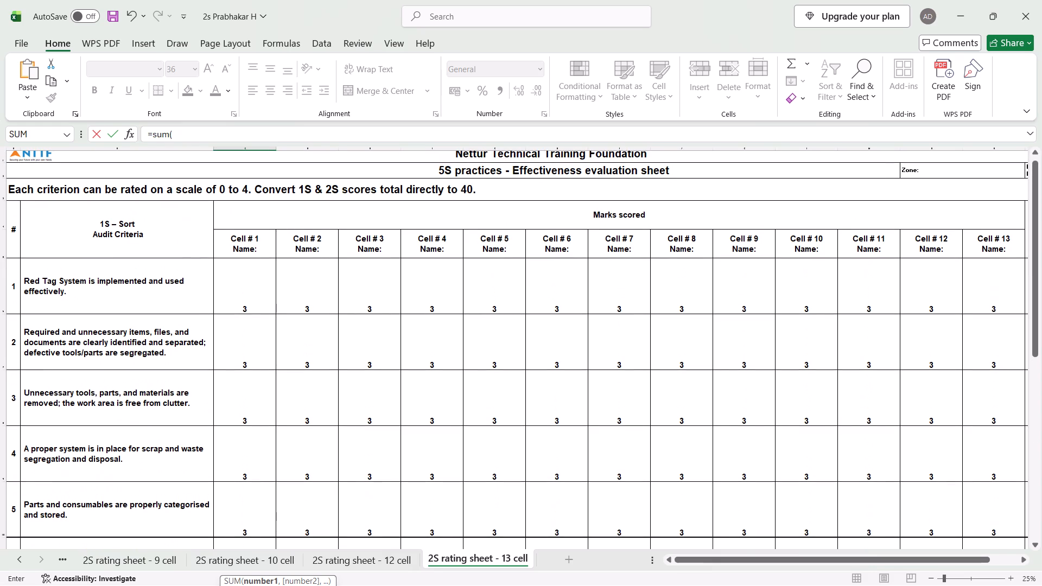
{"action": "left_click_drag", "start_coordinate": [244, 295], "coordinate": [250, 536], "text": "ctrl"}
{"action": "scroll", "coordinate": [250, 536], "scroll_direction": "down", "scroll_amount": 6}
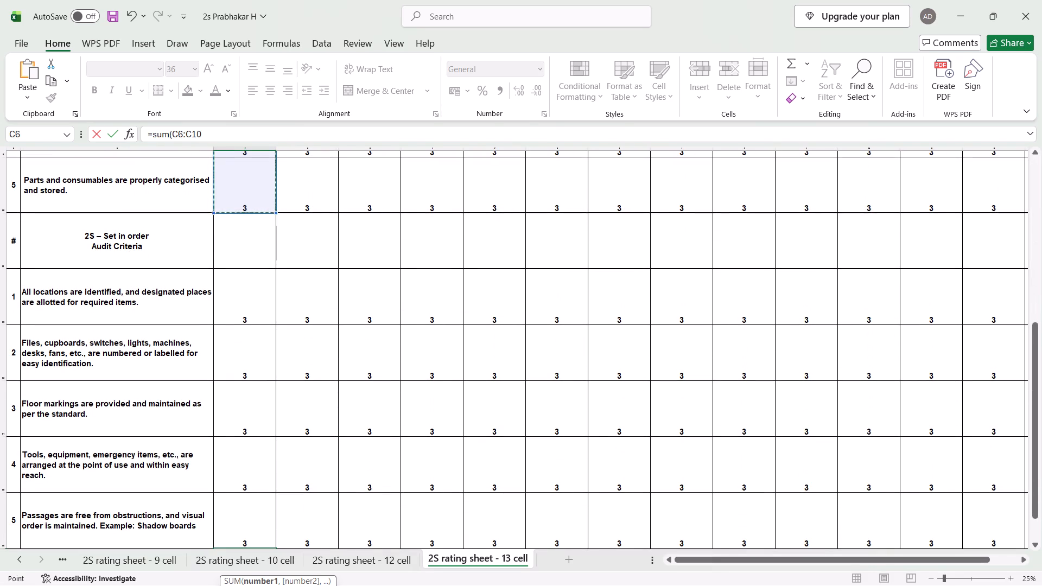
{"action": "left_click_drag", "start_coordinate": [243, 307], "coordinate": [260, 459], "text": "ctrl"}
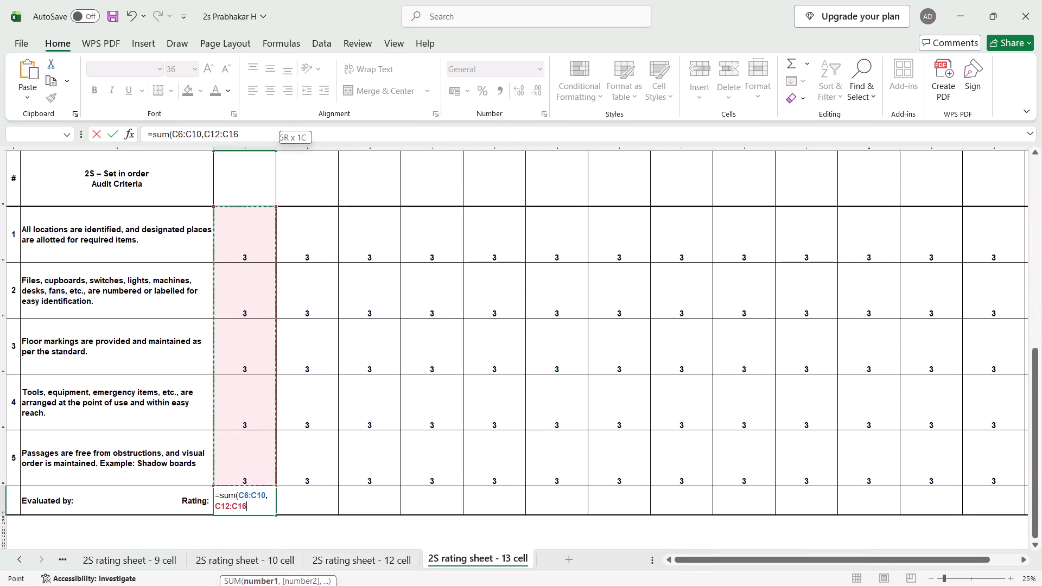
{"action": "left_click_drag", "start_coordinate": [260, 459], "coordinate": [262, 455], "text": "ctrl"}
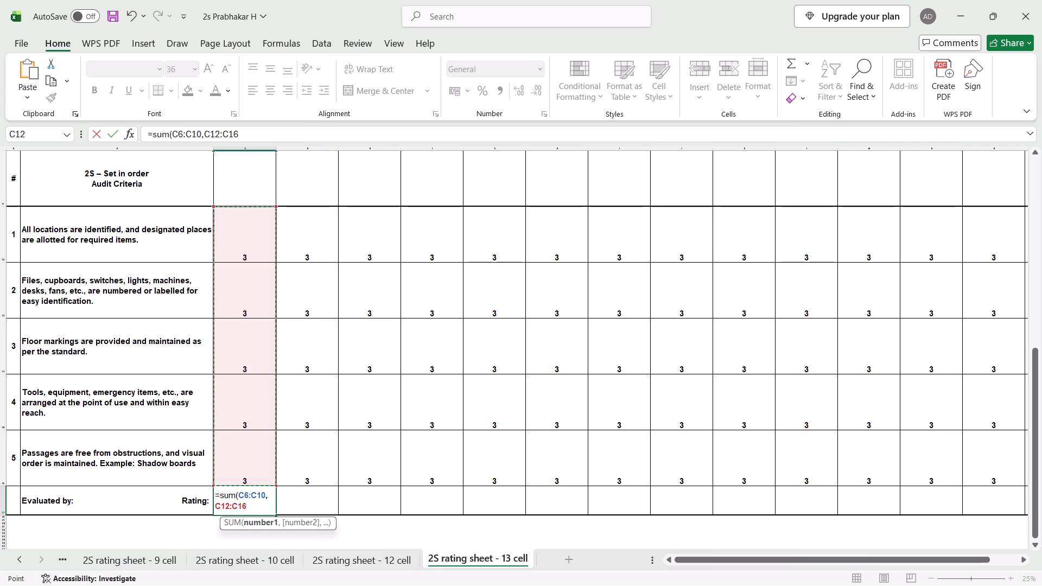
{"action": "key", "text": "shift+parenright"}
{"action": "key", "text": "Return"}
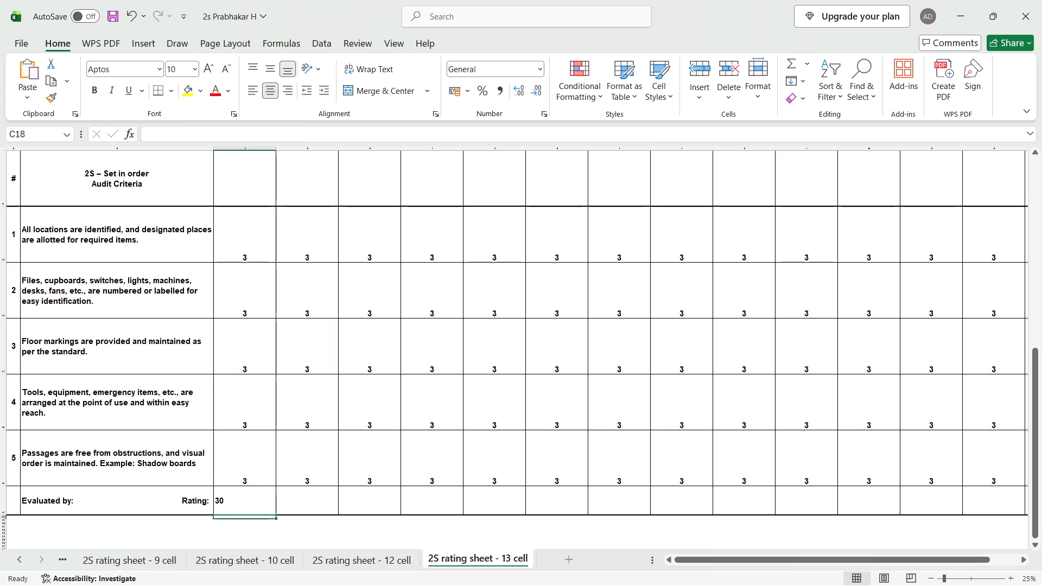
Fill the Cell # 1 rating formula across the Rating row through Cell # 13.
{"action": "left_click", "coordinate": [257, 505]}
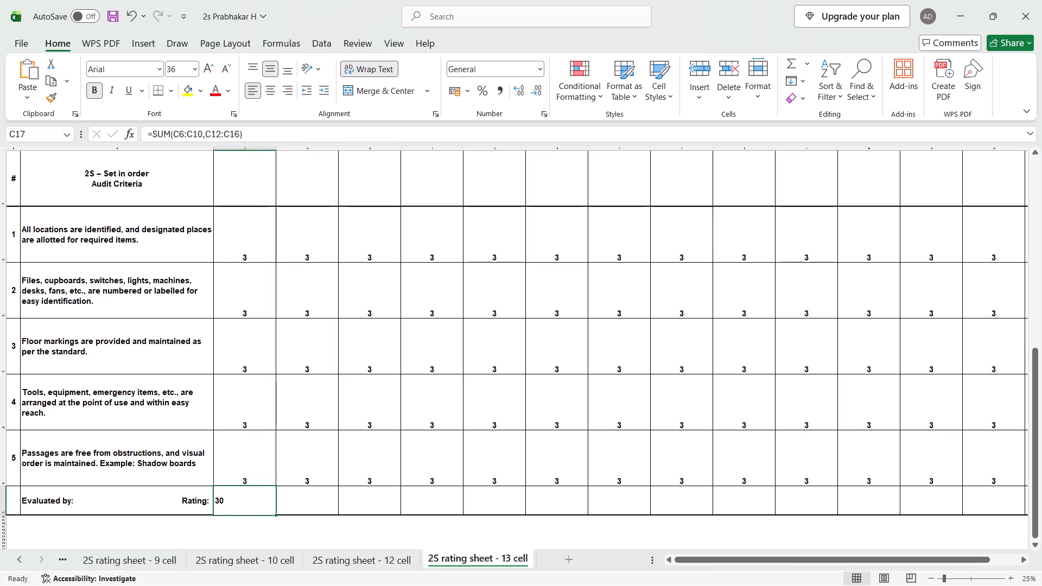
{"action": "left_click_drag", "start_coordinate": [274, 513], "coordinate": [993, 504]}
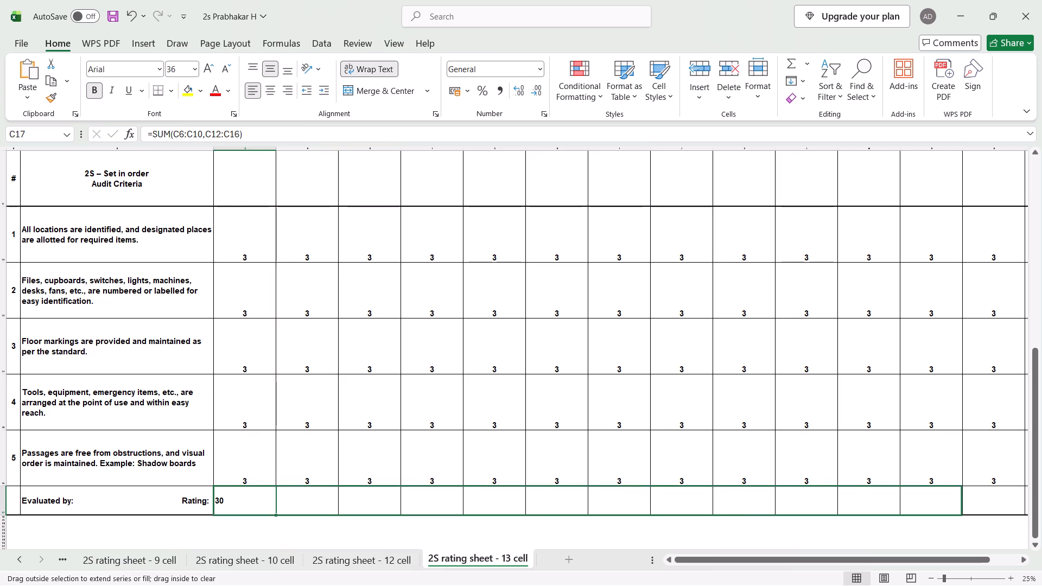
{"action": "left_click_drag", "start_coordinate": [993, 504], "coordinate": [802, 511]}
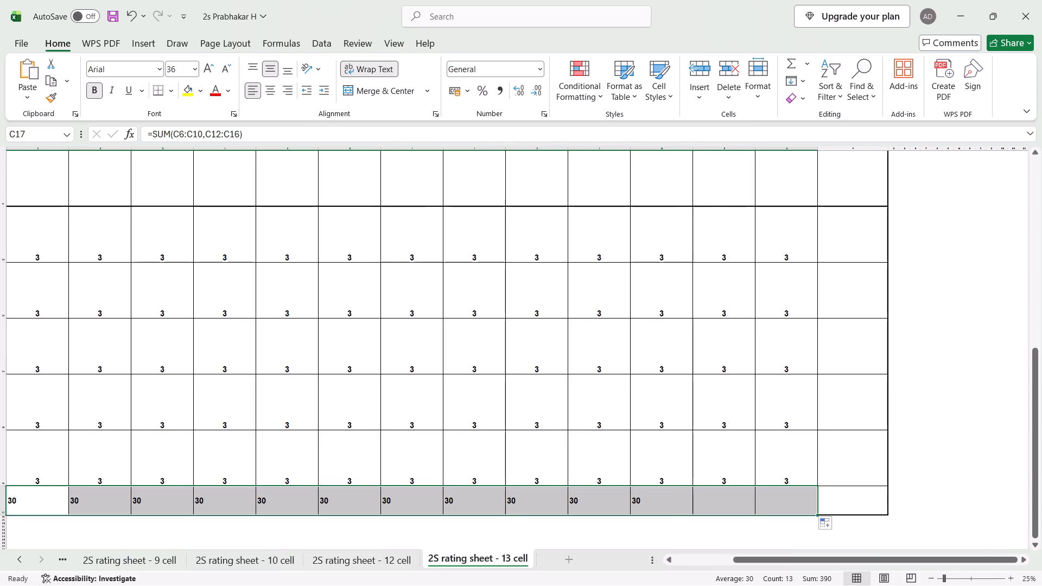
Change the 1S marks to 2.5 for criterion 4 in Cell # 1 and criterion 3 in Cell # 4.
{"action": "scroll", "coordinate": [679, 498], "scroll_direction": "right", "scroll_amount": 3}
{"action": "scroll", "coordinate": [679, 498], "scroll_direction": "up", "scroll_amount": 3}
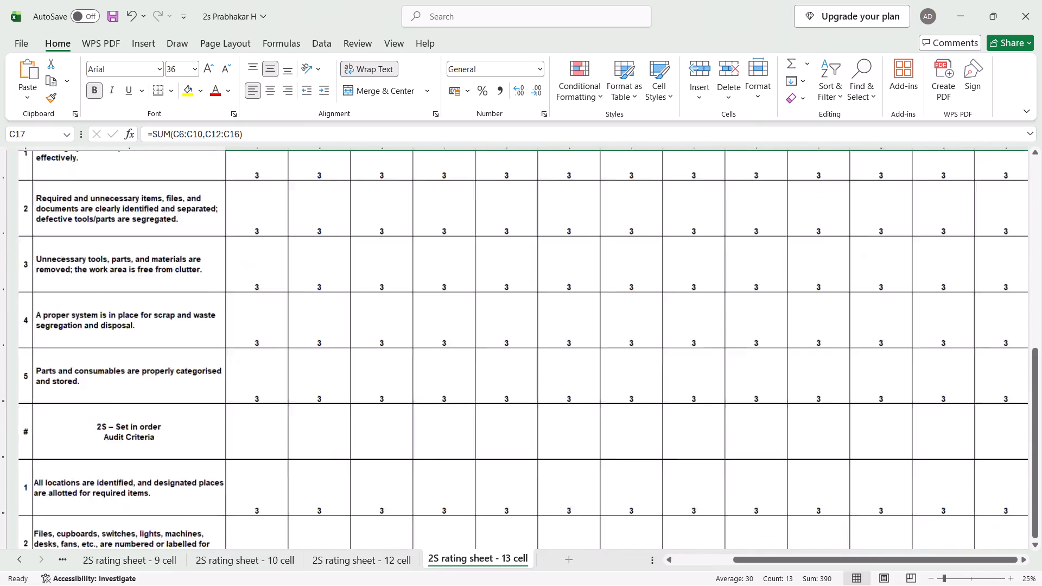
{"action": "left_click", "coordinate": [262, 391]}
{"action": "type", "text": "2.5"}
{"action": "key", "text": "Return"}
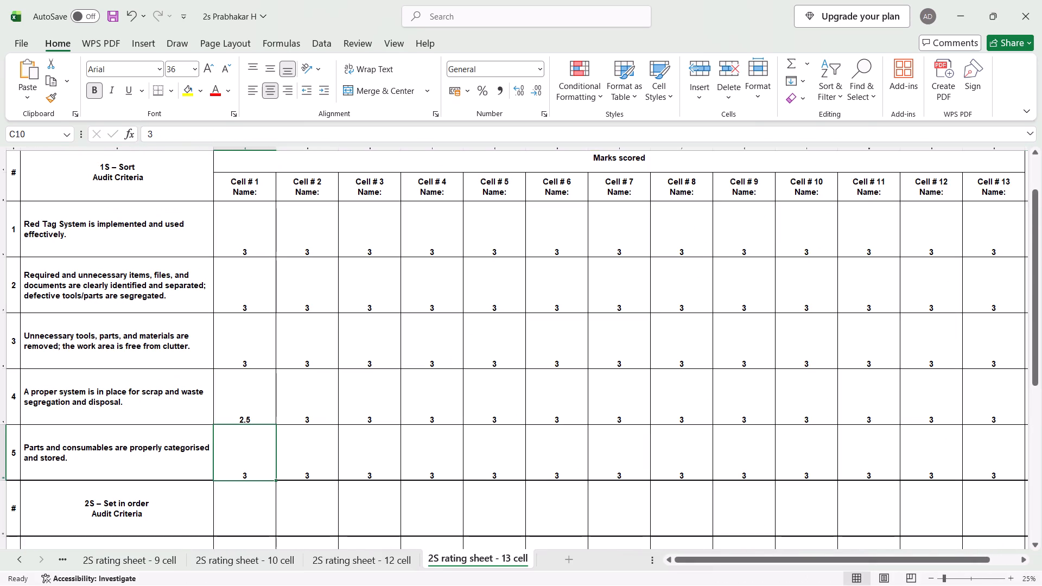
{"action": "left_click", "coordinate": [446, 351]}
{"action": "type", "text": "2.5"}
{"action": "key", "text": "Return"}
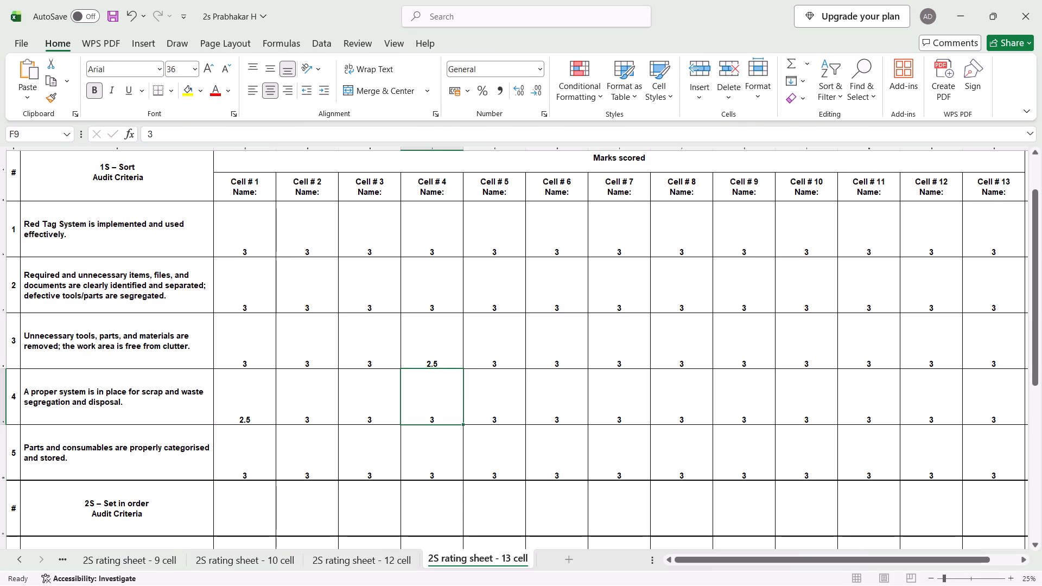
Change the 1S marks to 2.5 for criterion 4 in Cell # 8 and Cell # 11, and criterion 3 in Cell # 13.
{"action": "left_click", "coordinate": [690, 394]}
{"action": "type", "text": "2.5"}
{"action": "key", "text": "Return"}
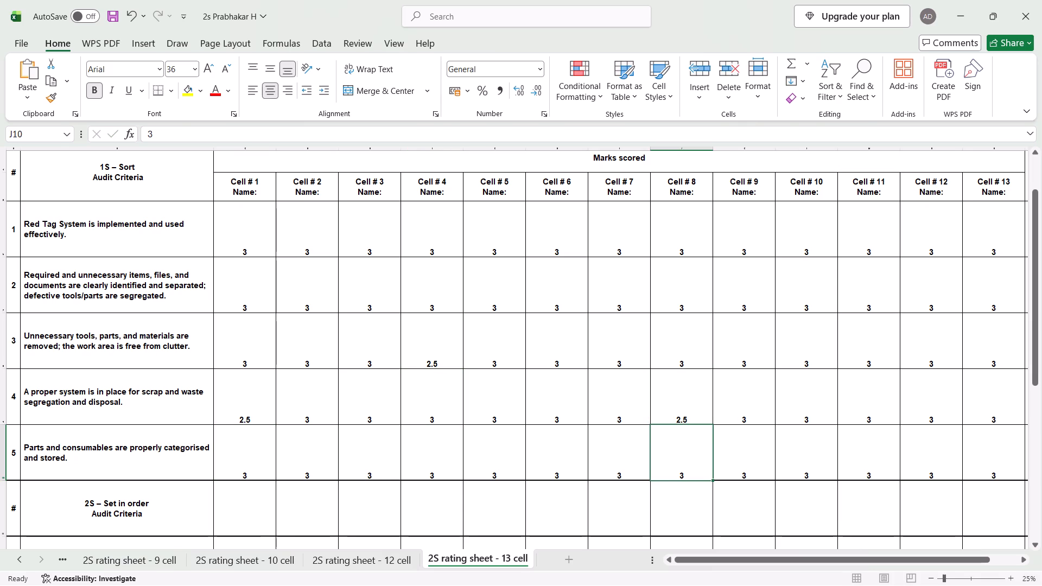
{"action": "left_click", "coordinate": [893, 420]}
{"action": "type", "text": "2.5"}
{"action": "key", "text": "Return"}
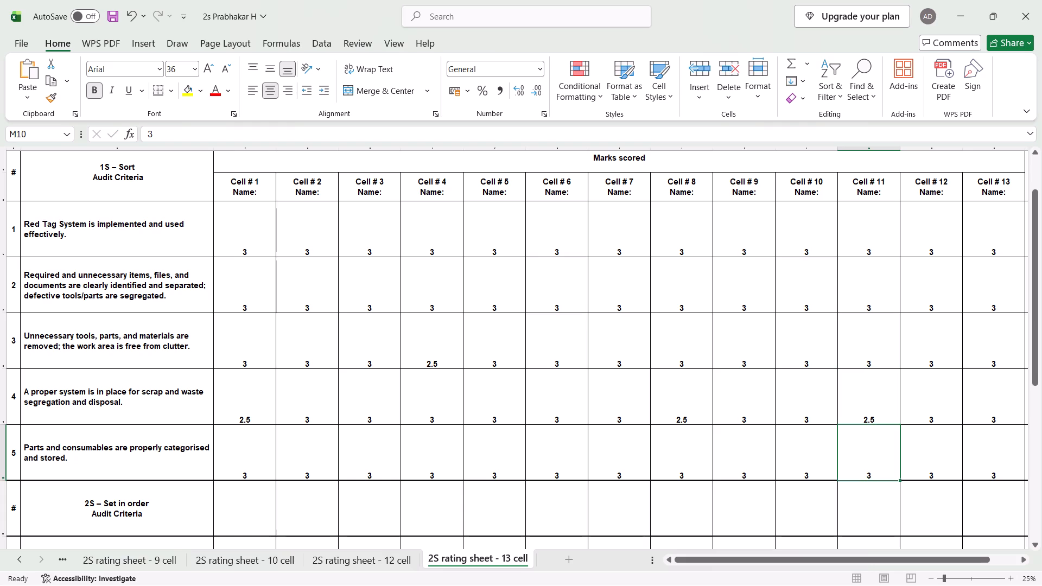
{"action": "left_click", "coordinate": [1007, 335]}
{"action": "type", "text": "2.5"}
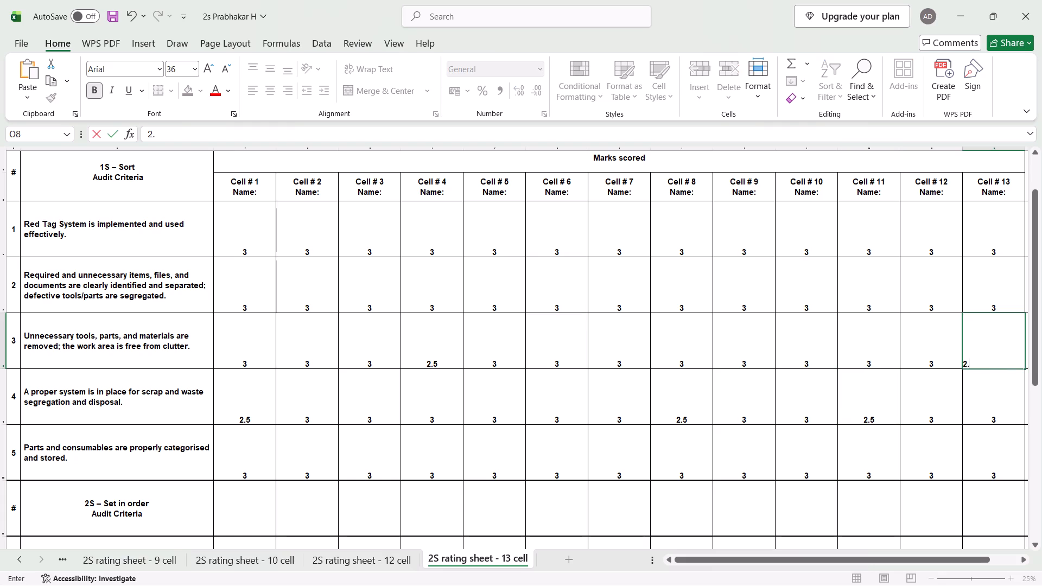
{"action": "key", "text": "Return"}
Set the 2S criterion 3 mark for floor markings to 2 across Cell # 1 to Cell # 13.
{"action": "scroll", "coordinate": [854, 413], "scroll_direction": "down", "scroll_amount": 6}
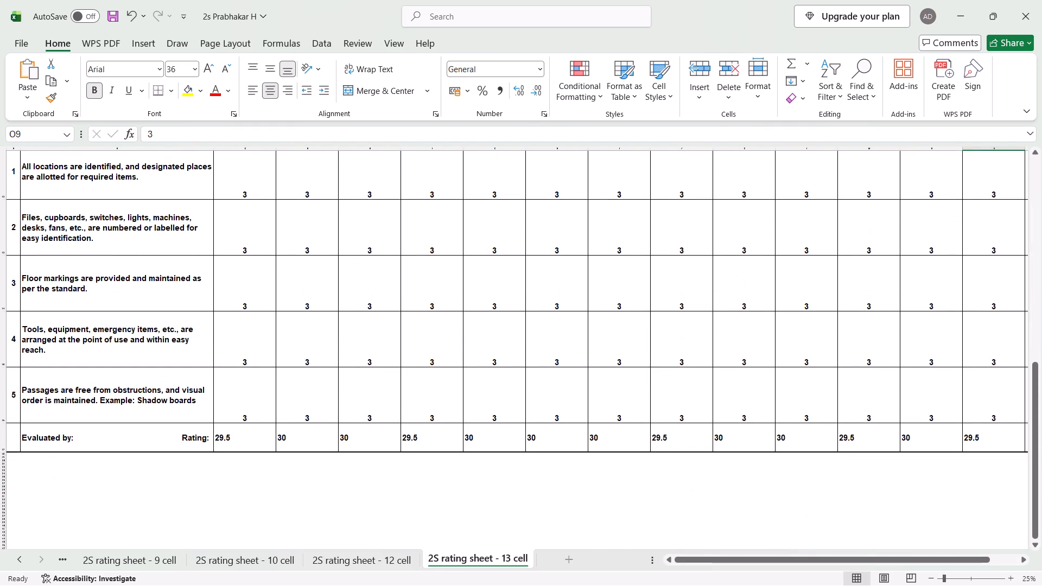
{"action": "left_click", "coordinate": [242, 295]}
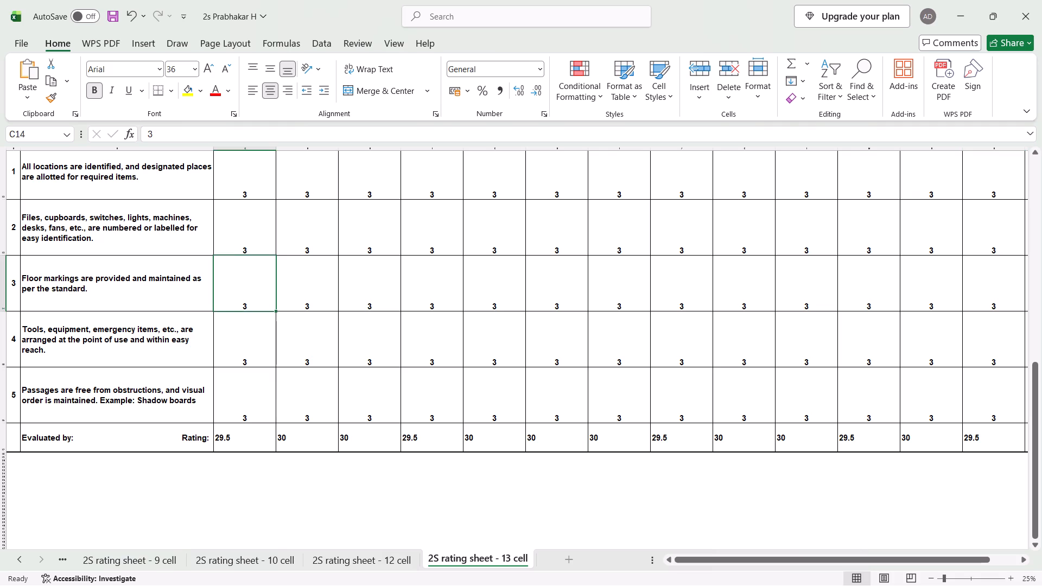
{"action": "key", "text": "2"}
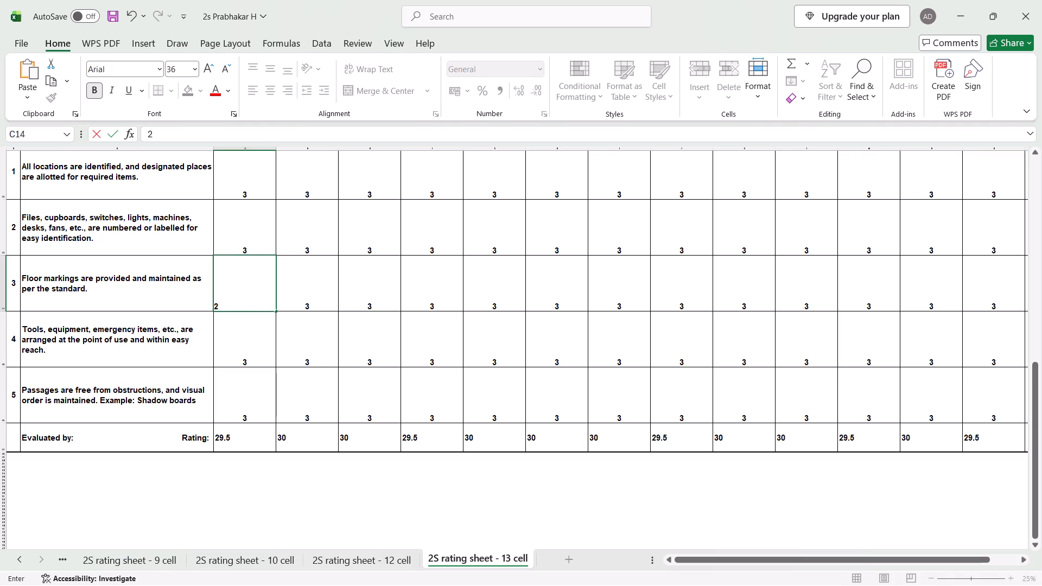
{"action": "left_click_drag", "start_coordinate": [276, 310], "coordinate": [950, 296]}
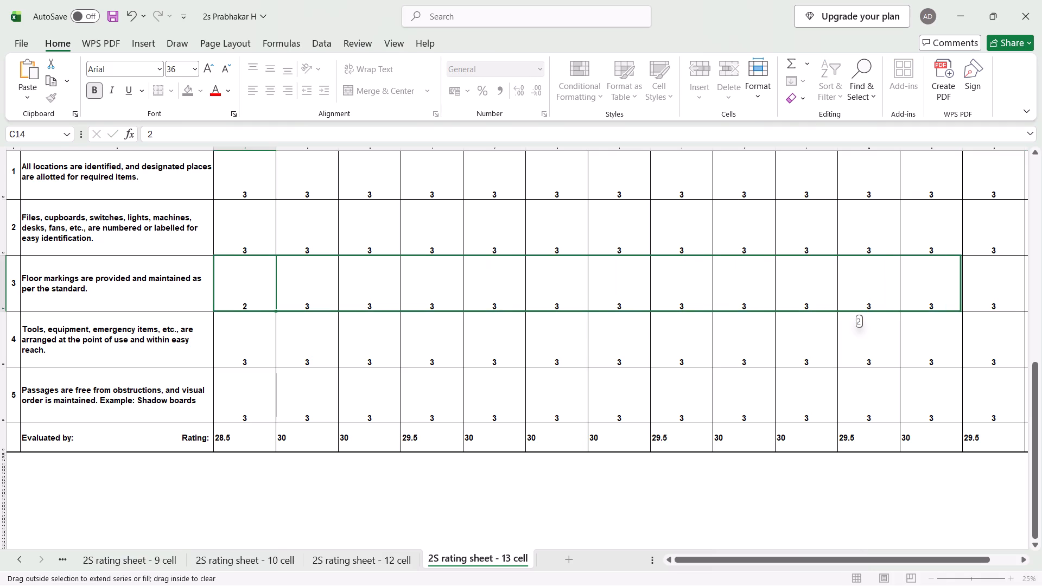
{"action": "left_click_drag", "start_coordinate": [950, 296], "coordinate": [805, 306]}
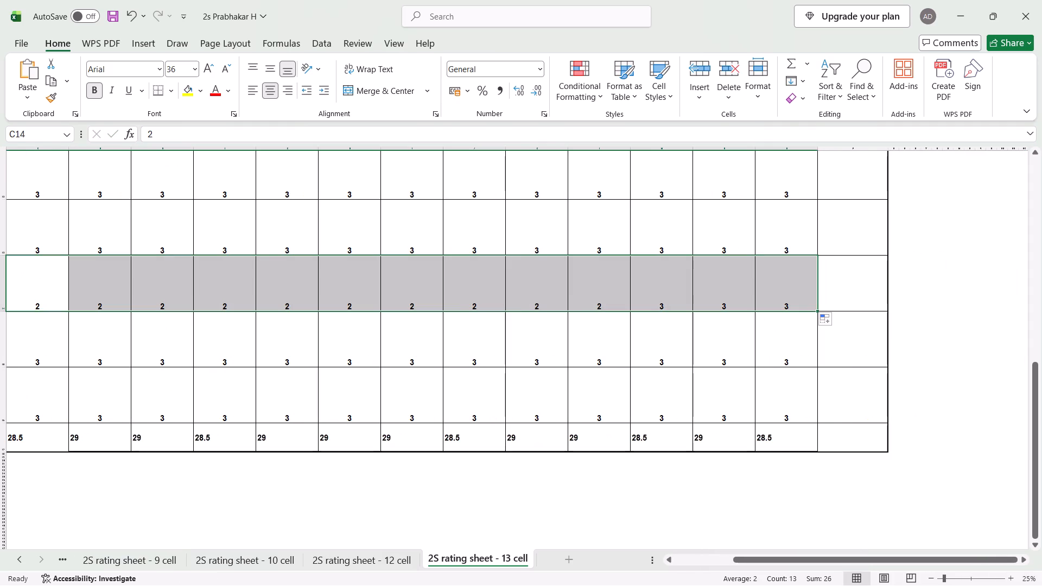
Set the 2S marks for criteria 4 and 5 in Cell # 3 to 2.
{"action": "scroll", "coordinate": [675, 314], "scroll_direction": "right", "scroll_amount": 3}
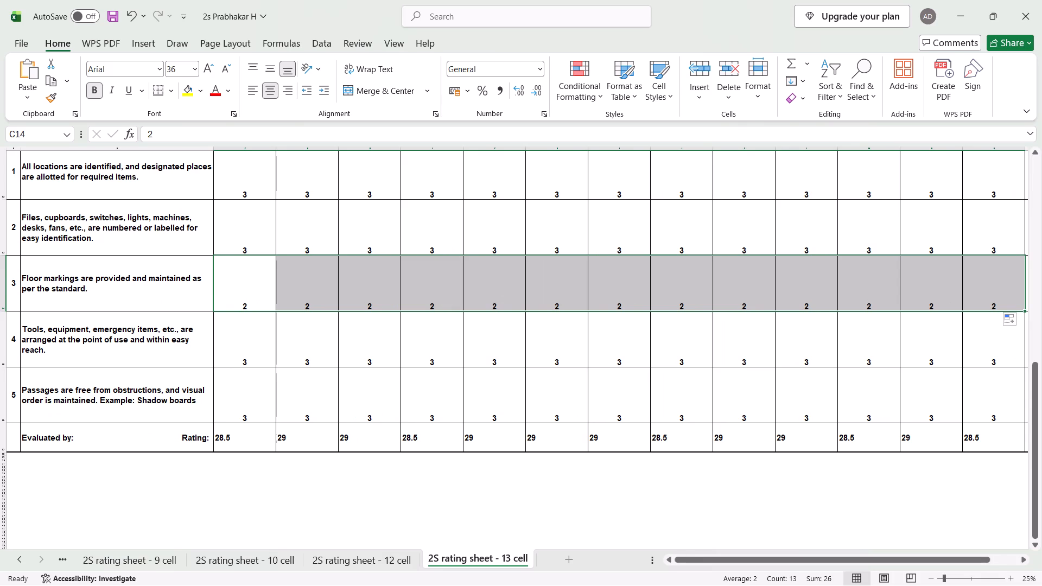
{"action": "left_click", "coordinate": [371, 356]}
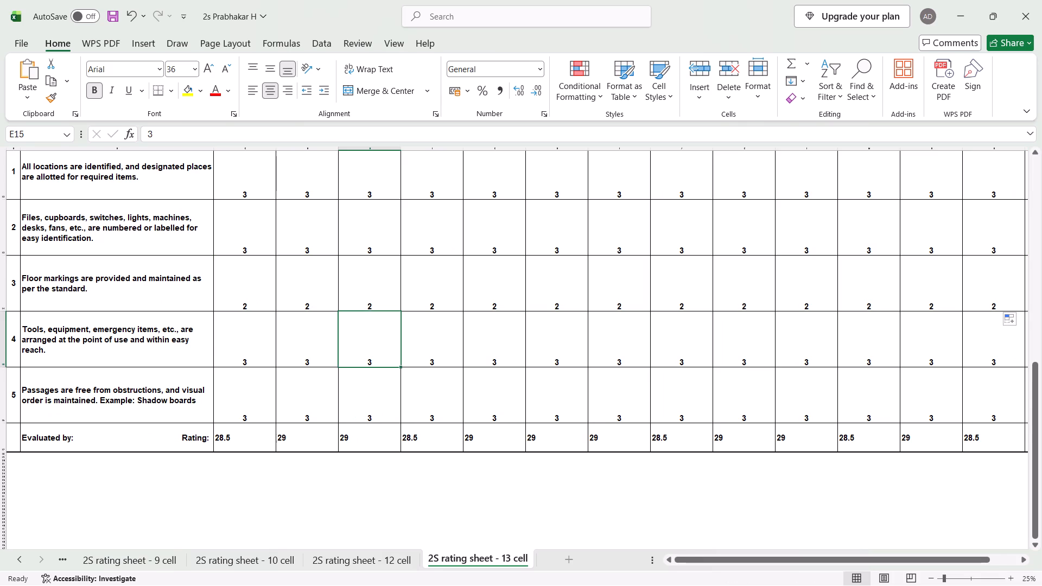
{"action": "key", "text": "2"}
{"action": "key", "text": "Return"}
{"action": "key", "text": "4"}
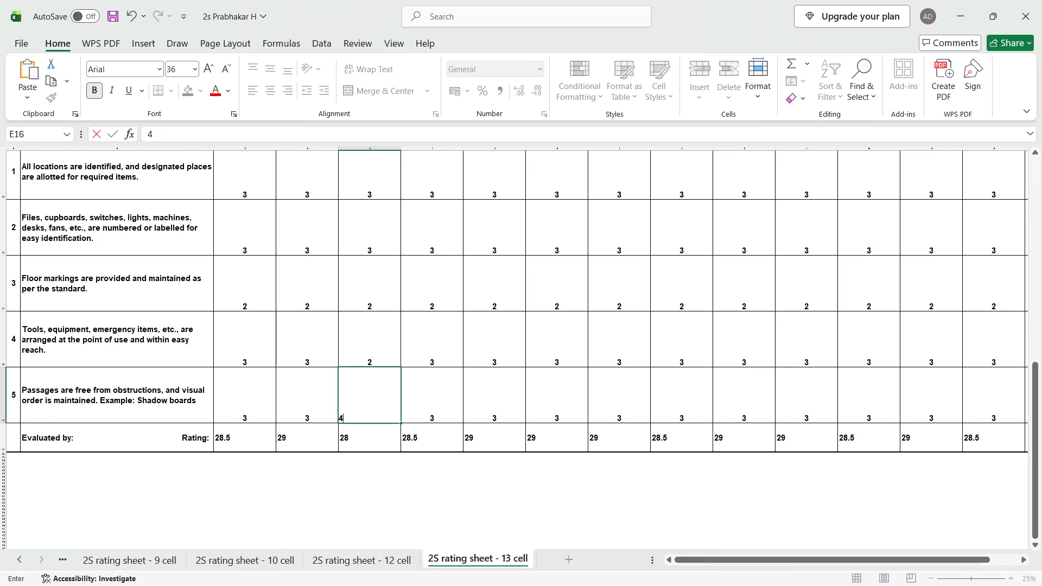
{"action": "key", "text": "BackSpace"}
{"action": "key", "text": "2"}
{"action": "key", "text": "Return"}
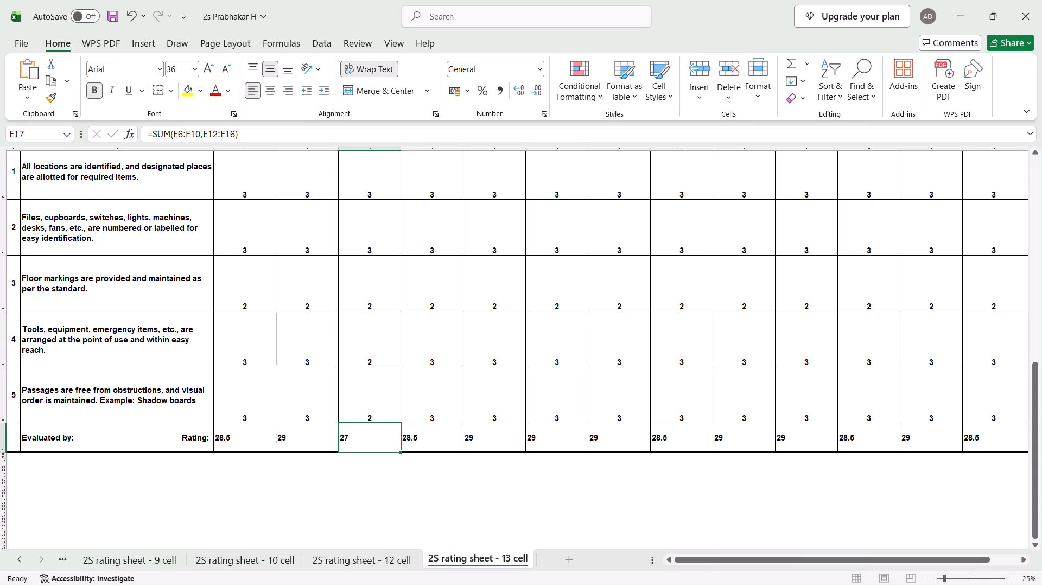
For Cell # 2, set the 2S criterion 4 mark to 2 and the criterion 5 mark to 2.5.
{"action": "left_click", "coordinate": [288, 353]}
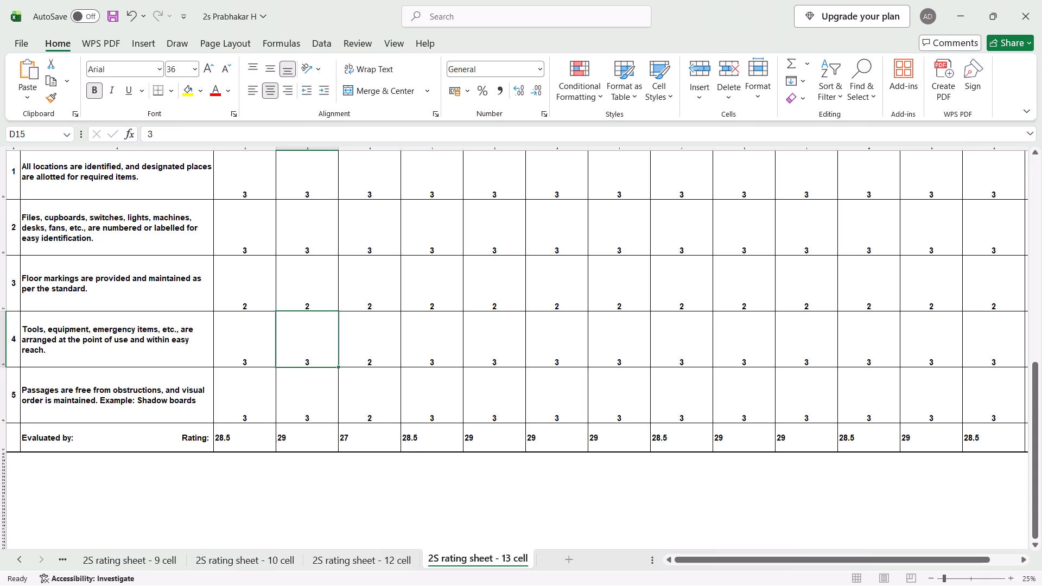
{"action": "key", "text": "2"}
{"action": "key", "text": "Return"}
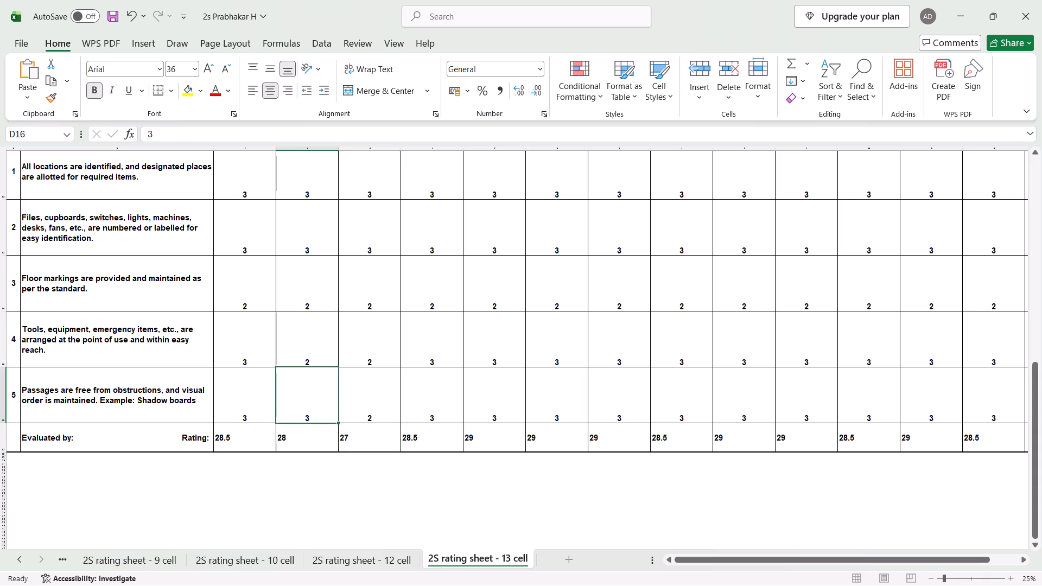
{"action": "scroll", "coordinate": [316, 260], "scroll_direction": "up", "scroll_amount": 1}
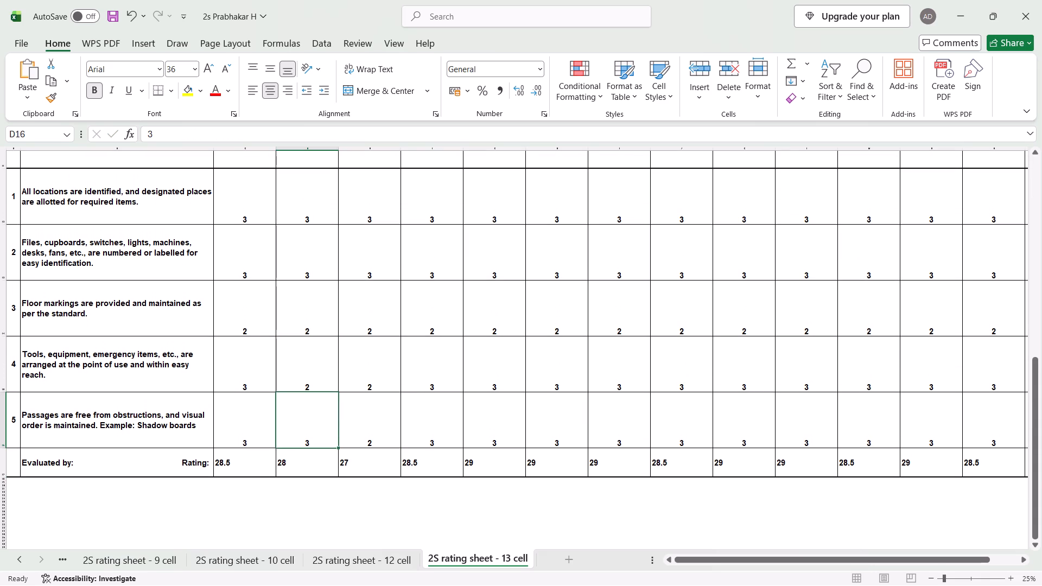
{"action": "left_click", "coordinate": [319, 428]}
{"action": "type", "text": "2.5"}
{"action": "key", "text": "Return"}
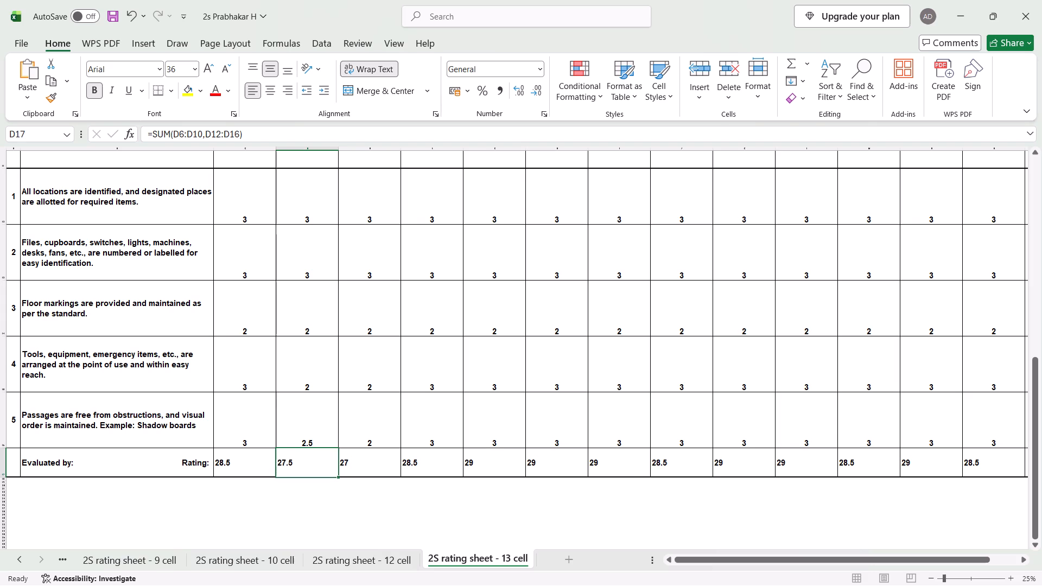
Set the 2S criterion 5 mark for unobstructed passages in Cell # 6 to 2.
{"action": "scroll", "coordinate": [569, 434], "scroll_direction": "left", "scroll_amount": 1}
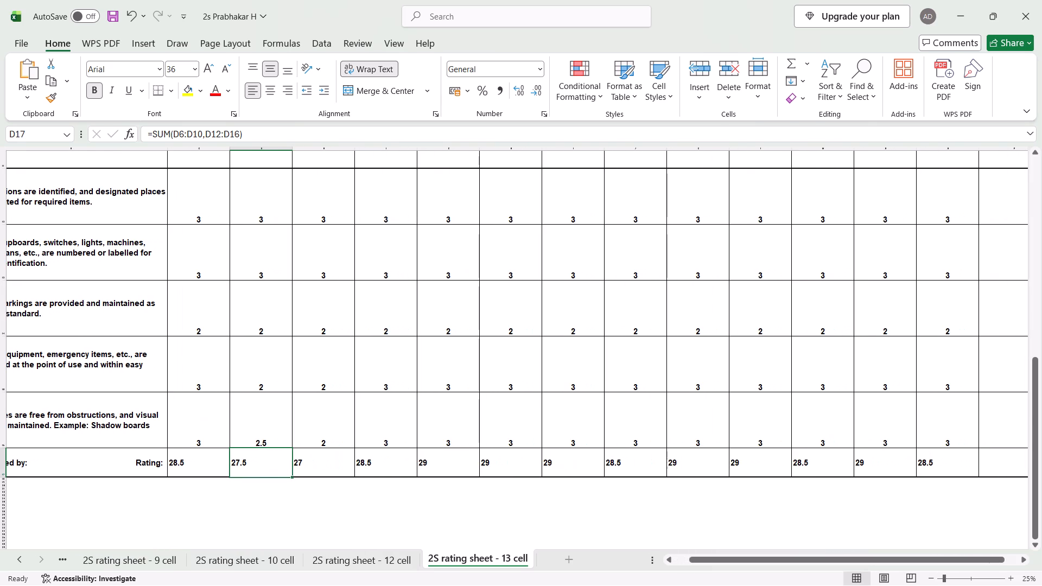
{"action": "left_click", "coordinate": [500, 418]}
{"action": "key", "text": "2"}
{"action": "key", "text": "Return"}
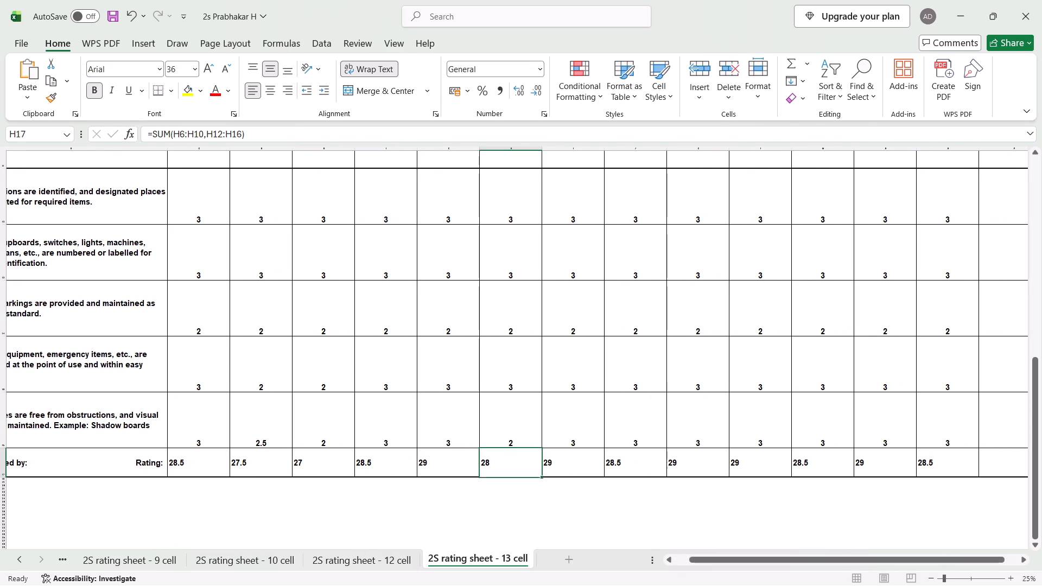
Change the 1S marks for criteria 3 and 5 in Cell # 6 to 2.5.
{"action": "scroll", "coordinate": [500, 418], "scroll_direction": "up", "scroll_amount": 6}
{"action": "left_click", "coordinate": [519, 387]}
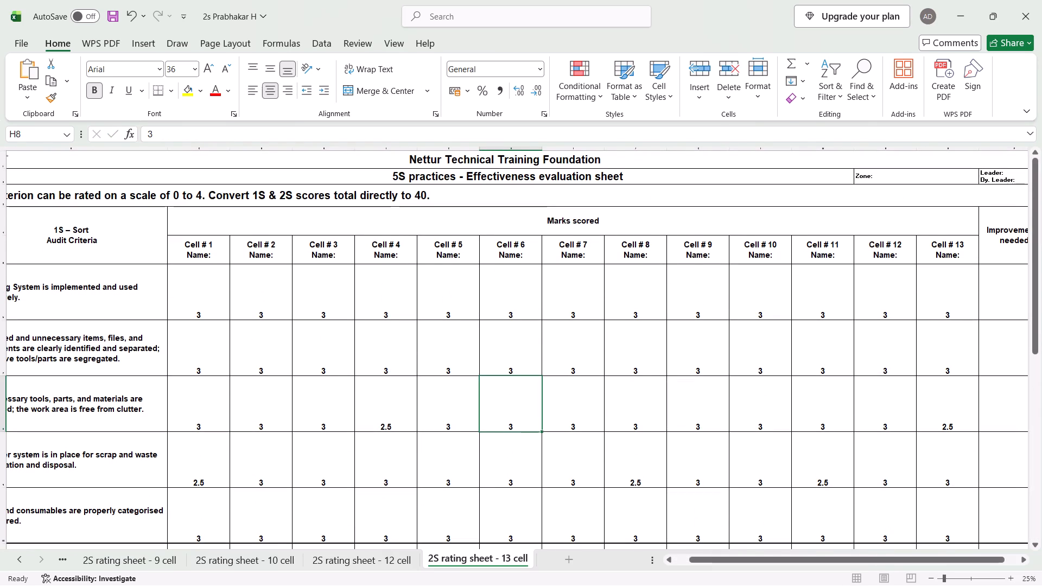
{"action": "type", "text": "2.5"}
{"action": "key", "text": "Return"}
{"action": "scroll", "coordinate": [519, 387], "scroll_direction": "down", "scroll_amount": 2}
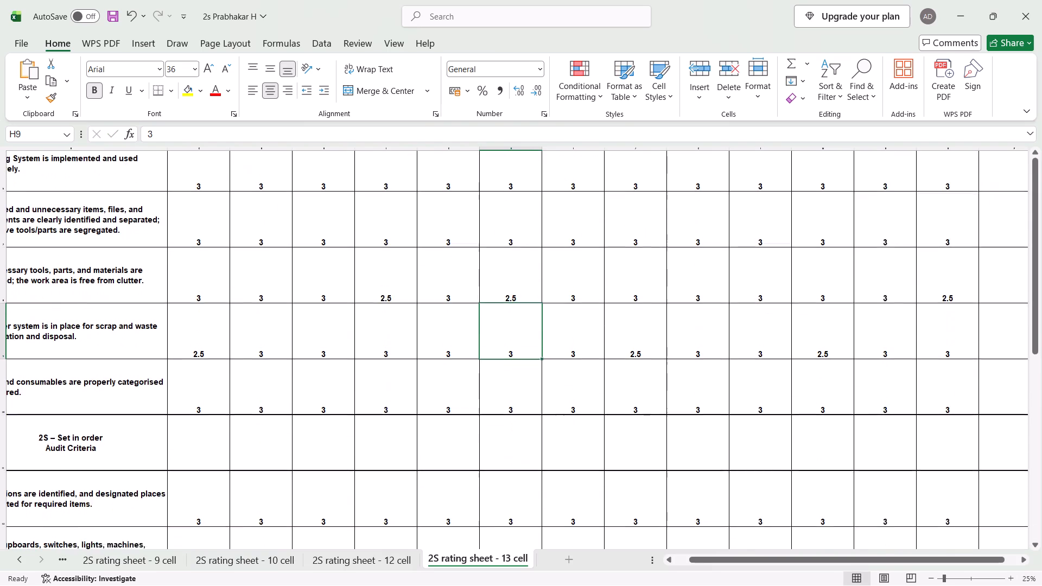
{"action": "left_click", "coordinate": [519, 387]}
{"action": "type", "text": "2.5"}
{"action": "key", "text": "Return"}
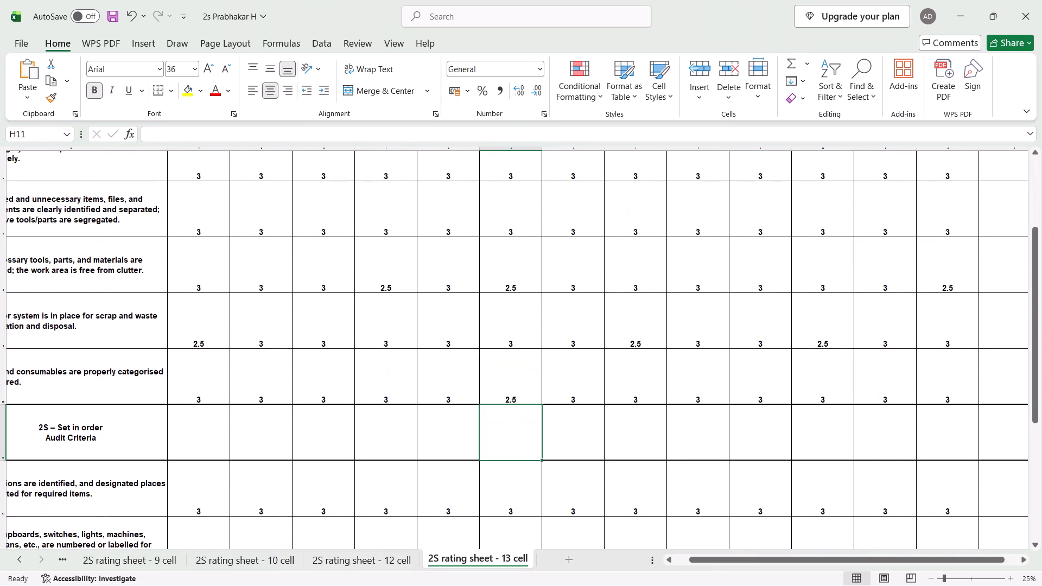
{"action": "scroll", "coordinate": [519, 387], "scroll_direction": "down", "scroll_amount": 6}
{"action": "scroll", "coordinate": [519, 387], "scroll_direction": "up", "scroll_amount": 3}
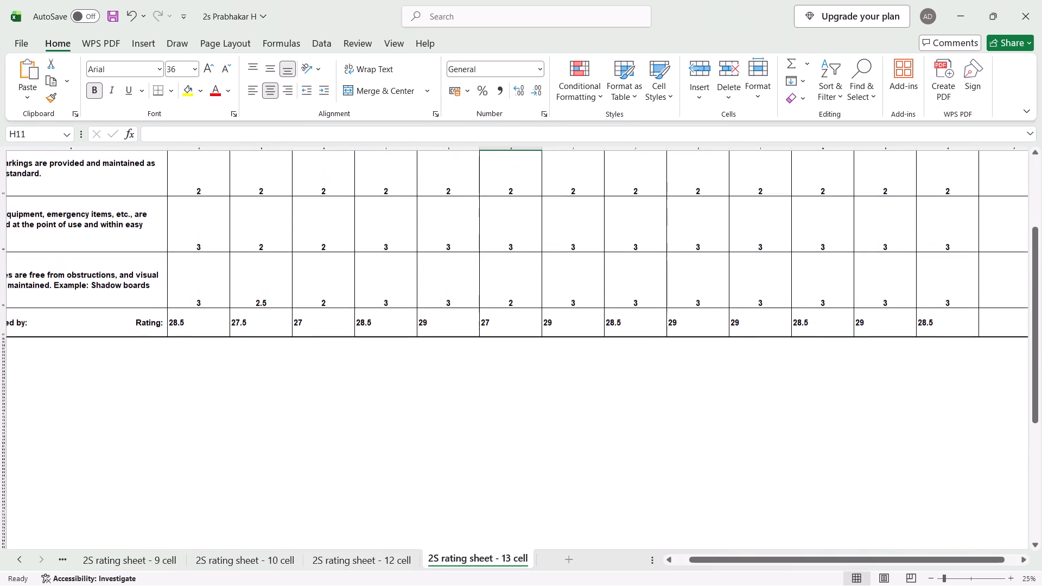
Set the 2S criterion 2 mark for Cell # 8 to 2.5 on the 13-cell sheet.
{"action": "scroll", "coordinate": [519, 387], "scroll_direction": "up", "scroll_amount": 2}
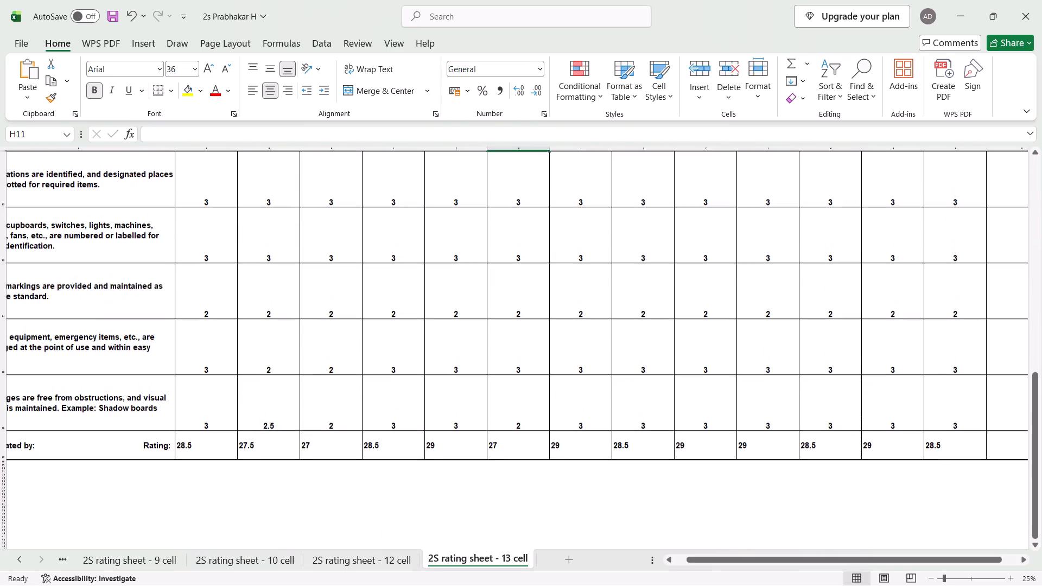
{"action": "scroll", "coordinate": [519, 387], "scroll_direction": "up", "scroll_amount": 1}
{"action": "left_click", "coordinate": [492, 308]}
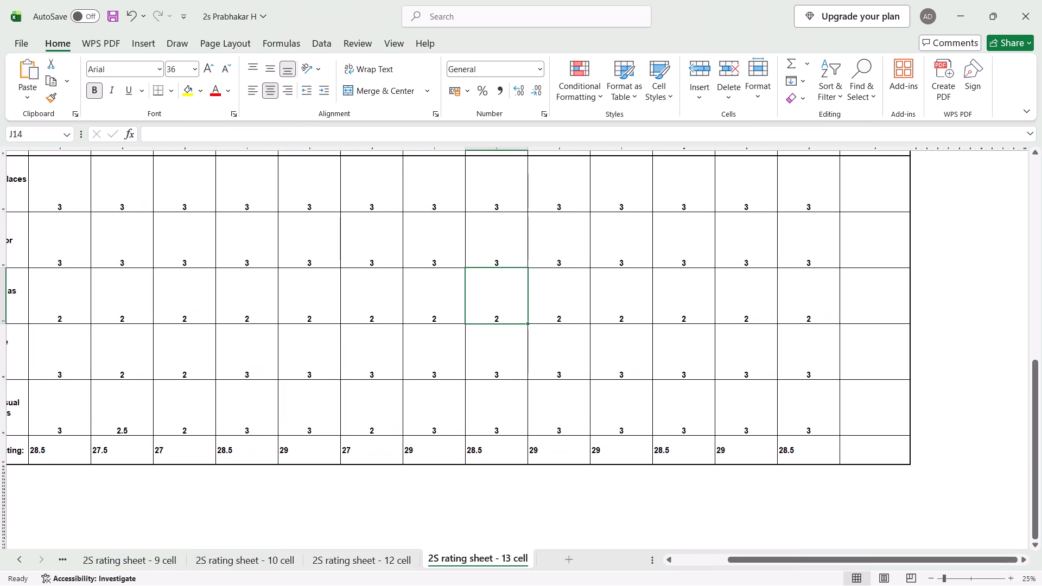
{"action": "left_click", "coordinate": [496, 259]}
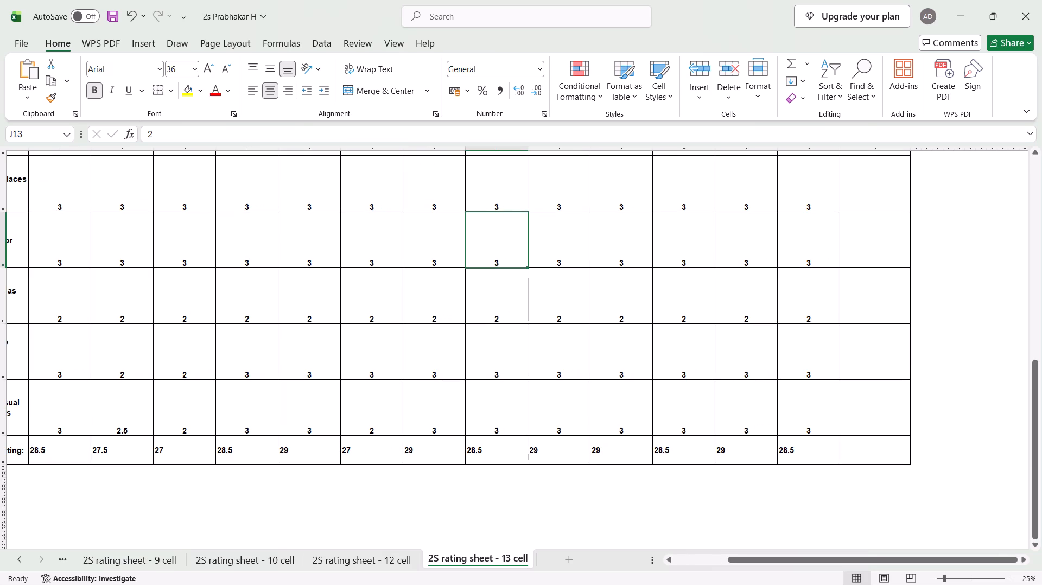
{"action": "type", "text": "2.5"}
{"action": "key", "text": "Return"}
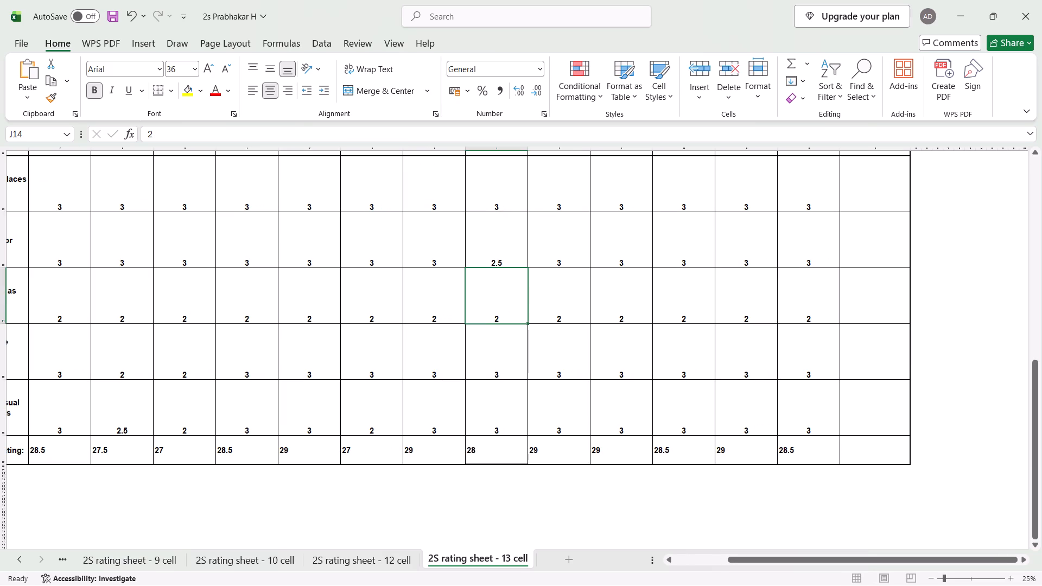
Set the 2S marks for criteria 5 and 1 in Cell # 9 to 2.5.
{"action": "left_click", "coordinate": [569, 409]}
{"action": "type", "text": "2.5"}
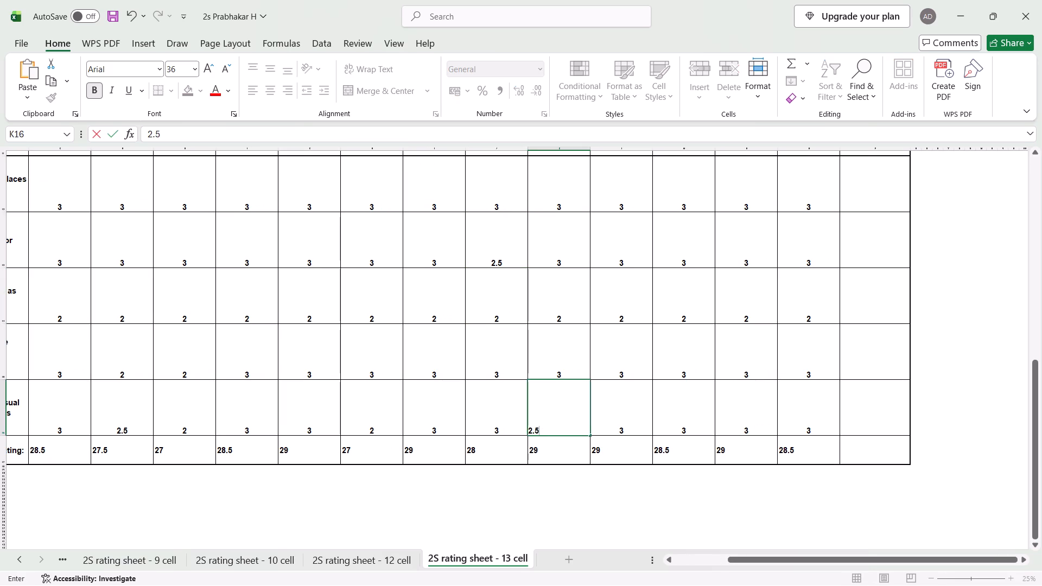
{"action": "key", "text": "Return"}
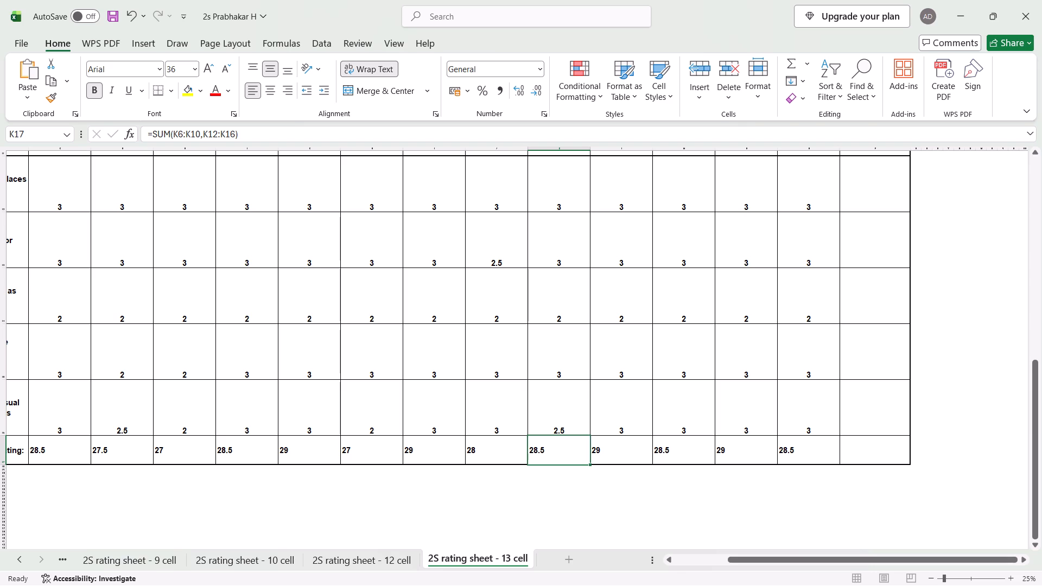
{"action": "left_click", "coordinate": [555, 245]}
{"action": "left_click", "coordinate": [560, 193]}
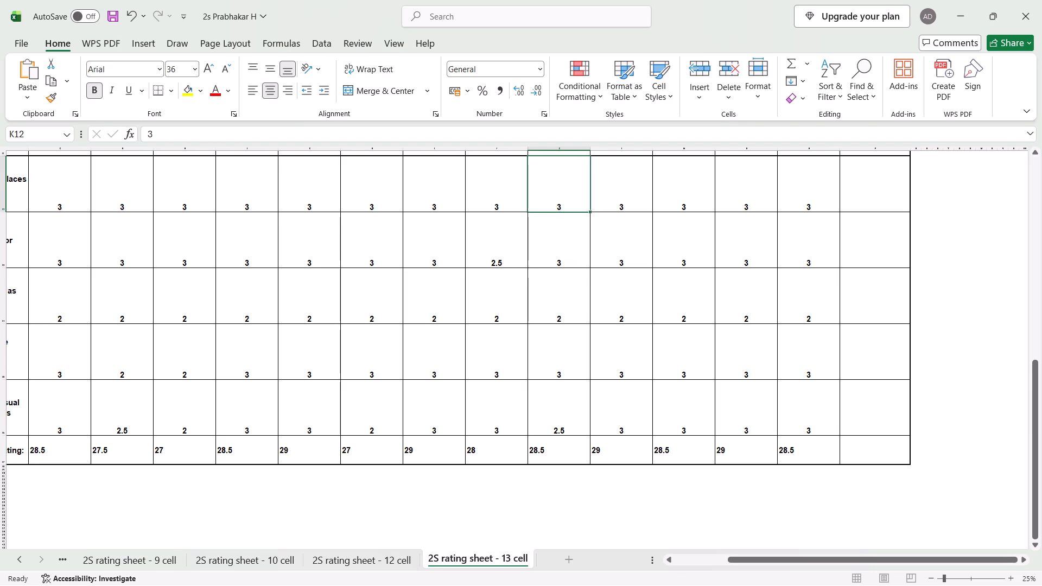
{"action": "type", "text": "2.5"}
{"action": "key", "text": "Return"}
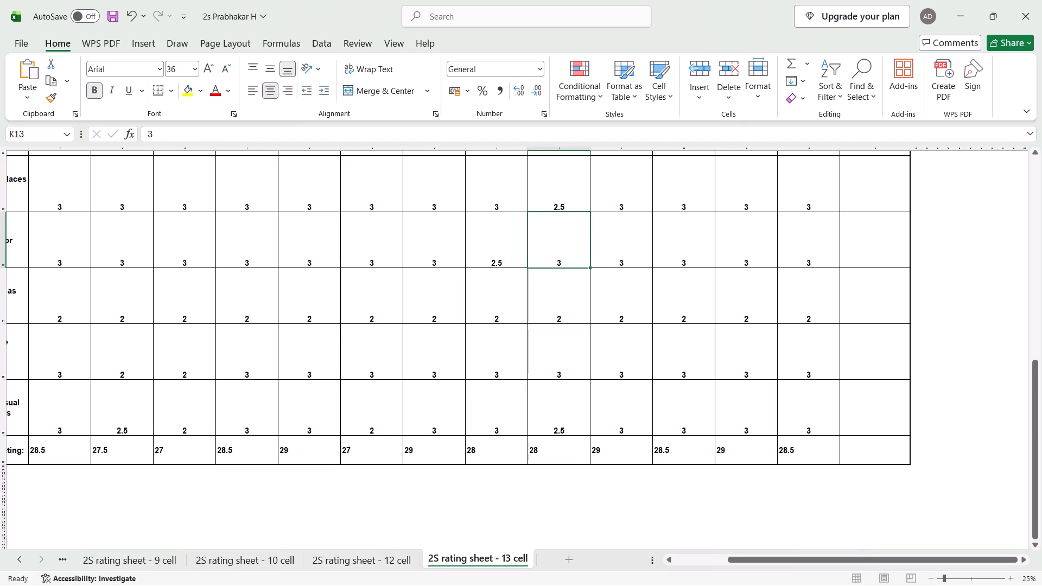
Set the 2S criterion 1 mark for identified locations in Cell # 11 to 2.5.
{"action": "left_click", "coordinate": [689, 357]}
{"action": "left_click", "coordinate": [680, 202]}
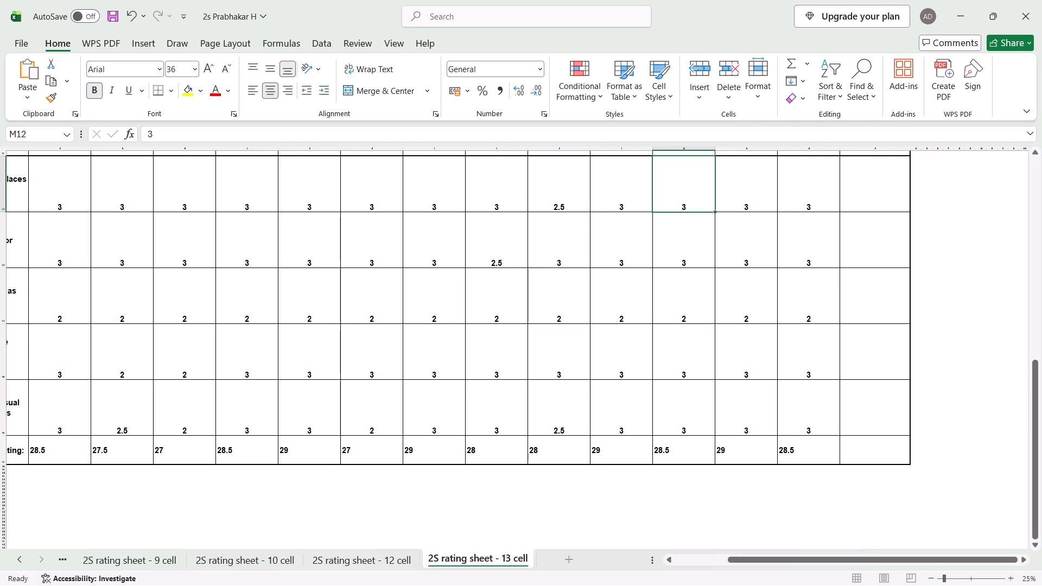
{"action": "type", "text": "2.5"}
{"action": "key", "text": "Return"}
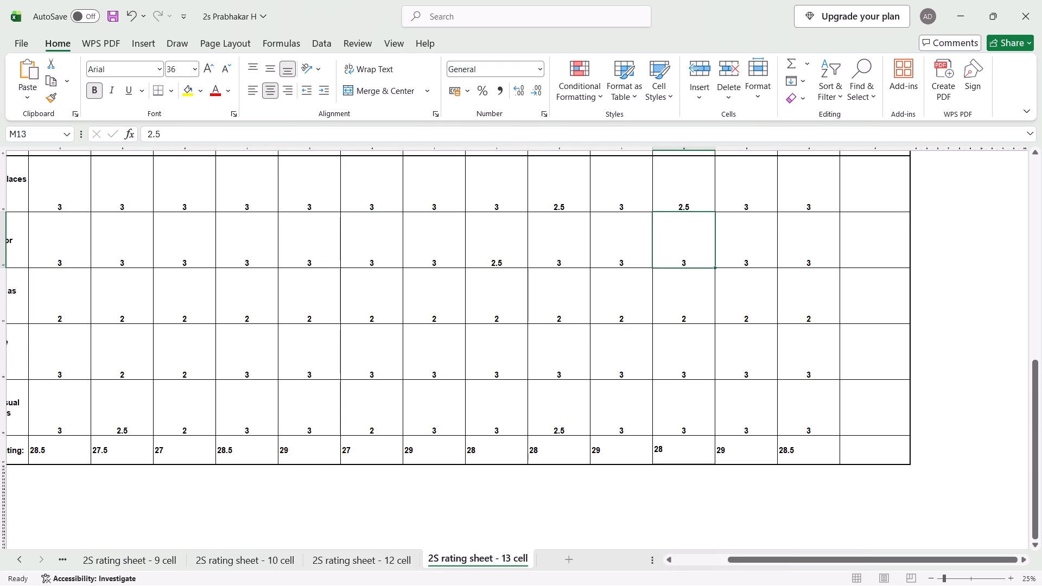
Set the 2S criterion 2 mark for numbering and labelling in Cell # 13 to 2.5.
{"action": "left_click", "coordinate": [809, 237]}
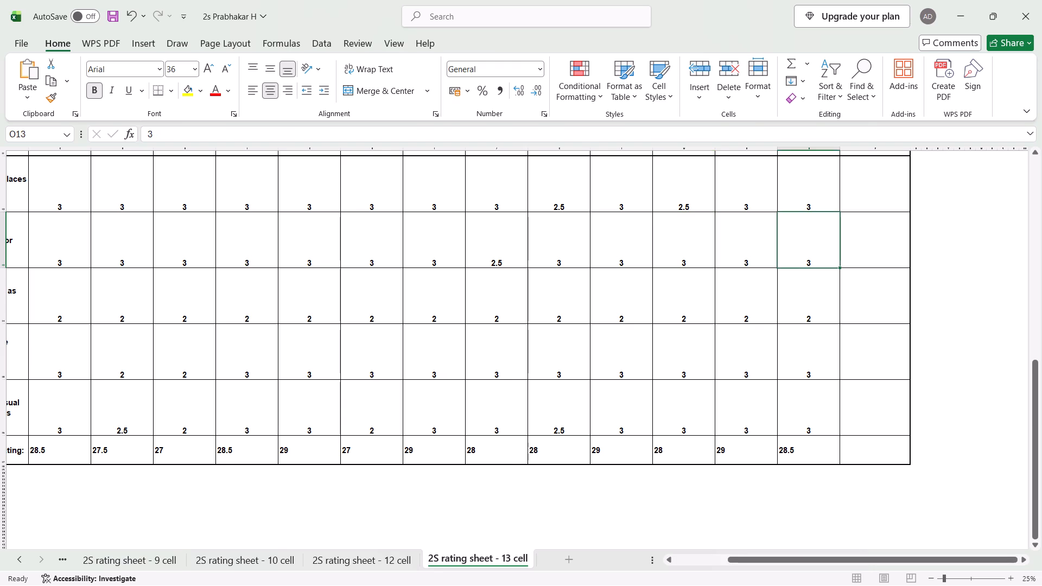
{"action": "type", "text": "2.5"}
{"action": "key", "text": "Return"}
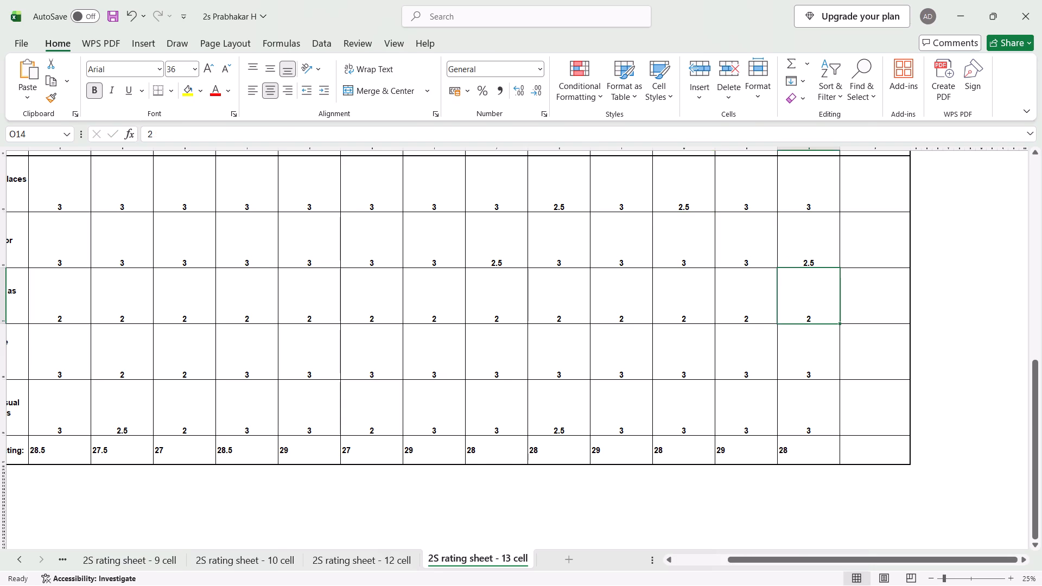
Set the 2S criterion 2 mark for numbering and labelling in Cell # 4 to 2.5.
{"action": "scroll", "coordinate": [751, 392], "scroll_direction": "right", "scroll_amount": 2}
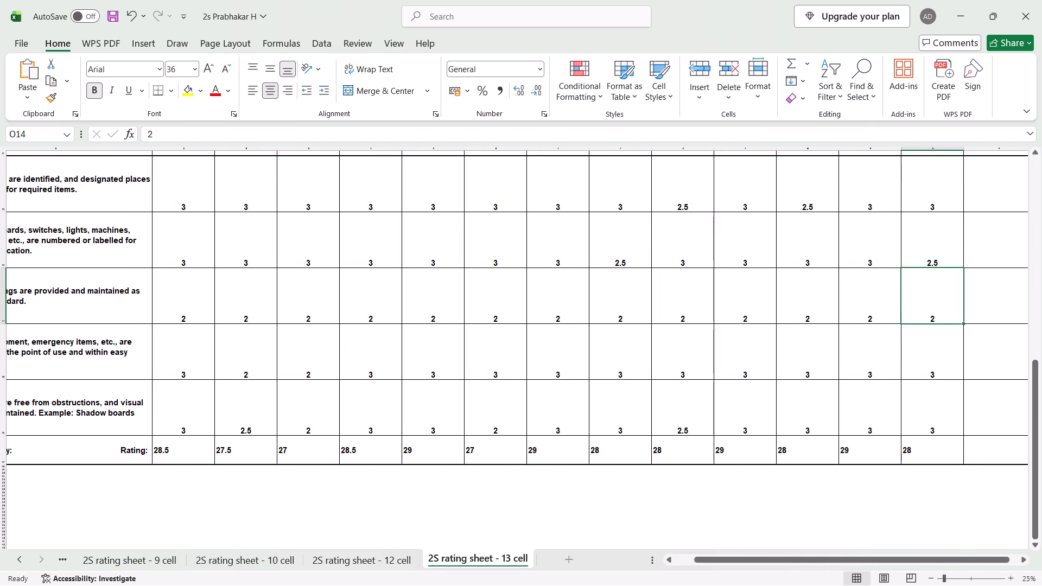
{"action": "left_click", "coordinate": [376, 251]}
{"action": "type", "text": "2.5"}
{"action": "key", "text": "Return"}
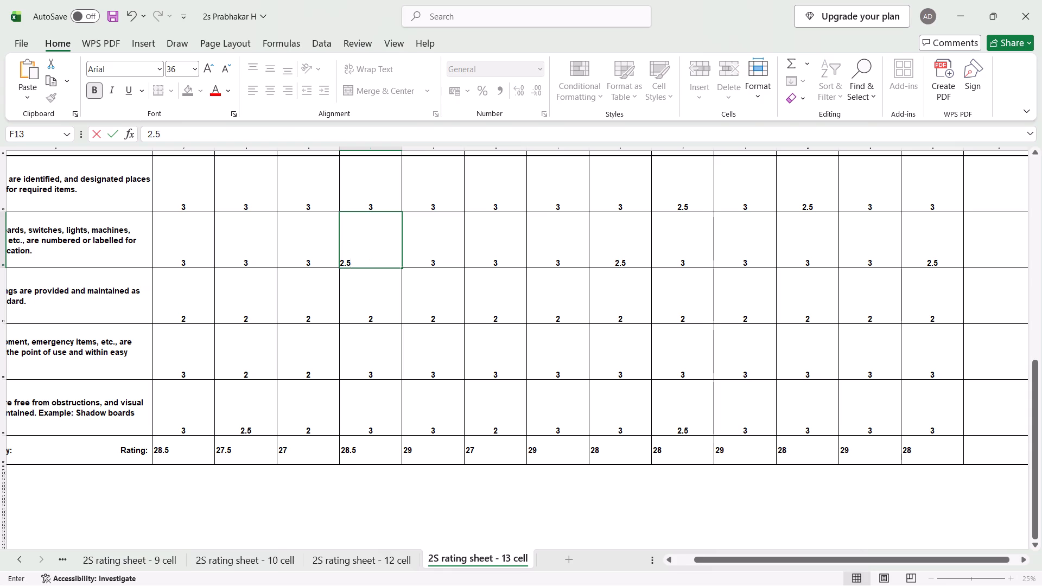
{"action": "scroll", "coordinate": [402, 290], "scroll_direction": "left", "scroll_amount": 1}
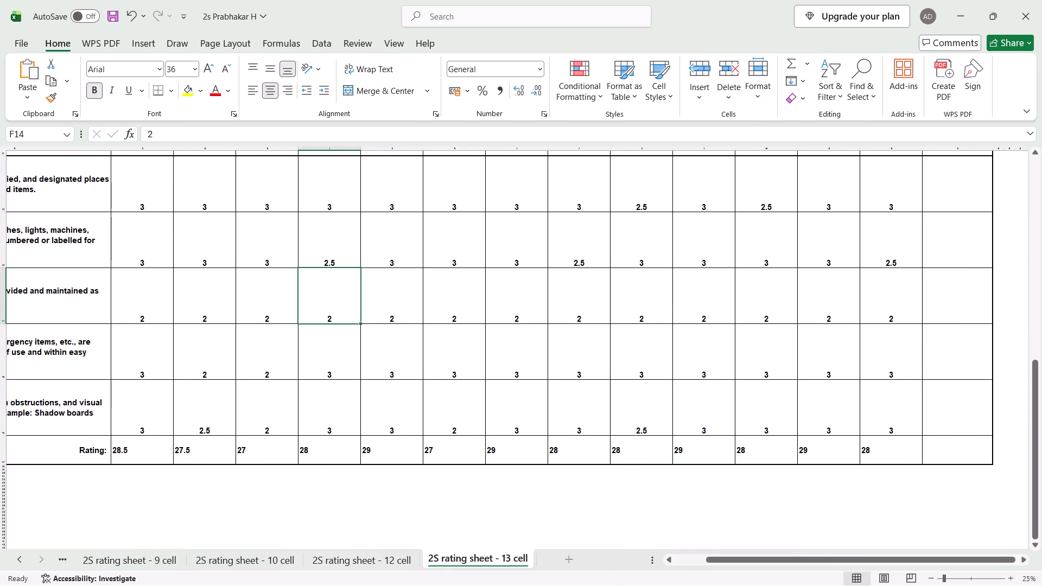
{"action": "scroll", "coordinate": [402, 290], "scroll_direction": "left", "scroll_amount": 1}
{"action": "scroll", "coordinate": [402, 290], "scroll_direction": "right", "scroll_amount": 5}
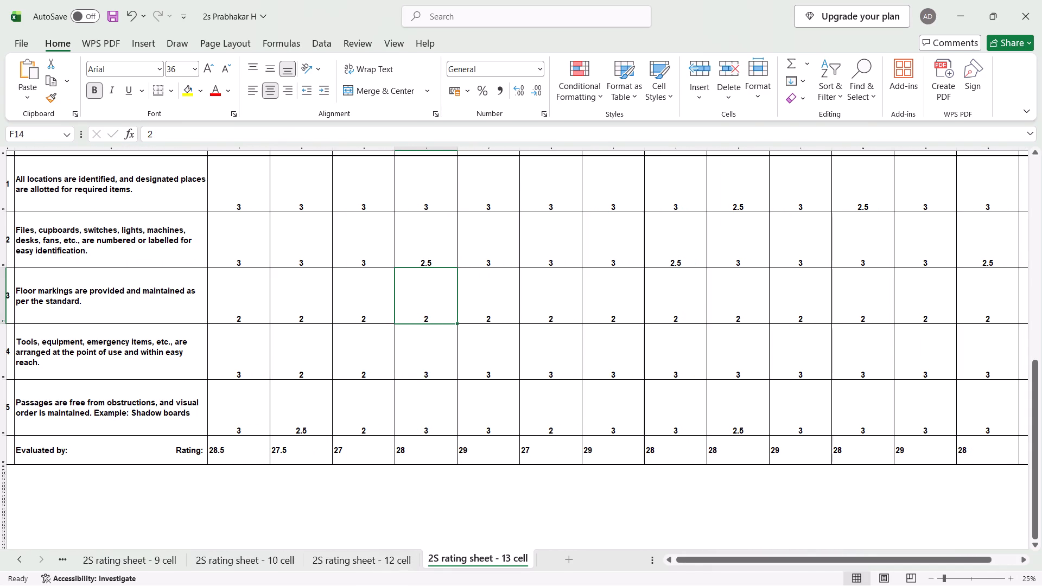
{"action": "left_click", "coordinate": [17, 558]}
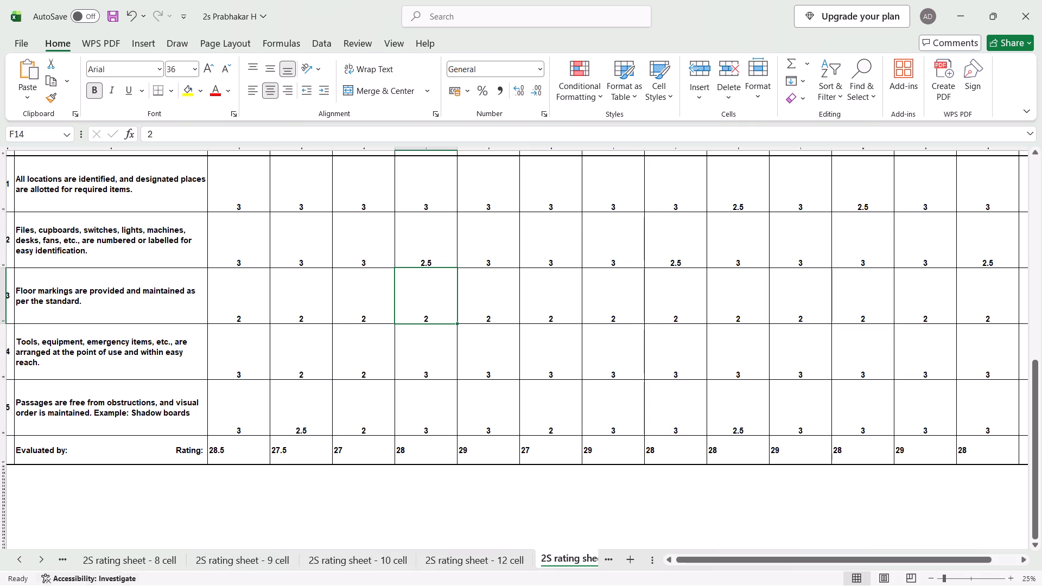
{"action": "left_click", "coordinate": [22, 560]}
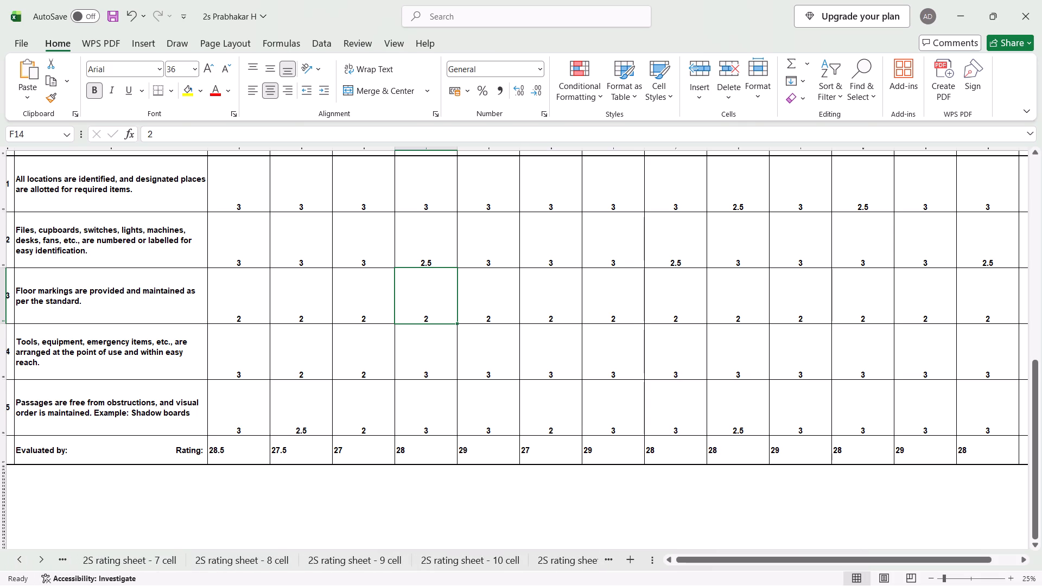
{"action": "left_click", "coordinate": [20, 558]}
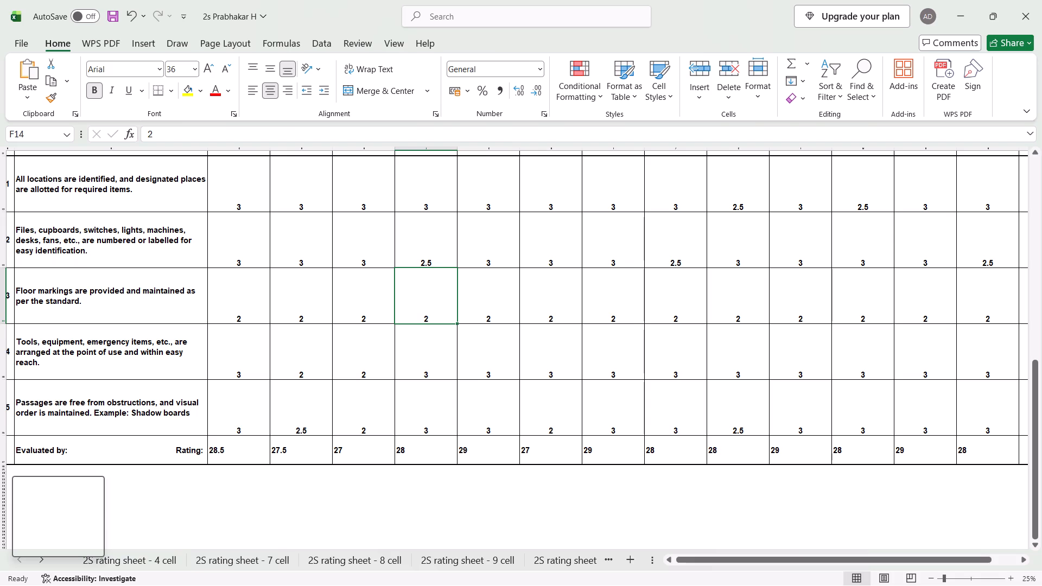
Set the 2S criterion 4 mark for tools and equipment arrangement in Cell # 1 to 2.5.
{"action": "left_click", "coordinate": [231, 409]}
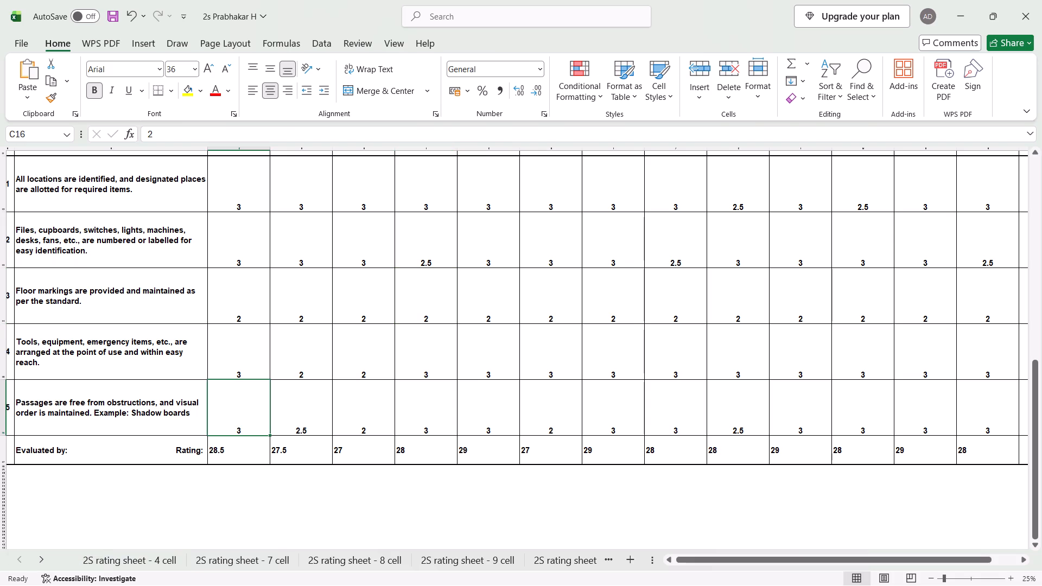
{"action": "left_click", "coordinate": [244, 342]}
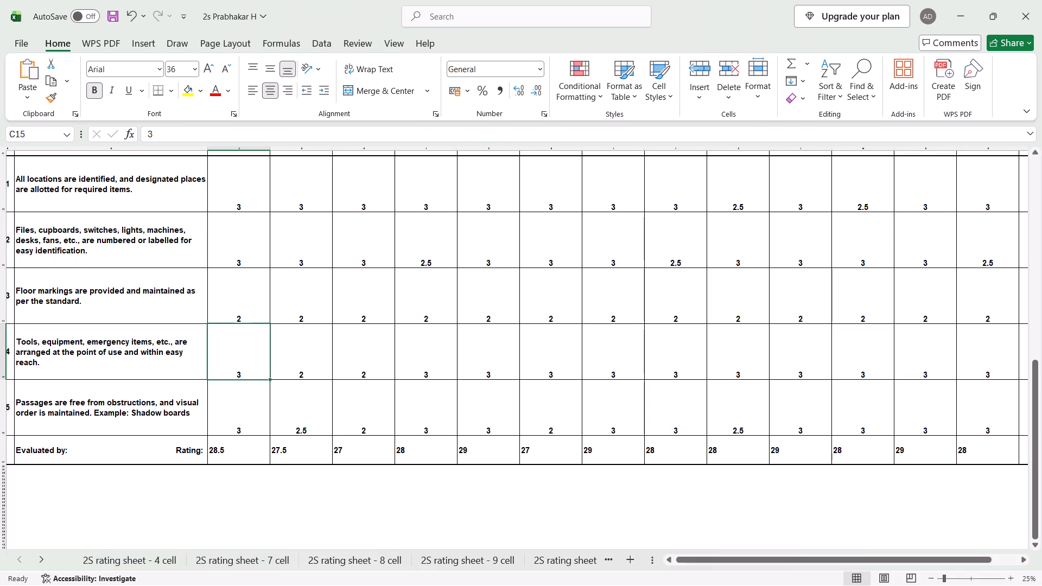
{"action": "type", "text": "2.5"}
{"action": "key", "text": "Return"}
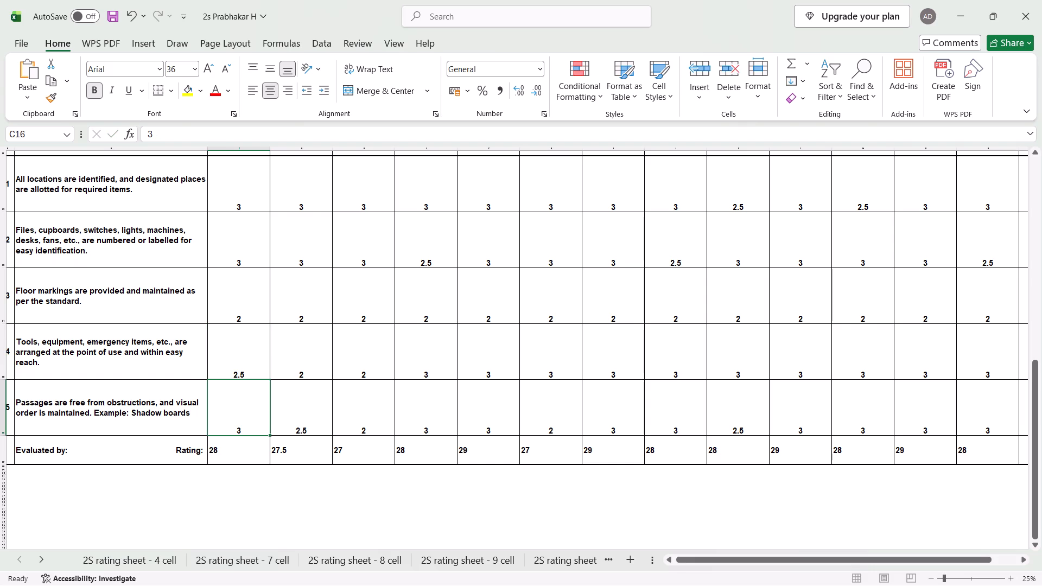
Set the 2S criterion 1 mark for identified locations in Cell # 2 to 2.5.
{"action": "left_click", "coordinate": [311, 319]}
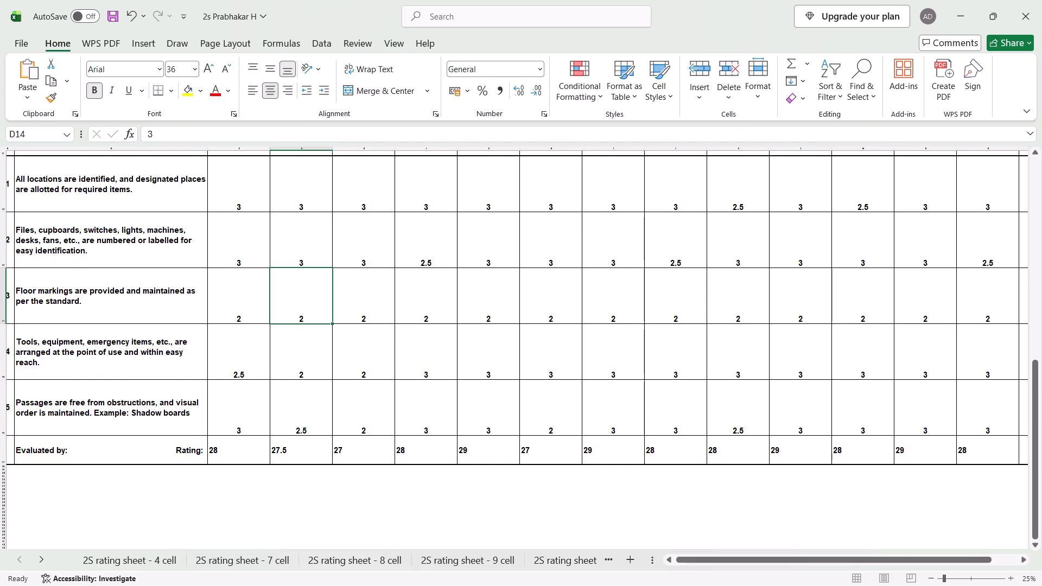
{"action": "left_click", "coordinate": [301, 207]}
{"action": "type", "text": "2.5"}
{"action": "key", "text": "Return"}
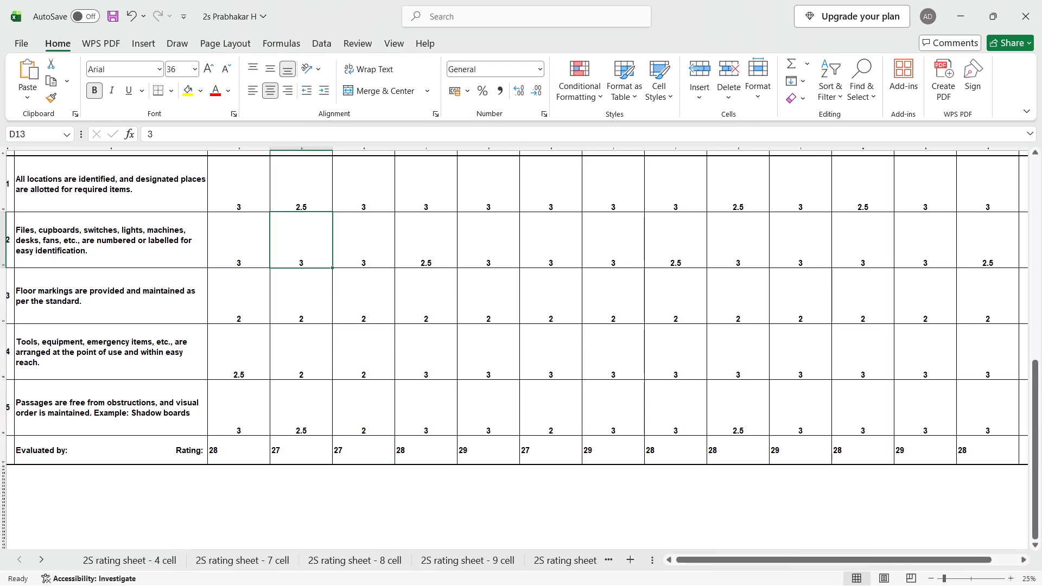
Centre the ten rating totals horizontally on the 2S rating sheet - 10 cell.
{"action": "left_click", "coordinate": [580, 558]}
{"action": "left_click", "coordinate": [580, 558]}
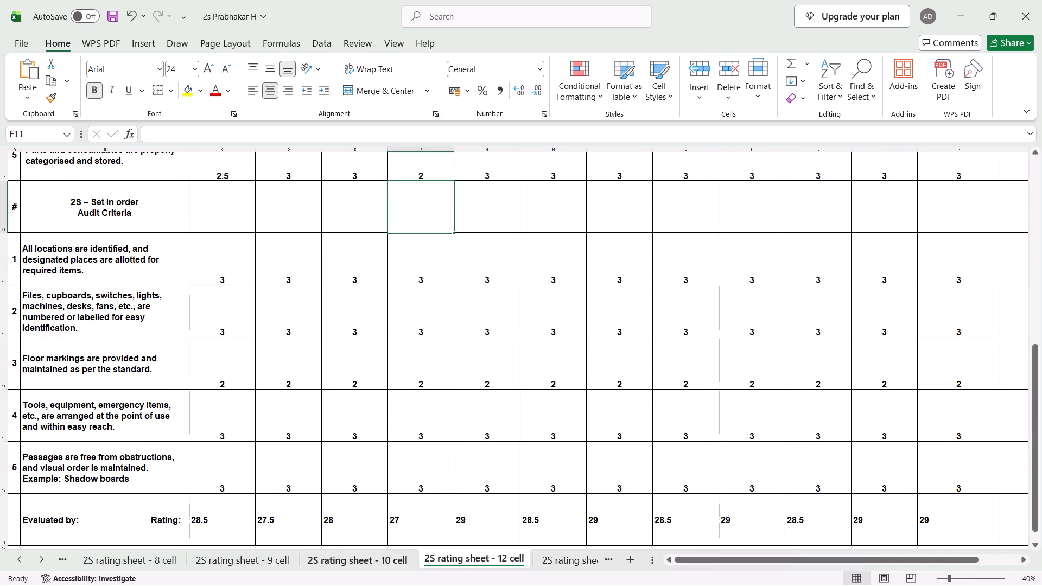
{"action": "left_click", "coordinate": [386, 561]}
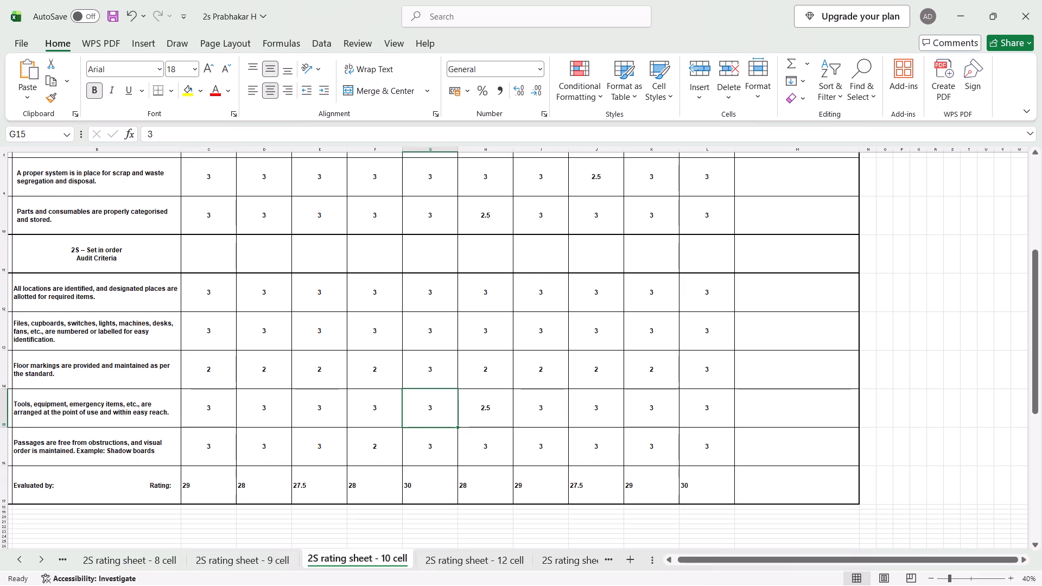
{"action": "left_click_drag", "start_coordinate": [203, 491], "coordinate": [697, 493]}
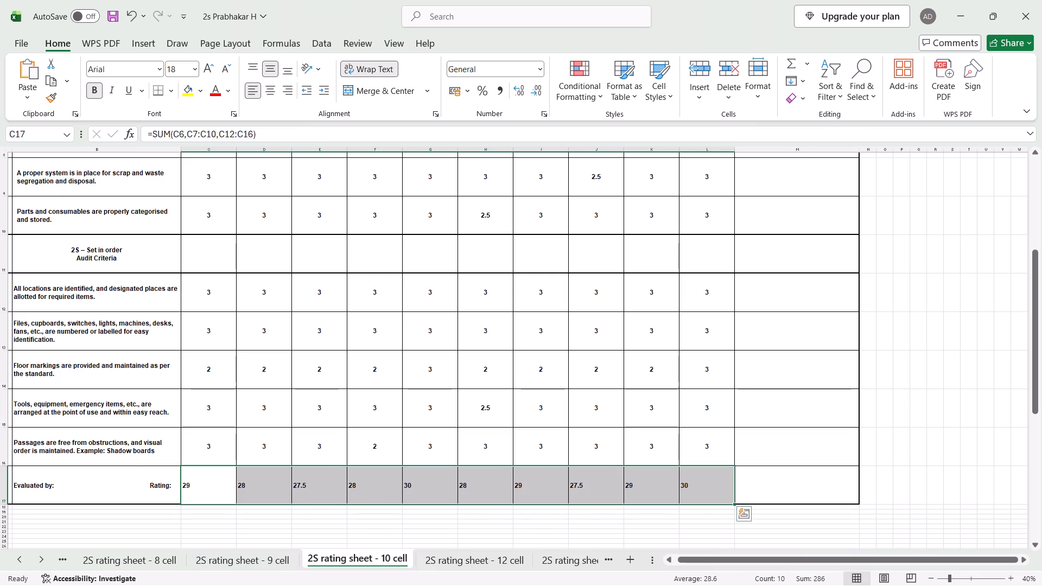
{"action": "left_click", "coordinate": [277, 84]}
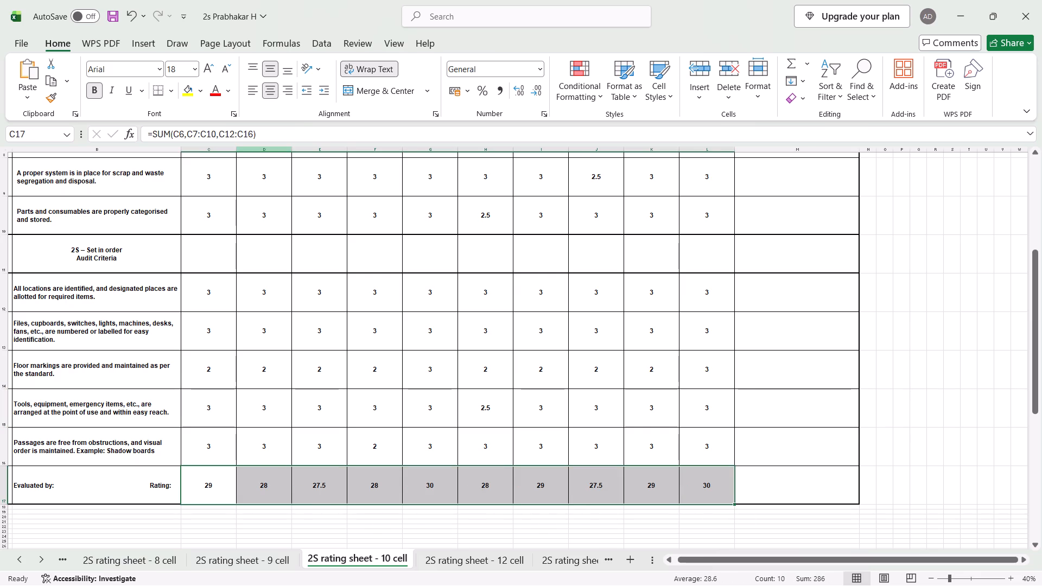
On the 2S rating sheet - 12 cell, middle-align all marks and rating totals for Cells # 1 to # 12 vertically.
{"action": "left_click", "coordinate": [460, 565]}
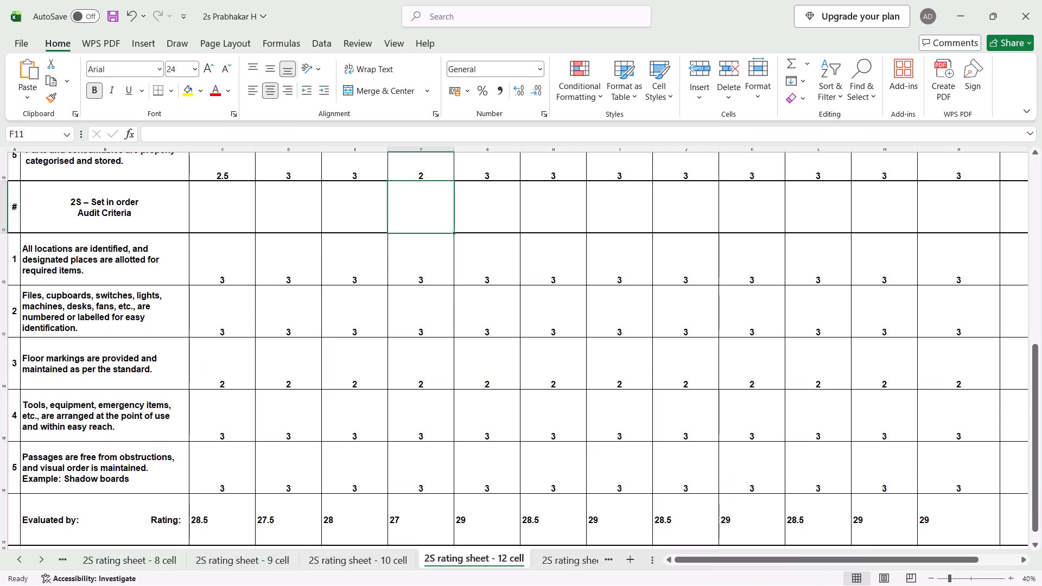
{"action": "left_click_drag", "start_coordinate": [218, 520], "coordinate": [823, 549]}
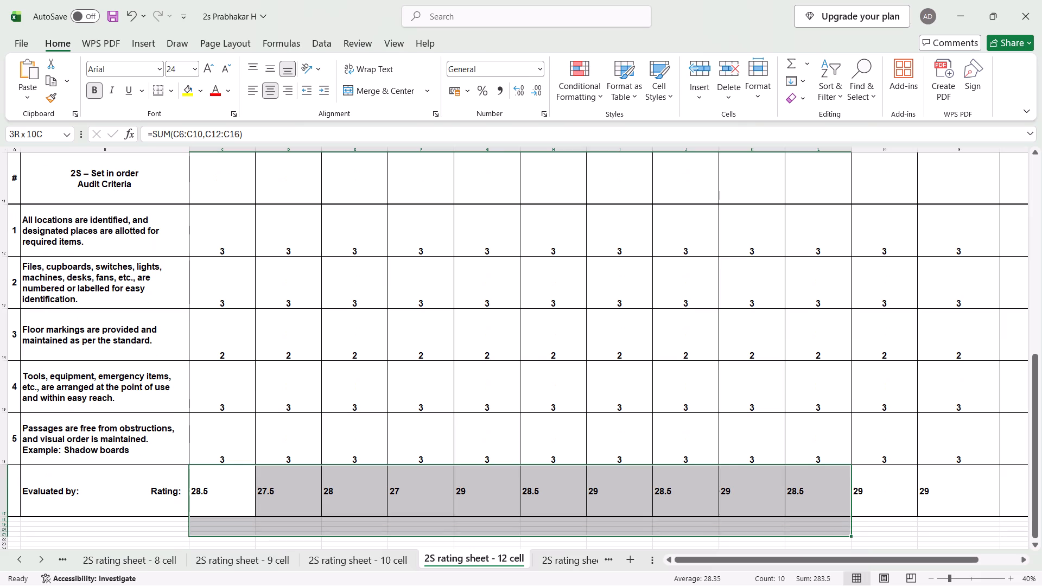
{"action": "left_click_drag", "start_coordinate": [823, 549], "coordinate": [452, 449]}
{"action": "scroll", "coordinate": [452, 449], "scroll_direction": "up", "scroll_amount": 5}
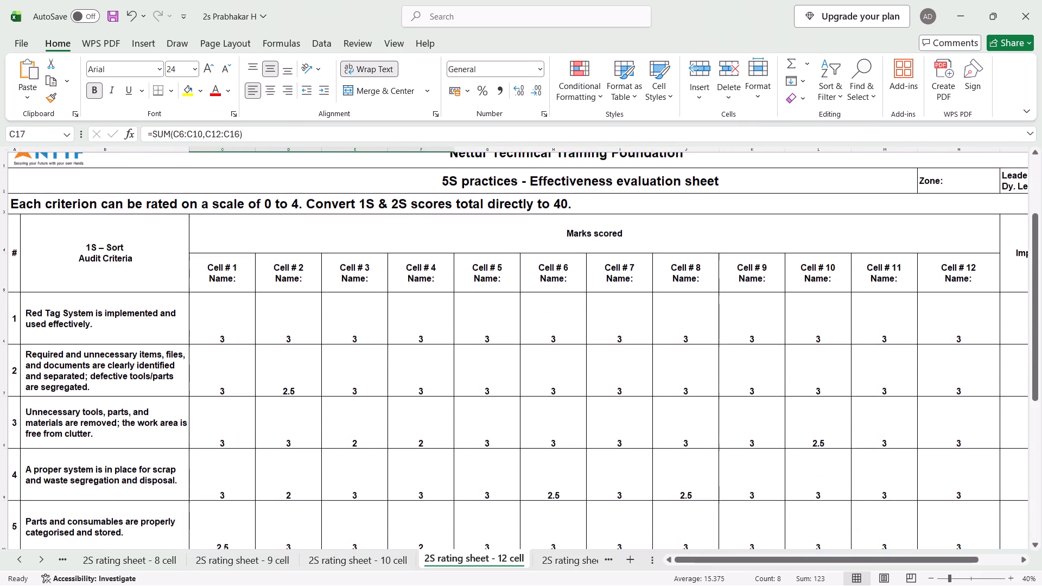
{"action": "left_click_drag", "start_coordinate": [219, 330], "coordinate": [834, 455]}
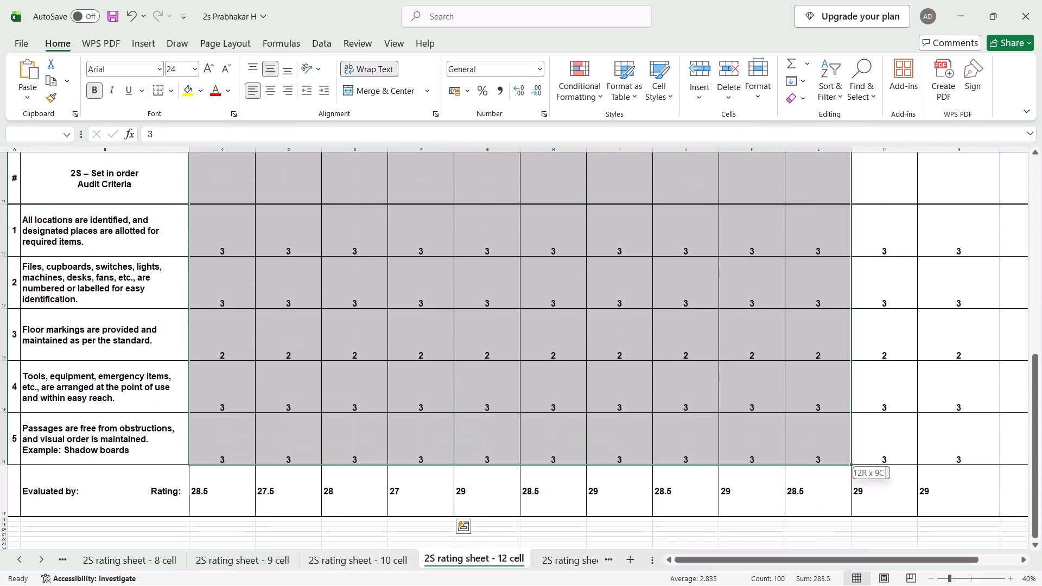
{"action": "left_click_drag", "start_coordinate": [834, 455], "coordinate": [962, 495]}
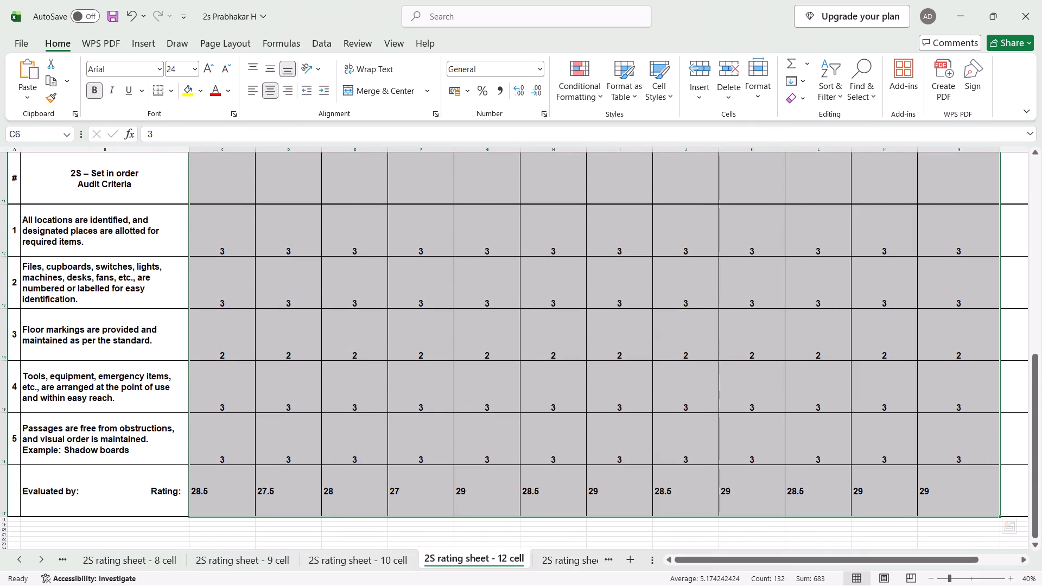
{"action": "left_click", "coordinate": [273, 67]}
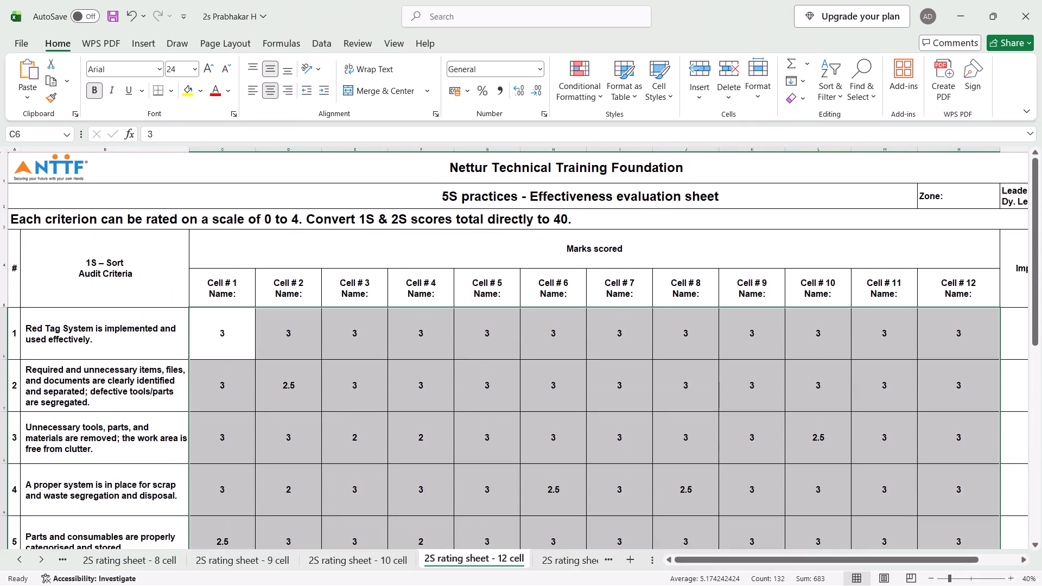
{"action": "scroll", "coordinate": [368, 354], "scroll_direction": "down", "scroll_amount": 5}
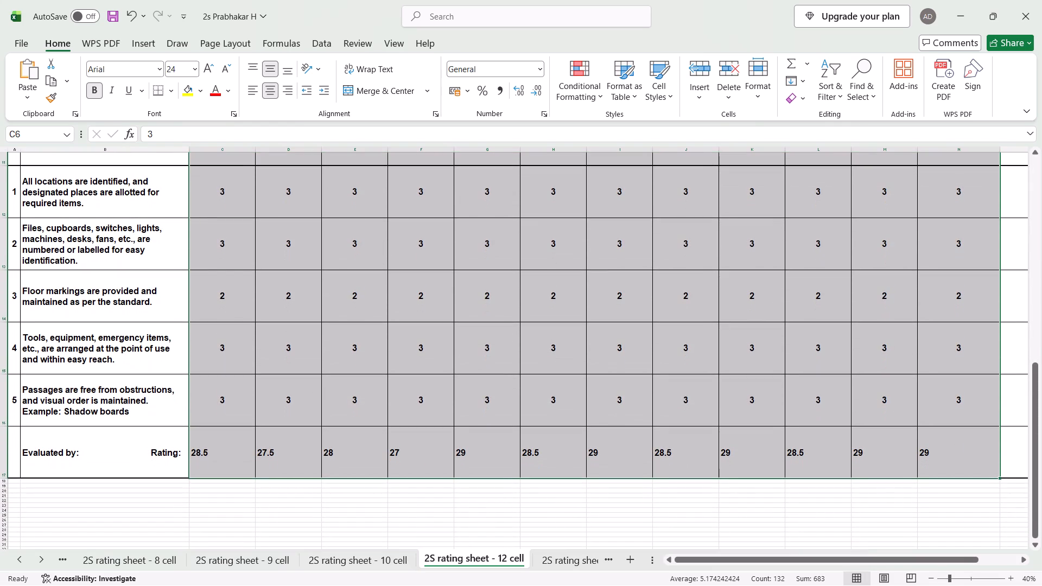
On the 2S rating sheet - 13 cell, middle-align all marks and rating totals for Cells # 1 to # 13 vertically.
{"action": "left_click", "coordinate": [582, 560]}
{"action": "scroll", "coordinate": [413, 419], "scroll_direction": "up", "scroll_amount": 2}
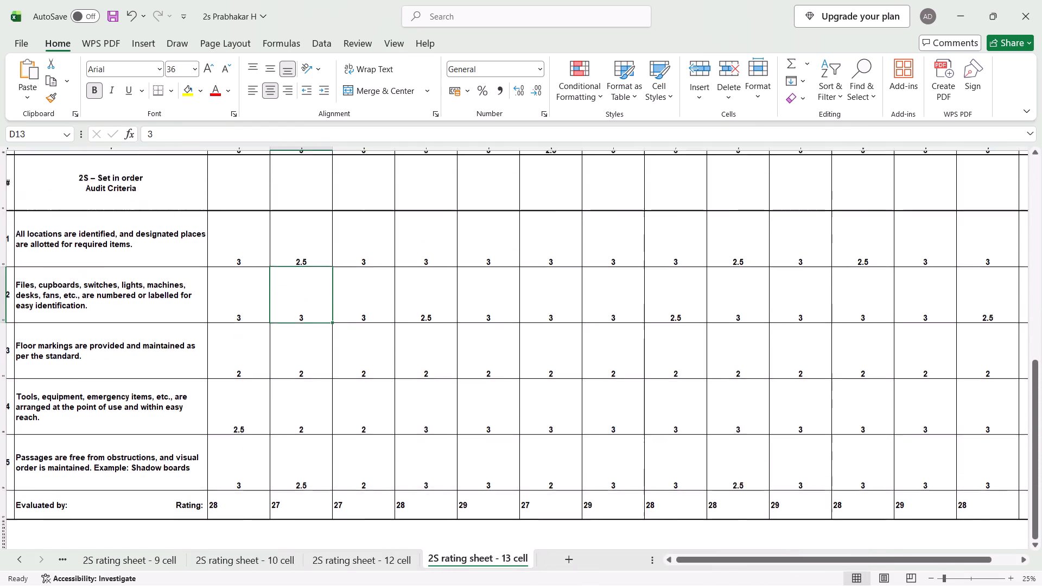
{"action": "scroll", "coordinate": [413, 419], "scroll_direction": "up", "scroll_amount": 4}
{"action": "left_click_drag", "start_coordinate": [247, 309], "coordinate": [346, 319]}
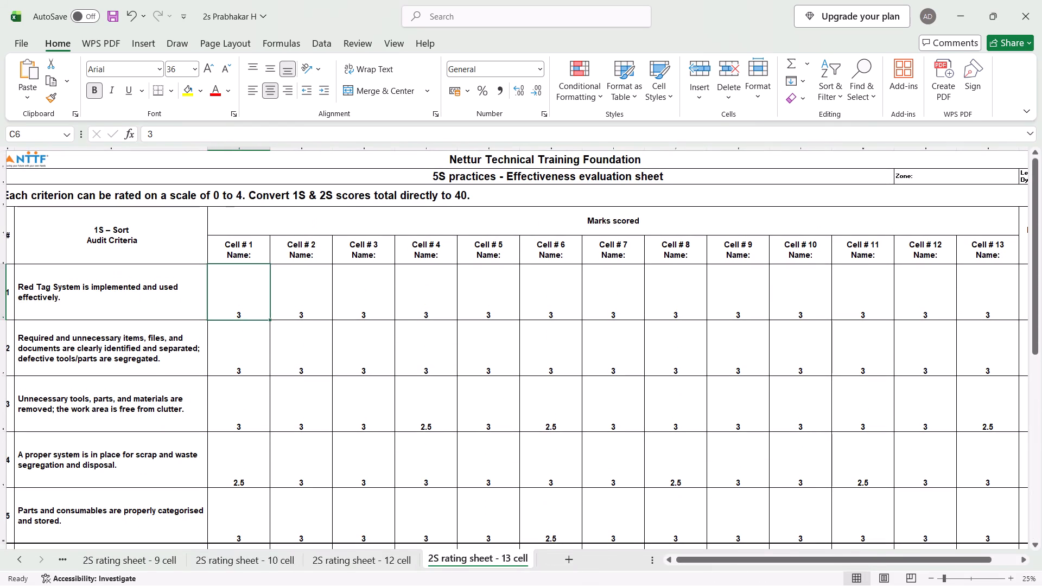
{"action": "left_click_drag", "start_coordinate": [346, 319], "coordinate": [742, 585]}
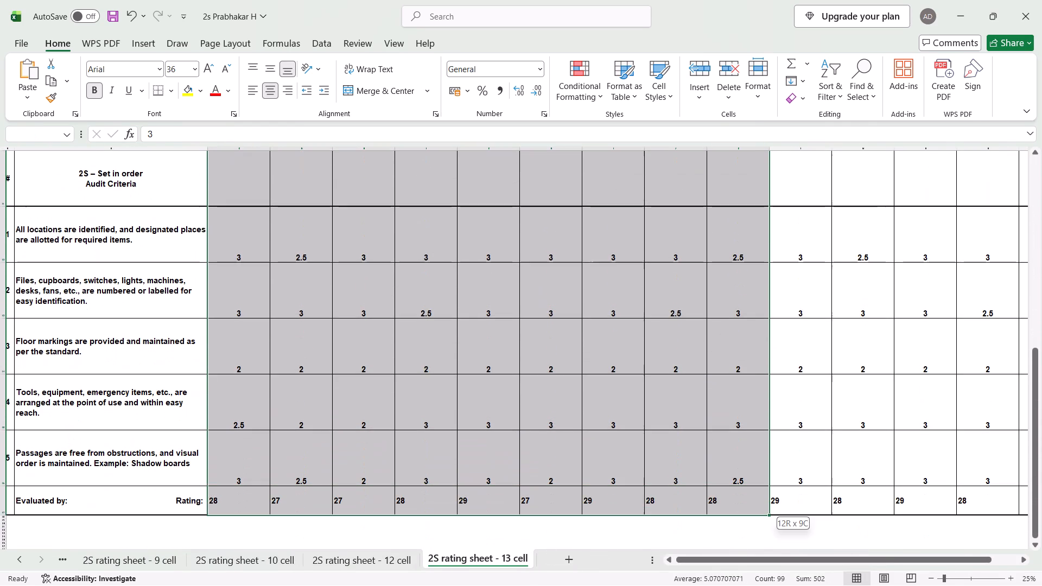
{"action": "left_click_drag", "start_coordinate": [742, 585], "coordinate": [1041, 497]}
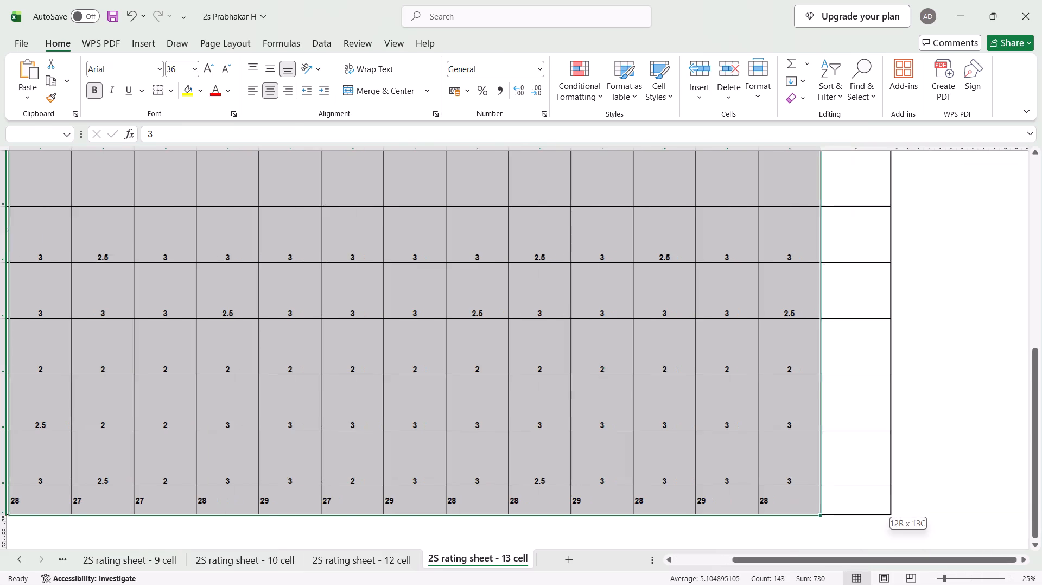
{"action": "left_click_drag", "start_coordinate": [1041, 497], "coordinate": [790, 504]}
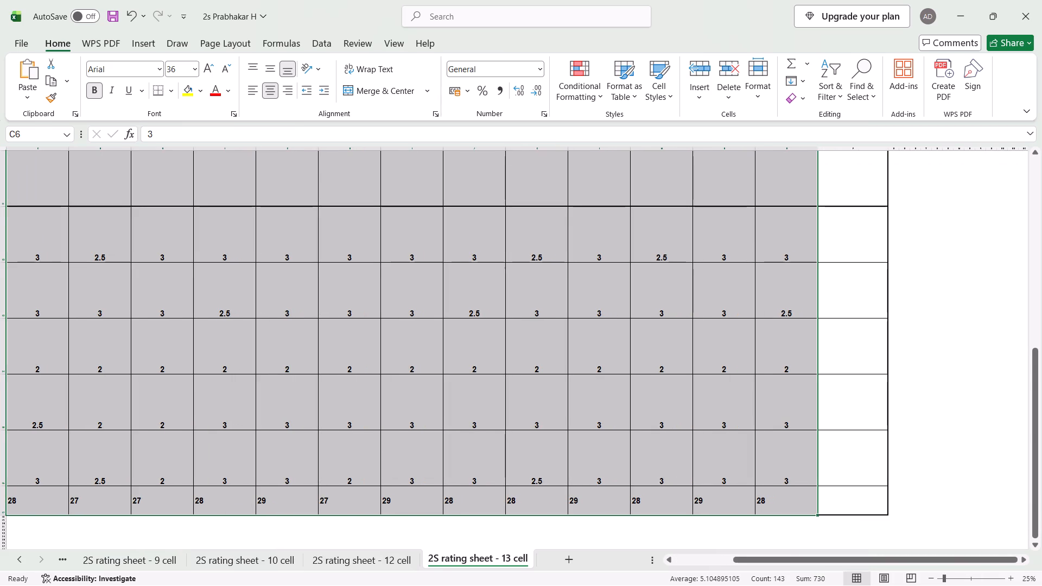
{"action": "left_click", "coordinate": [264, 70]}
{"action": "scroll", "coordinate": [366, 272], "scroll_direction": "down", "scroll_amount": 2}
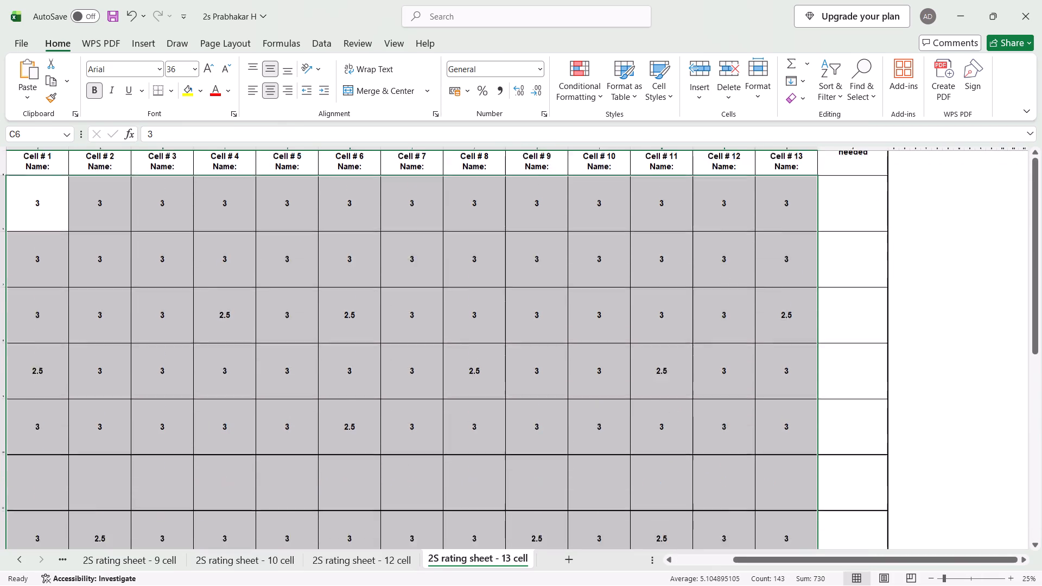
{"action": "scroll", "coordinate": [366, 272], "scroll_direction": "down", "scroll_amount": 1}
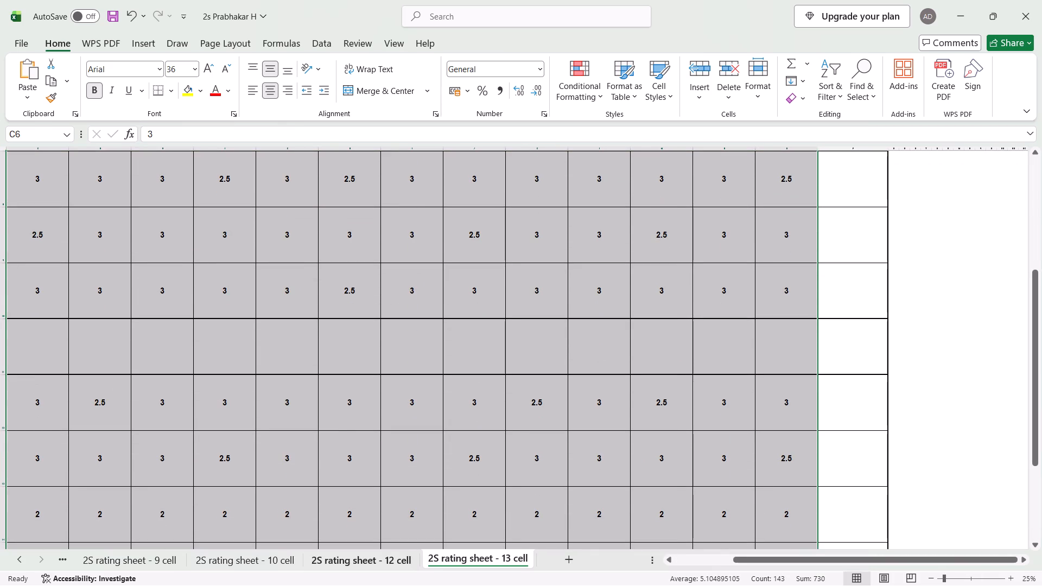
On the 2S rating sheet - 9 cell, middle-align all marks and rating totals for Cells # 1 to # 9 vertically.
{"action": "left_click", "coordinate": [367, 556]}
{"action": "left_click", "coordinate": [275, 552]}
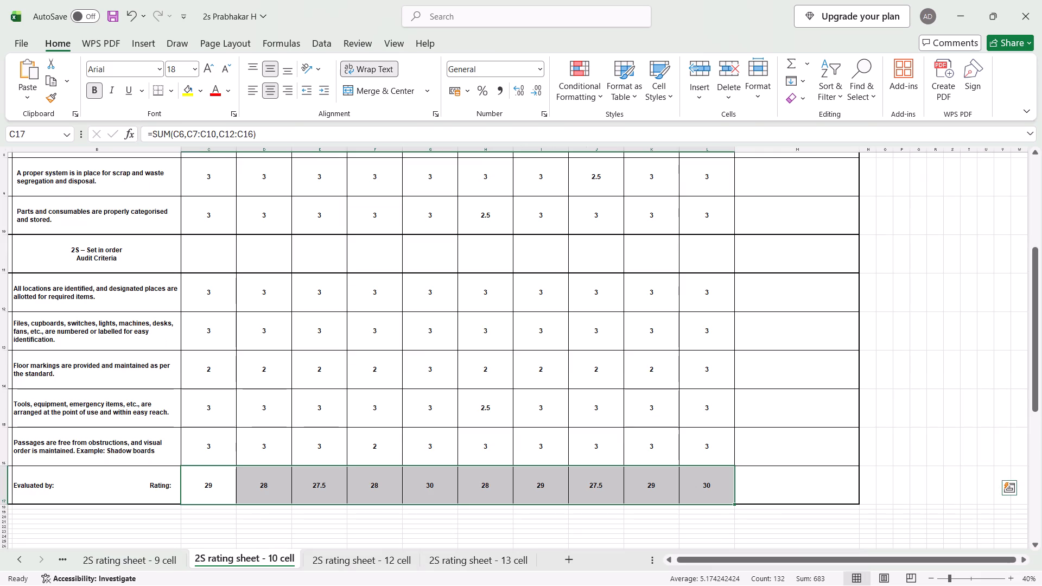
{"action": "left_click", "coordinate": [155, 560]}
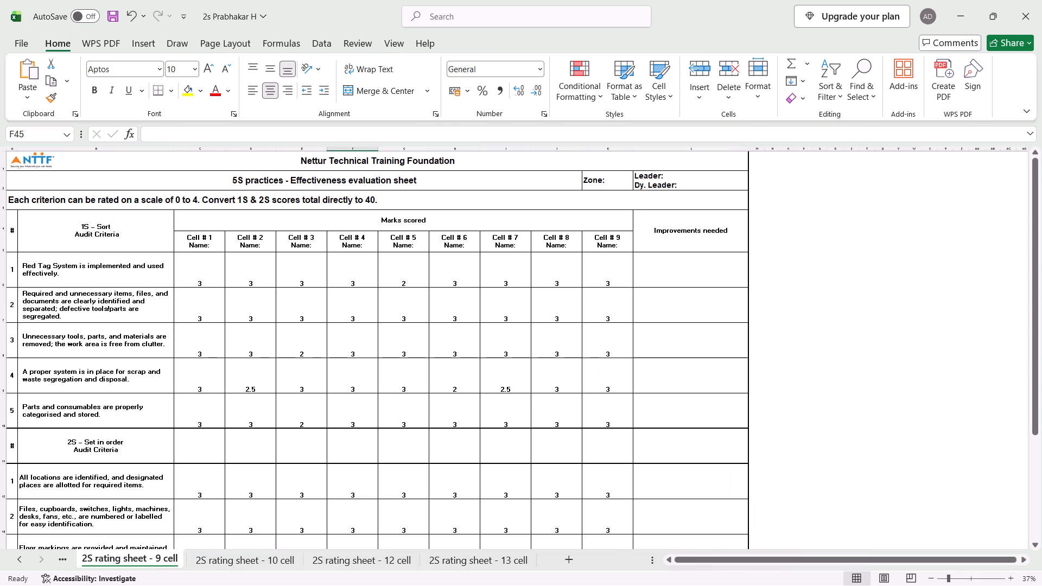
{"action": "scroll", "coordinate": [287, 387], "scroll_direction": "down", "scroll_amount": 1}
{"action": "left_click_drag", "start_coordinate": [192, 194], "coordinate": [586, 550]}
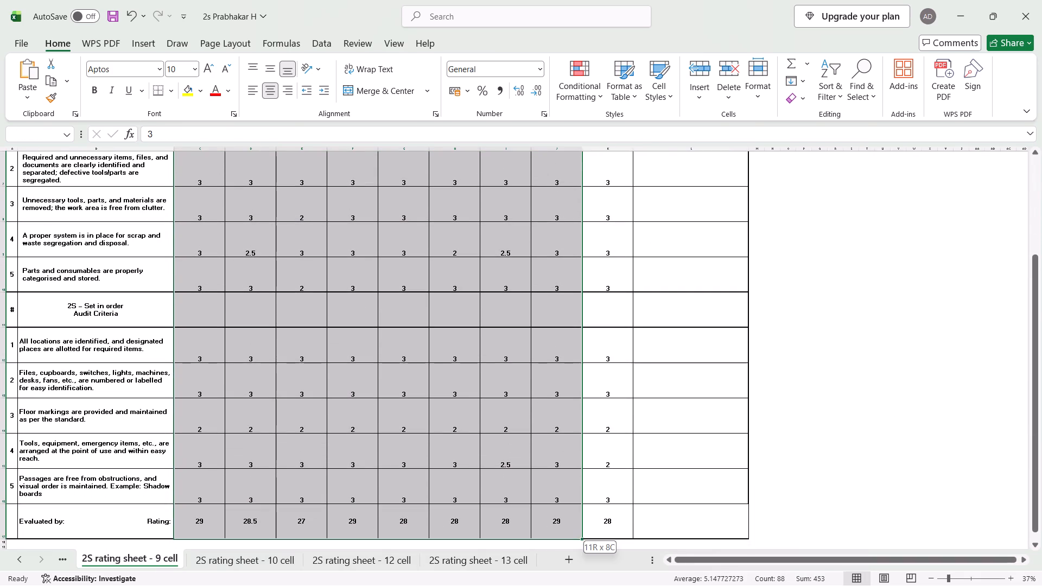
{"action": "left_click_drag", "start_coordinate": [586, 550], "coordinate": [611, 538]}
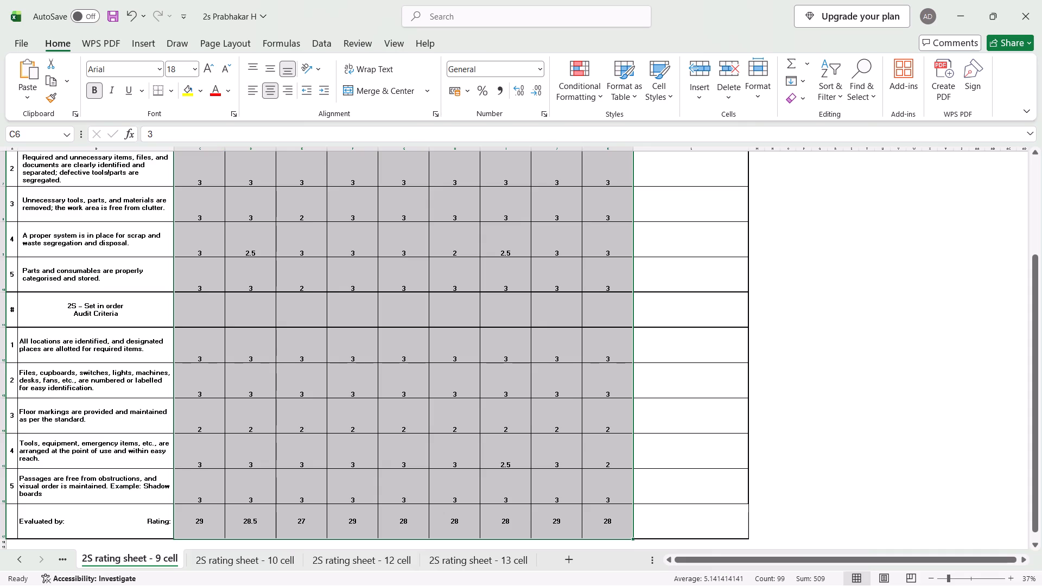
{"action": "left_click", "coordinate": [270, 71]}
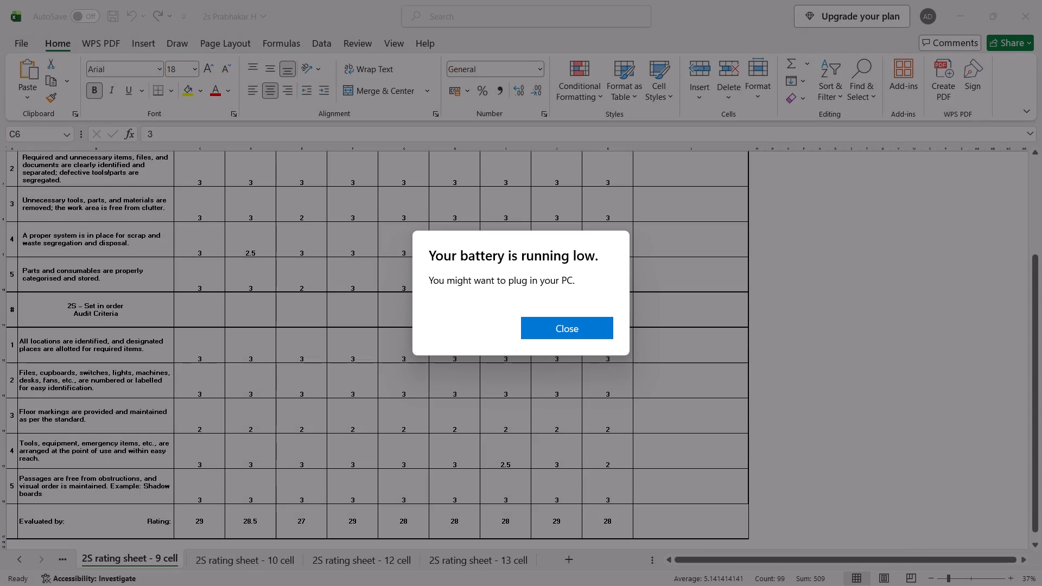
{"action": "left_click", "coordinate": [588, 334]}
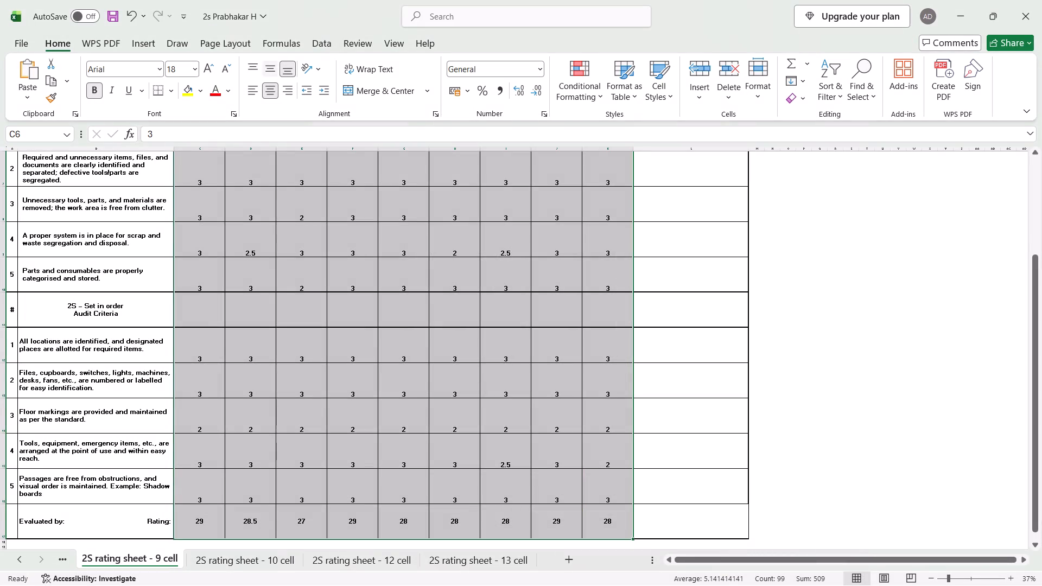
{"action": "left_click", "coordinate": [269, 68]}
{"action": "scroll", "coordinate": [406, 339], "scroll_direction": "down", "scroll_amount": 3}
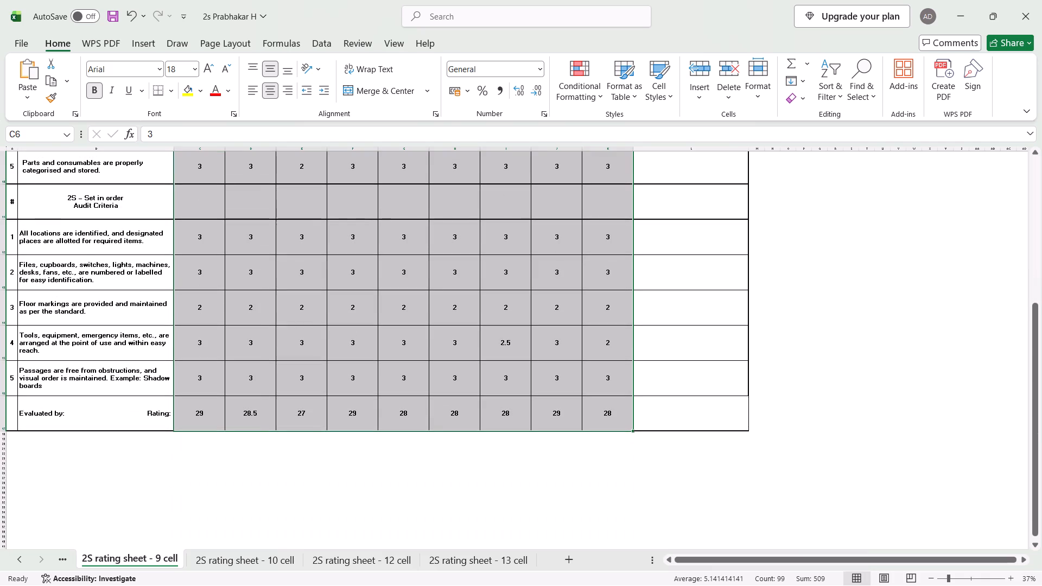
Check the alignment of the marks and rating totals on the 2S rating sheet - 8 cell.
{"action": "scroll", "coordinate": [132, 555], "scroll_direction": "right", "scroll_amount": 2}
{"action": "left_click", "coordinate": [18, 558]}
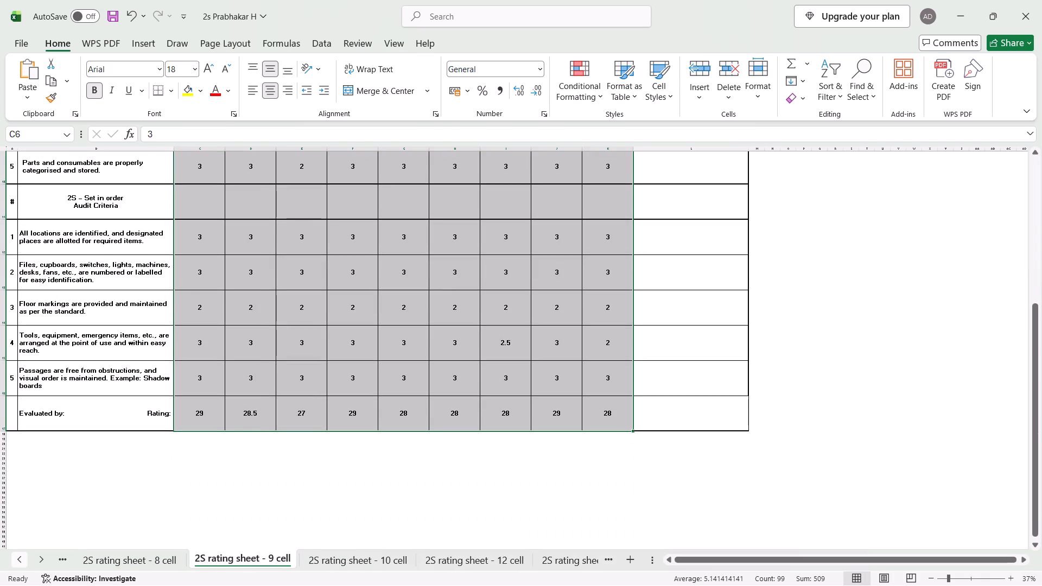
{"action": "left_click", "coordinate": [129, 562]}
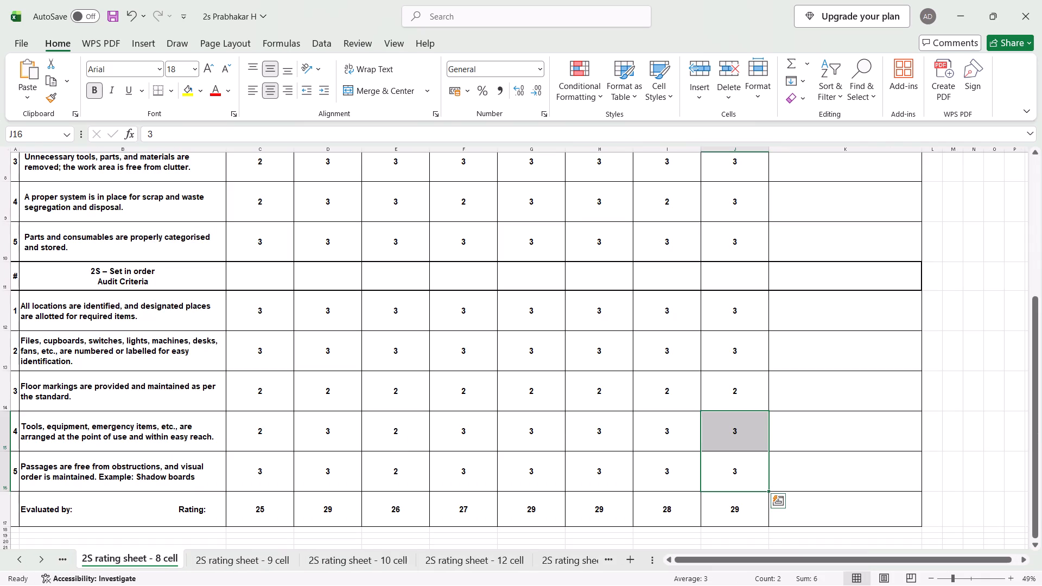